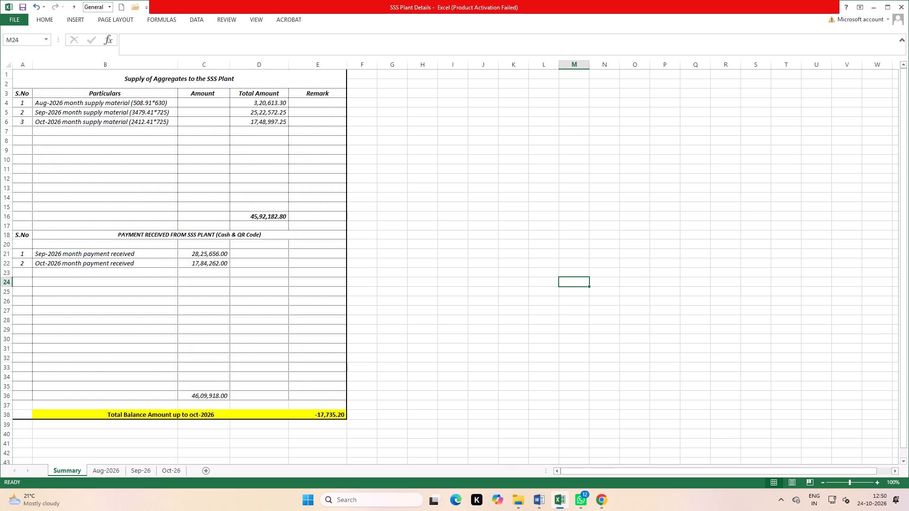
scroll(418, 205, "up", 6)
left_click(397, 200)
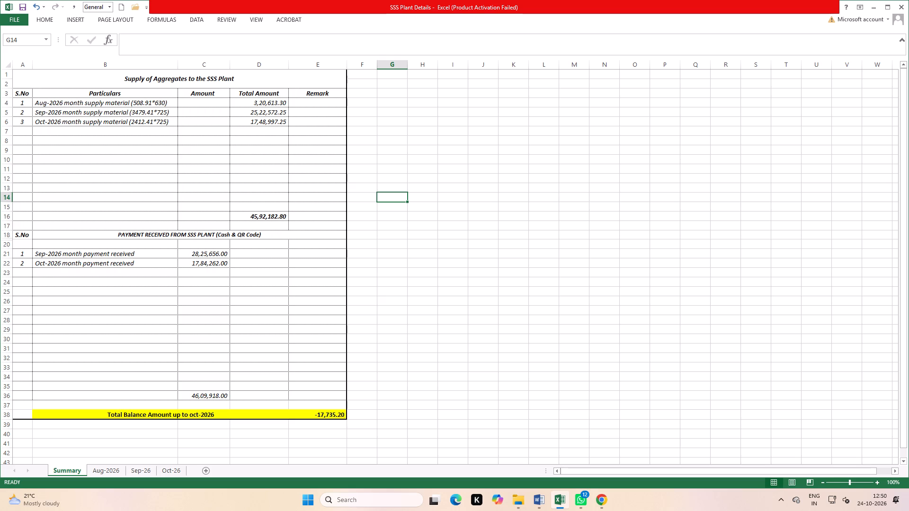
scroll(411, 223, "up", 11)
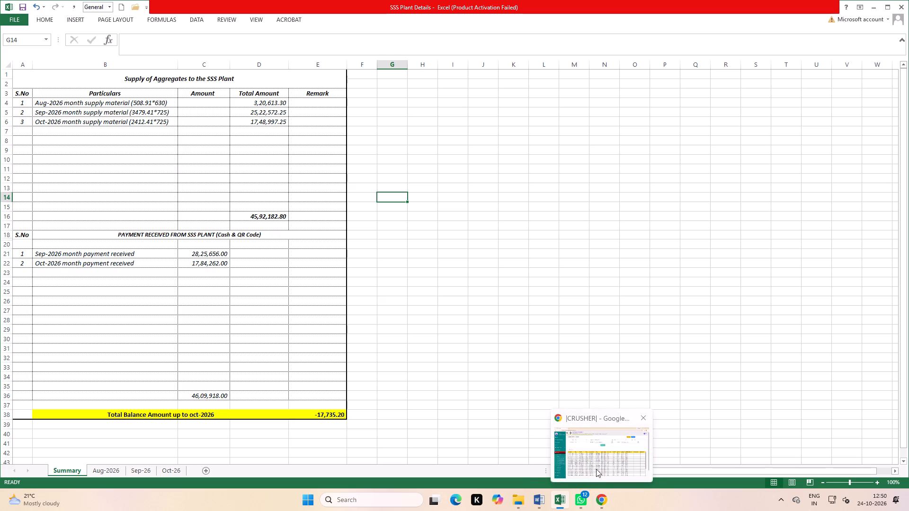
Open the Cash Report Oct-26 workbook from the OCTOBER folder in File Explorer, dismissing the external-links prompt without updating.
left_click(513, 499)
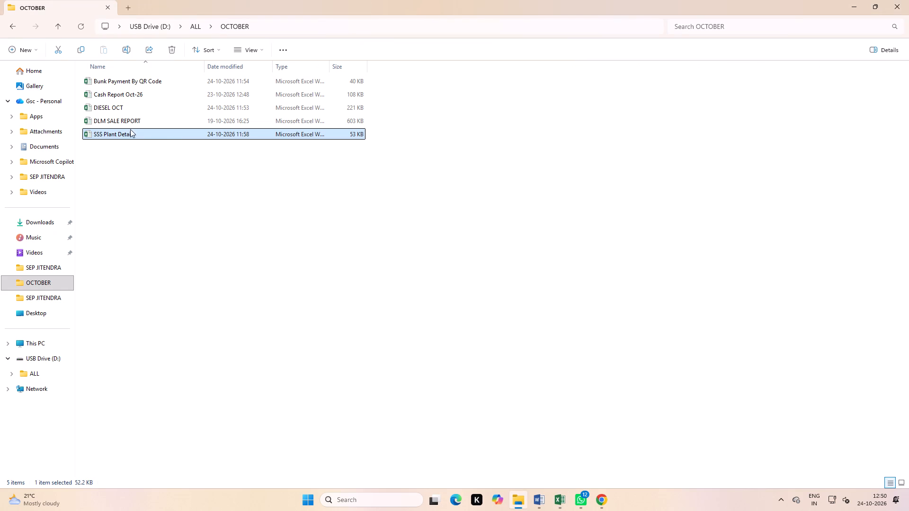
double_click(122, 93)
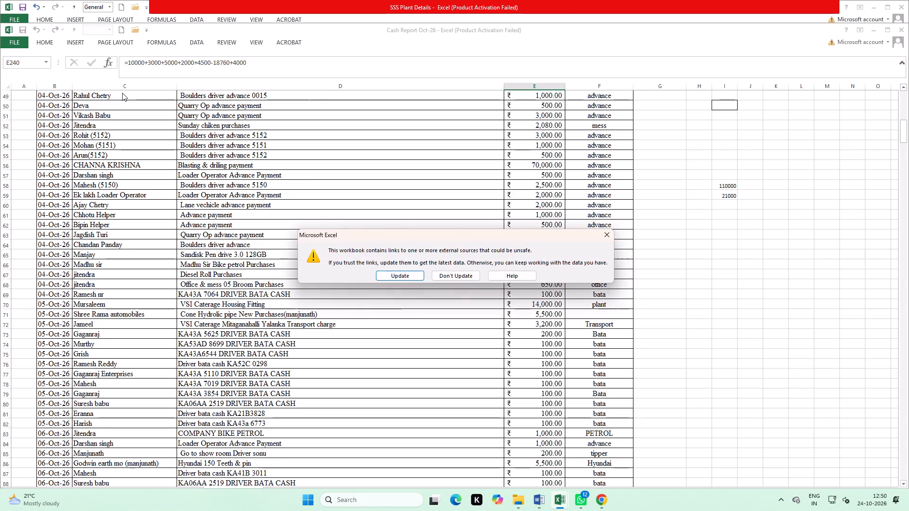
left_click(612, 238)
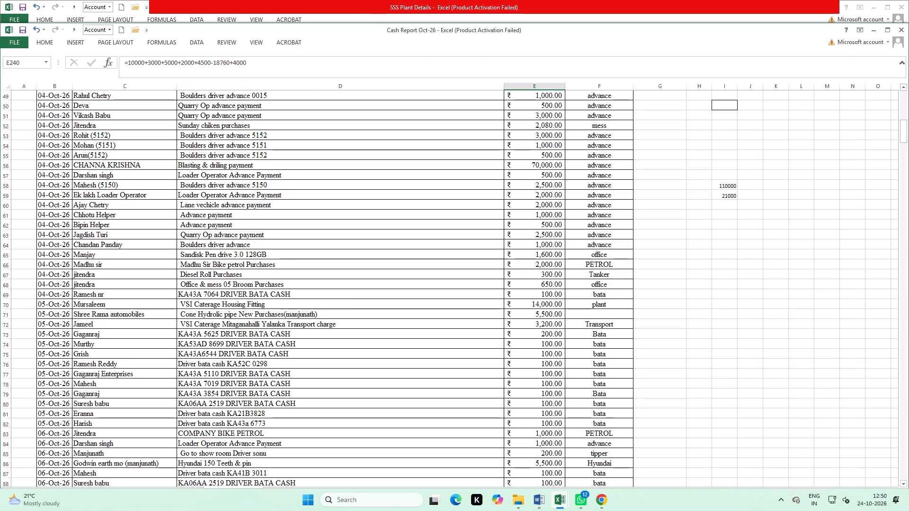
Set the month header above the GSC SALE table in the Cash Report workbook to 01-10-2026 and save the workbook.
scroll(221, 299, "up", 15)
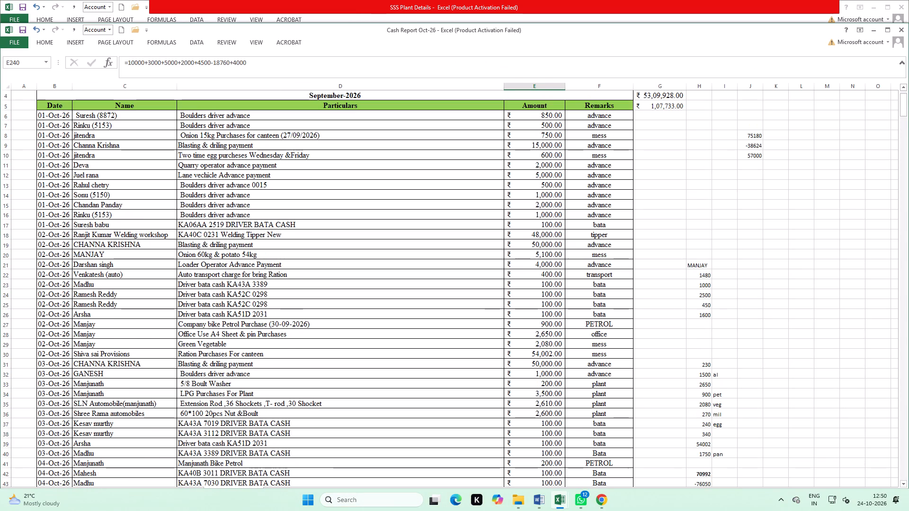
left_click(883, 32)
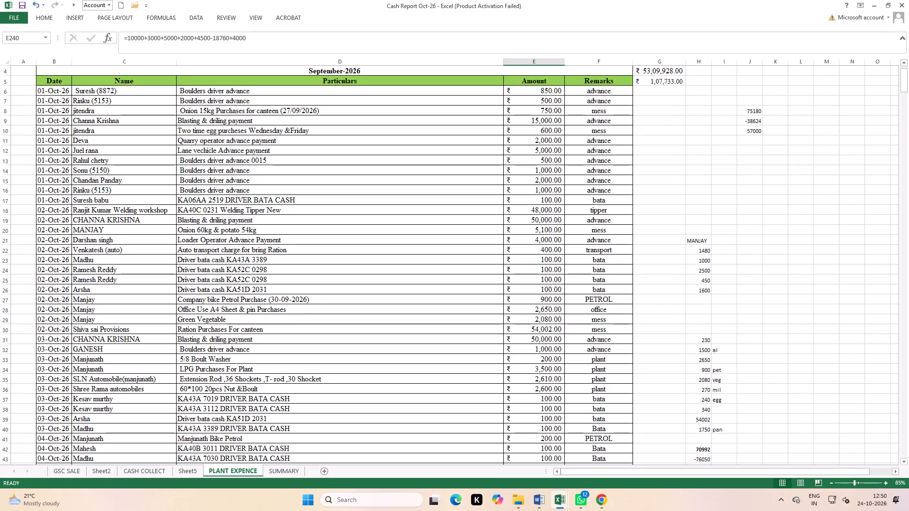
left_click(179, 470)
left_click(111, 470)
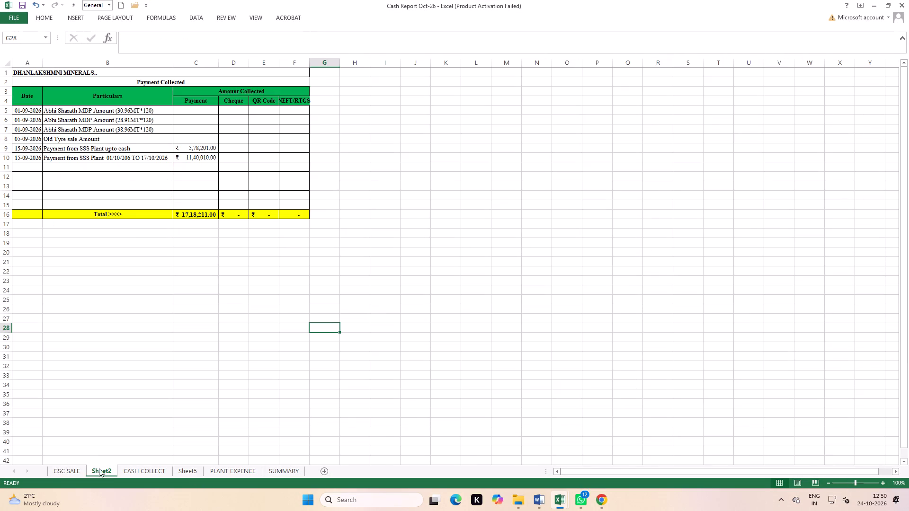
left_click(78, 467)
scroll(158, 358, "up", 13)
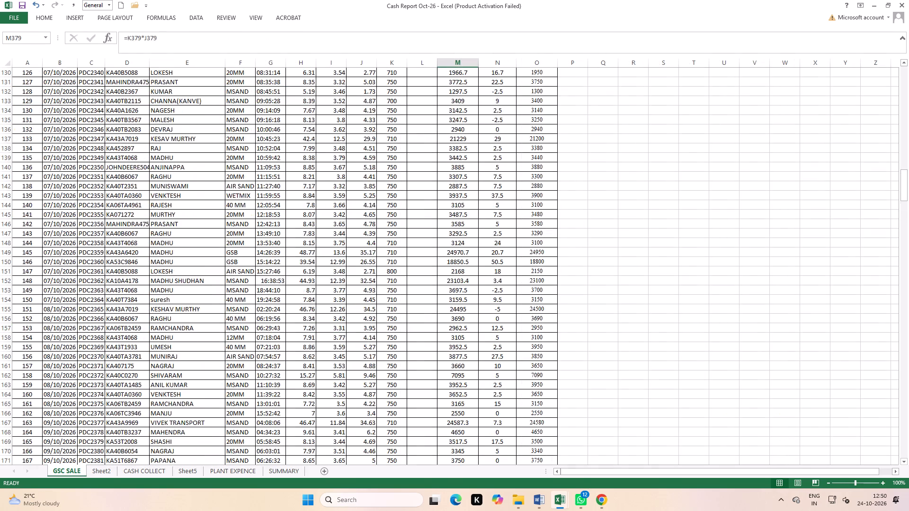
scroll(158, 358, "up", 20)
scroll(158, 358, "up", 20)
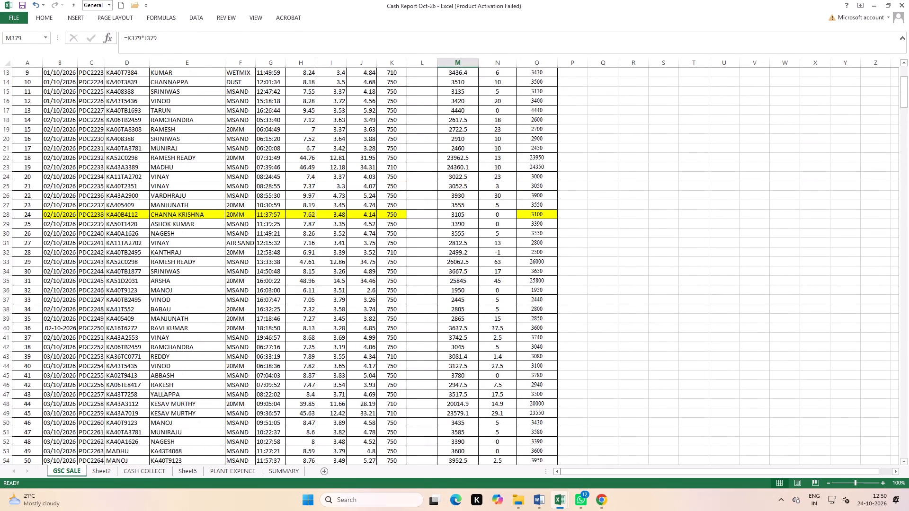
scroll(158, 358, "up", 9)
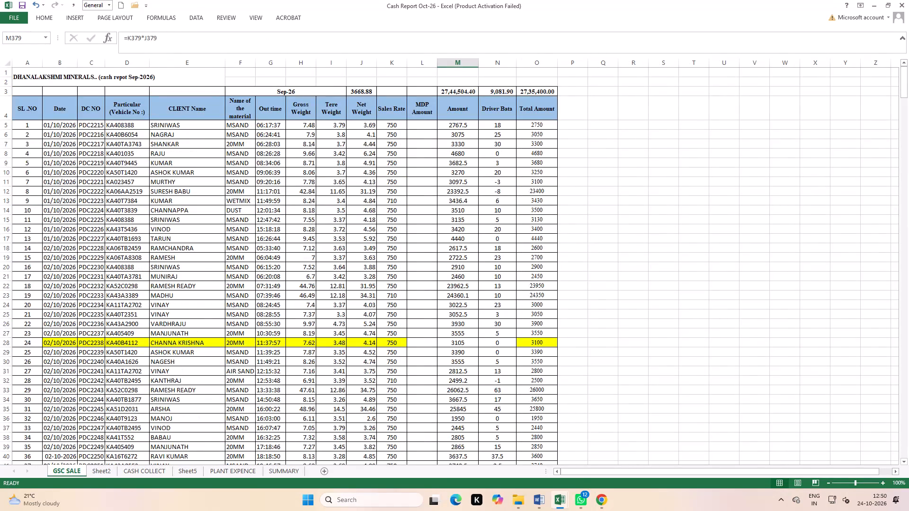
double_click(280, 91)
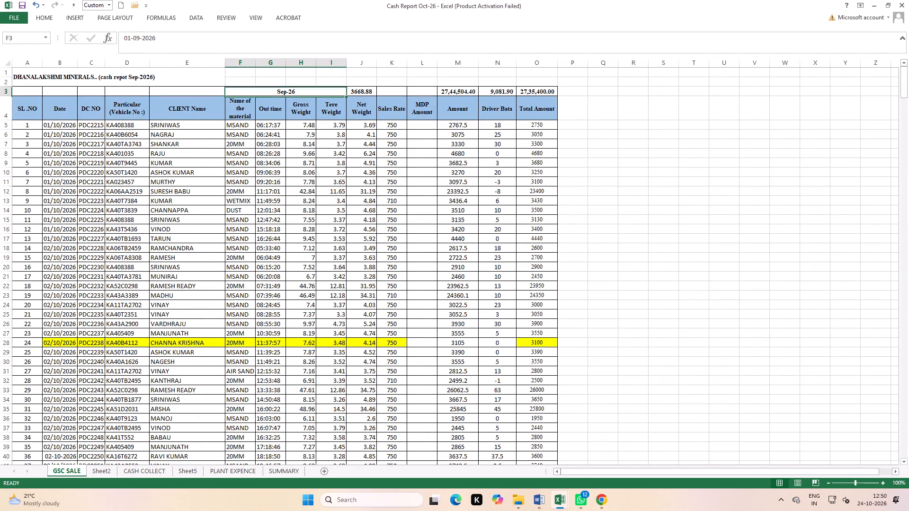
left_click(287, 89)
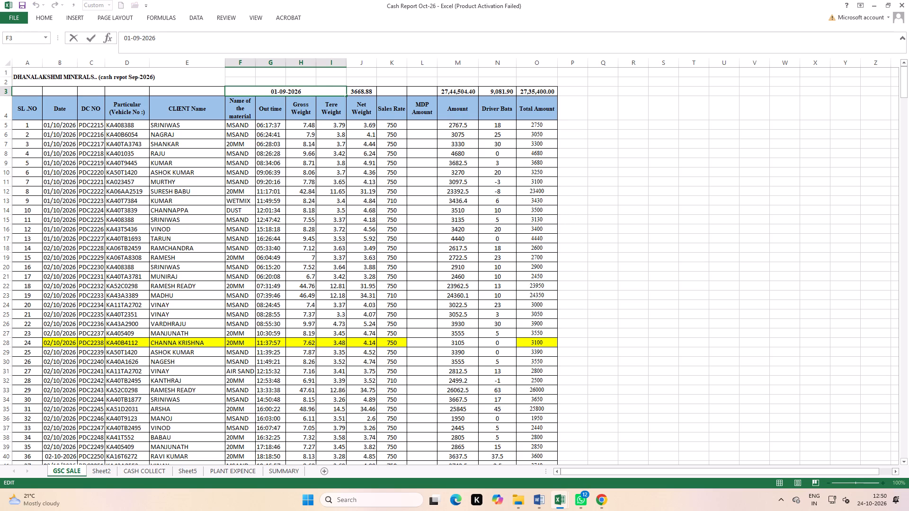
key("BackSpace")
key("BackSpace")
type("10")
left_click(118, 285)
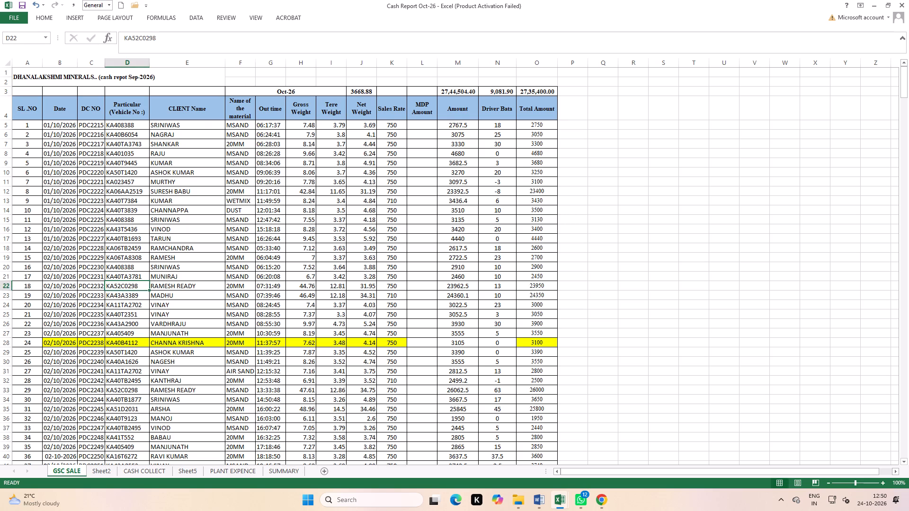
left_click(22, 3)
Examine the GSC SALE sheet down to its last filled rows to find where the sales entries end.
scroll(200, 295, "down", 5)
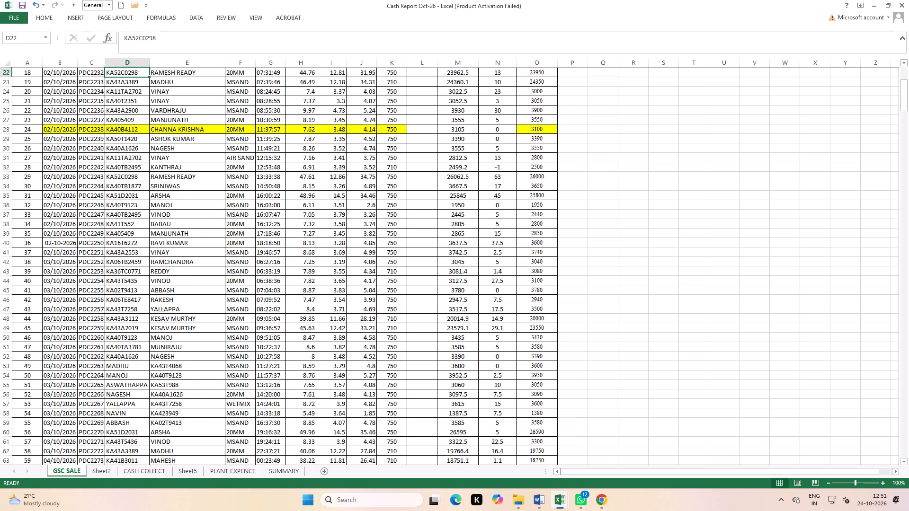
scroll(196, 305, "down", 20)
scroll(196, 305, "down", 20)
scroll(196, 305, "down", 1)
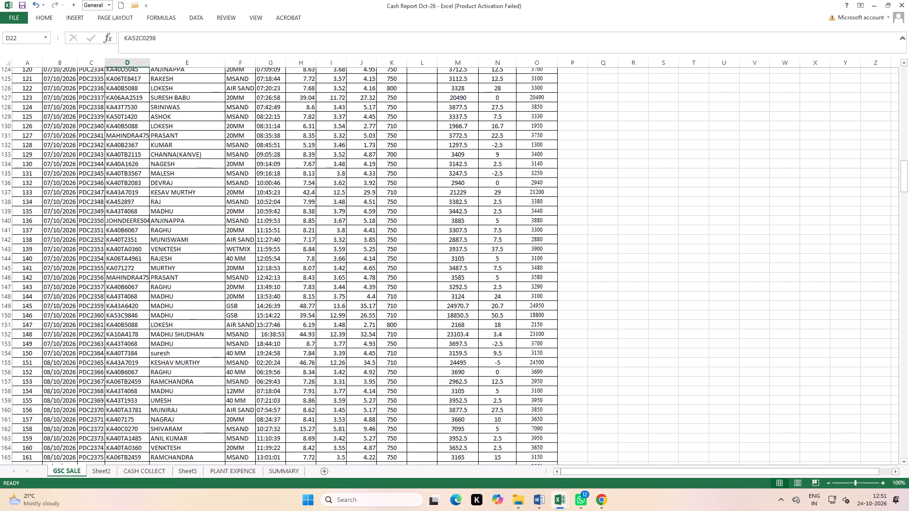
scroll(198, 311, "down", 20)
scroll(198, 311, "down", 9)
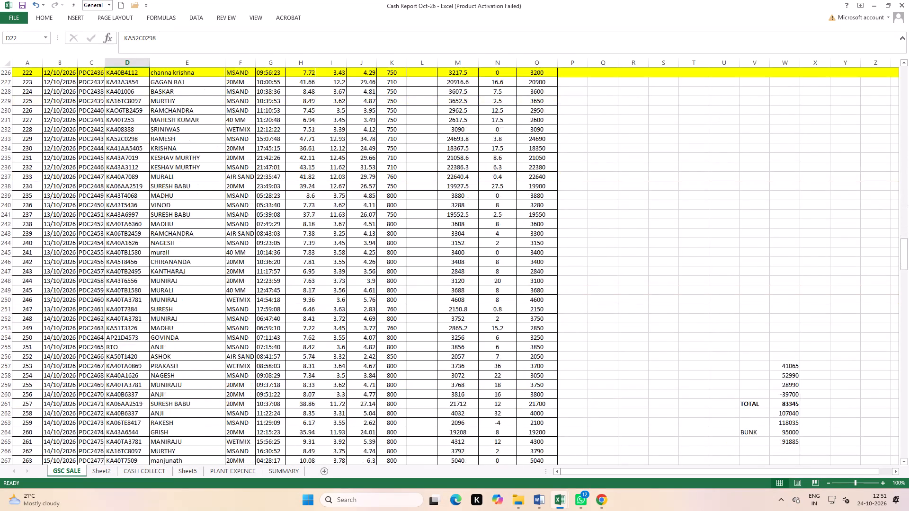
scroll(194, 314, "down", 16)
scroll(195, 312, "down", 20)
scroll(195, 312, "down", 9)
scroll(195, 309, "up", 2)
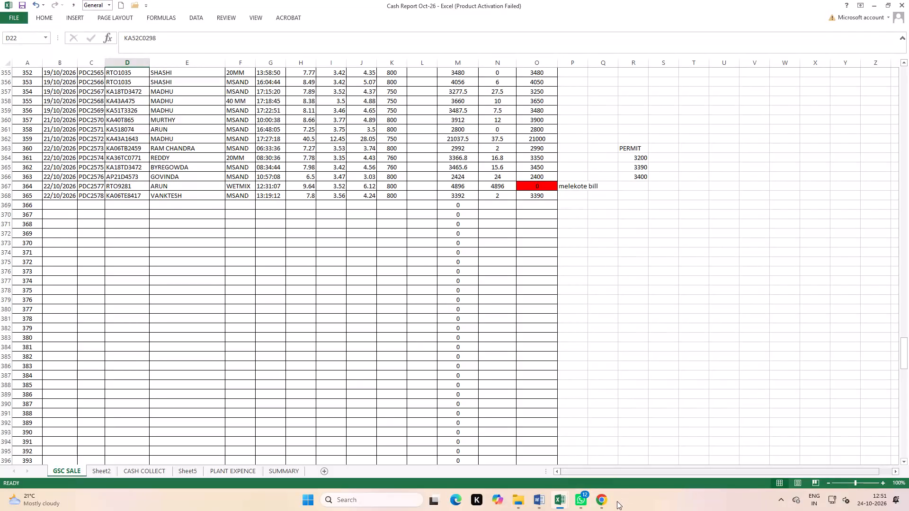
Switch to Chrome and generate the Spot Sale DC Report from 22/10/2026 00:00:00 to 23/10/2026 23:59:59.
left_click(602, 502)
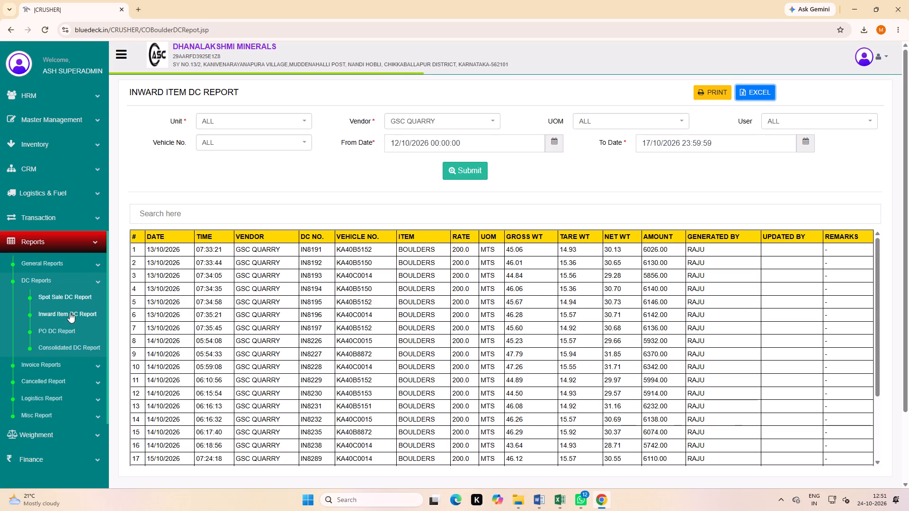
left_click(57, 297)
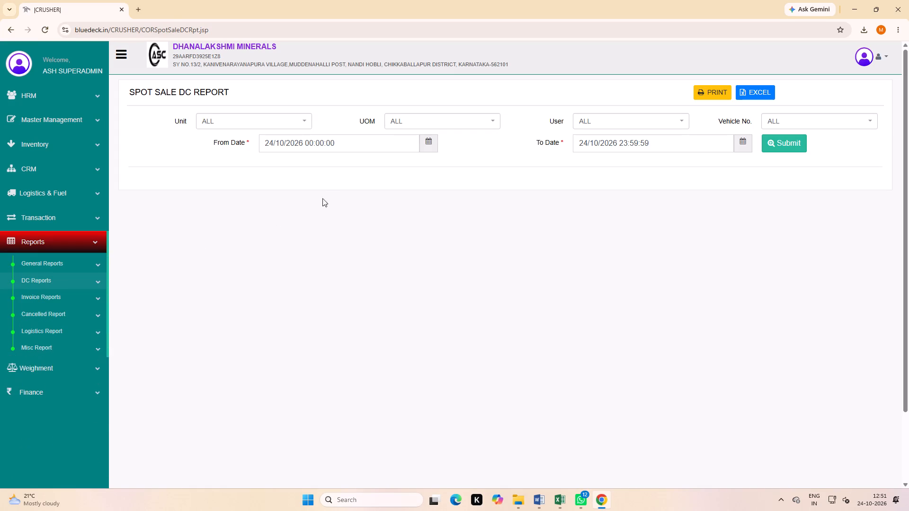
left_click(428, 139)
left_click(361, 232)
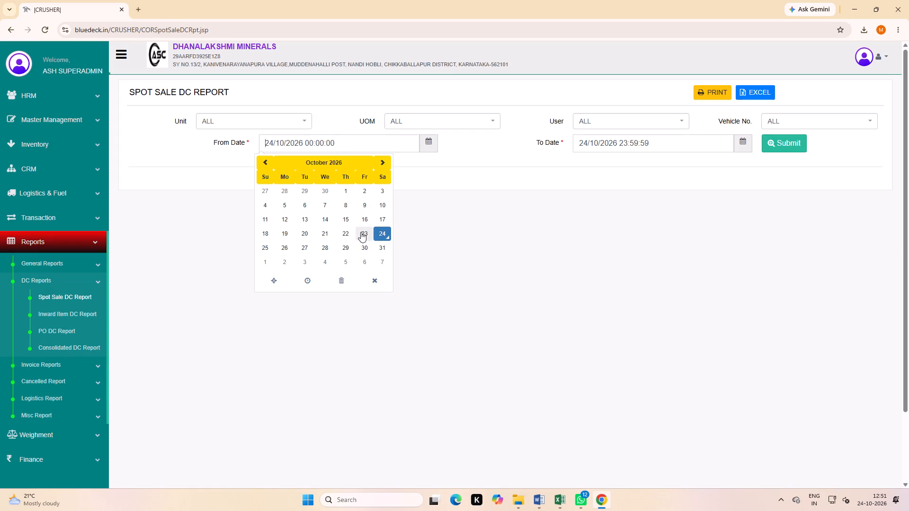
left_click(512, 241)
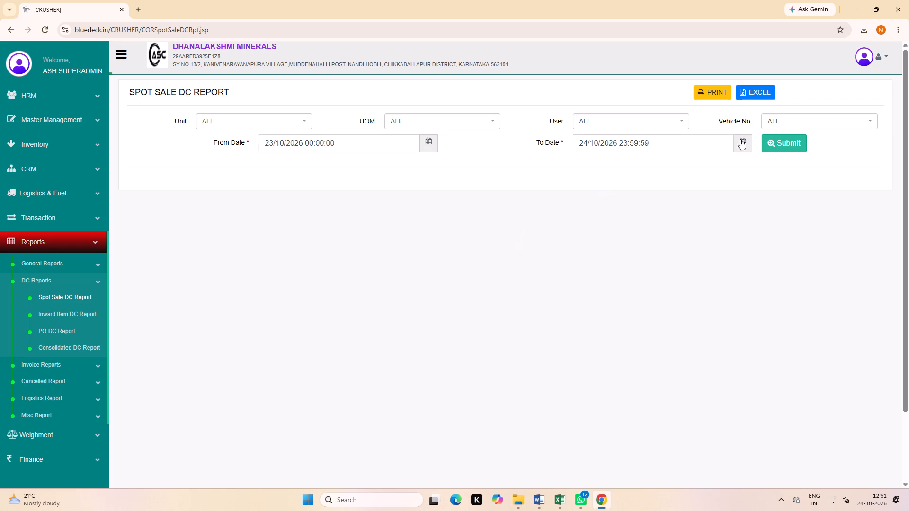
left_click(740, 141)
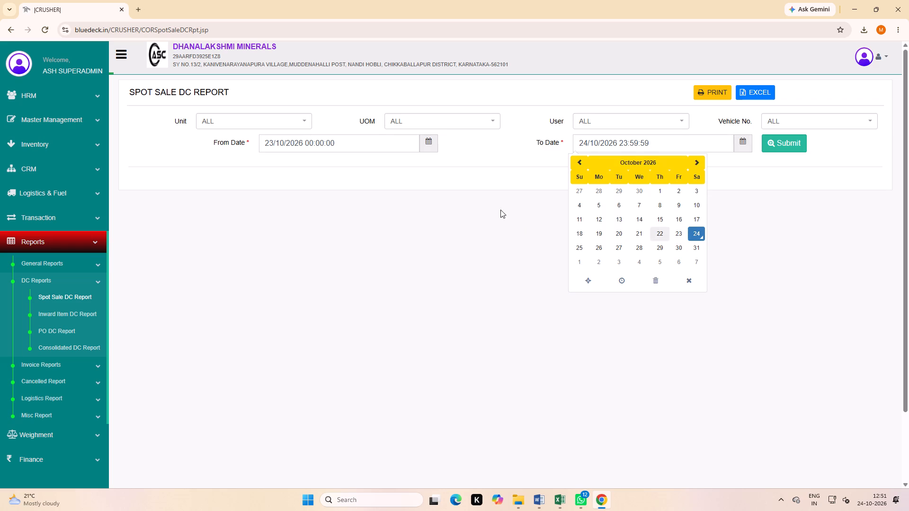
left_click(411, 214)
left_click(433, 144)
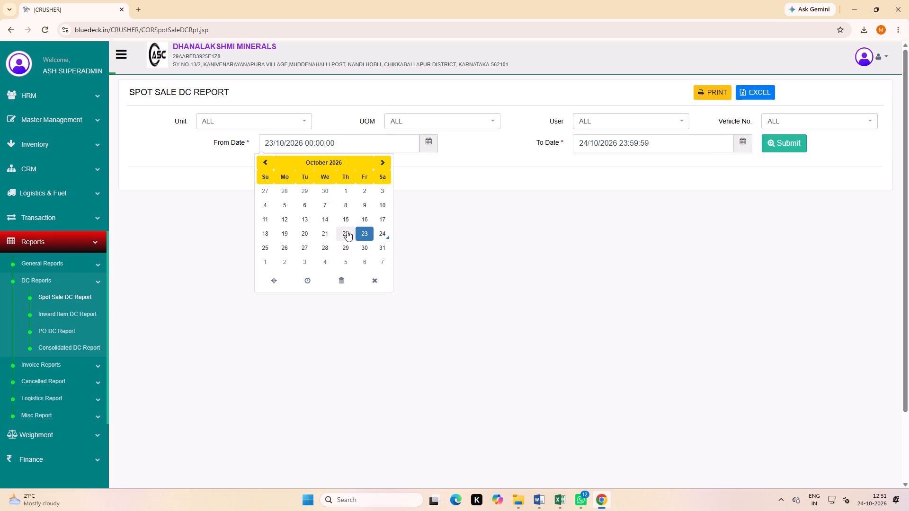
left_click(347, 231)
left_click(532, 230)
left_click(744, 143)
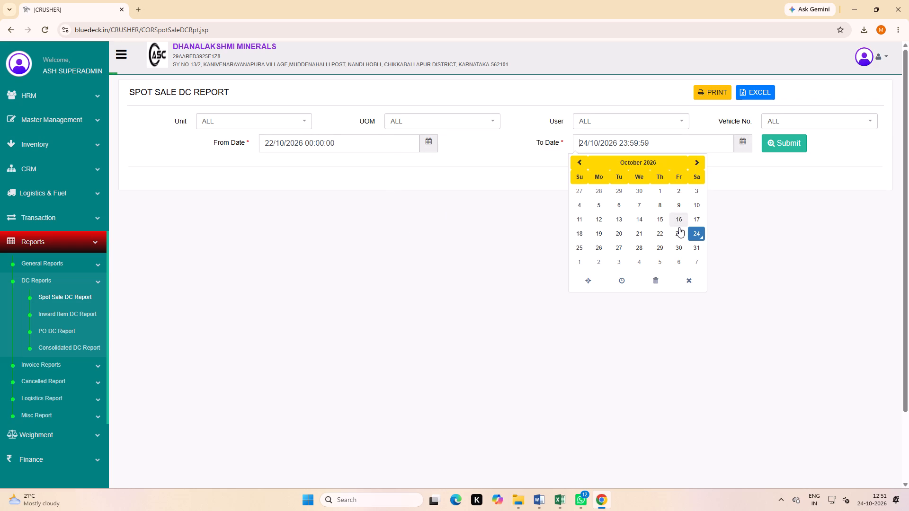
left_click(679, 230)
left_click(531, 263)
left_click(797, 147)
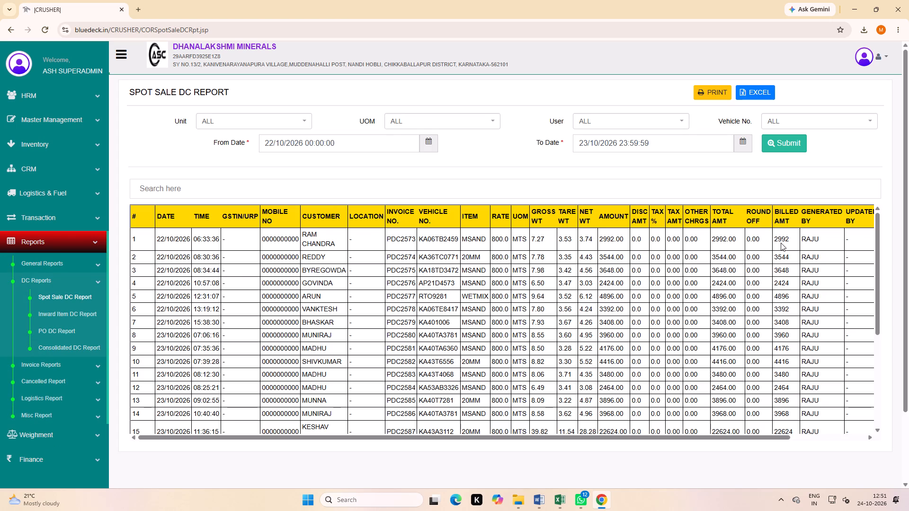
Export the Spot Sale DC Report to Excel and open the downloaded file for editing.
left_click(763, 92)
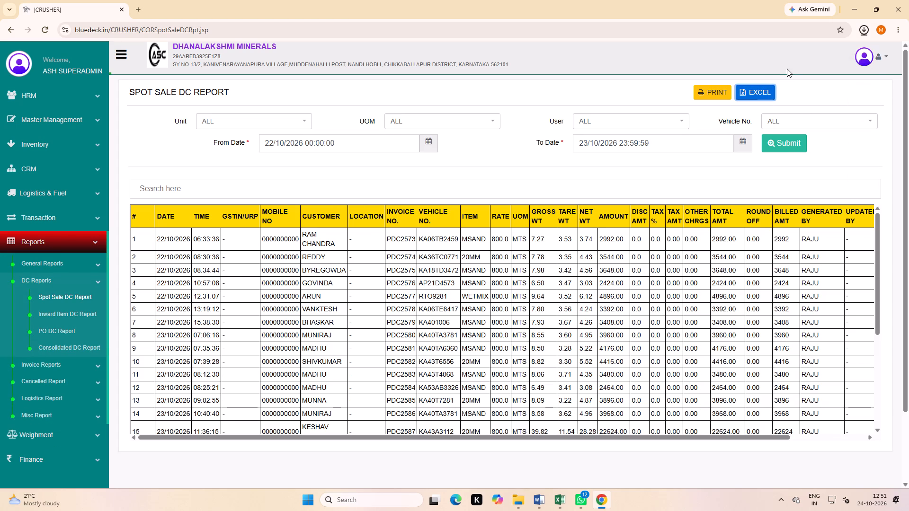
left_click(777, 62)
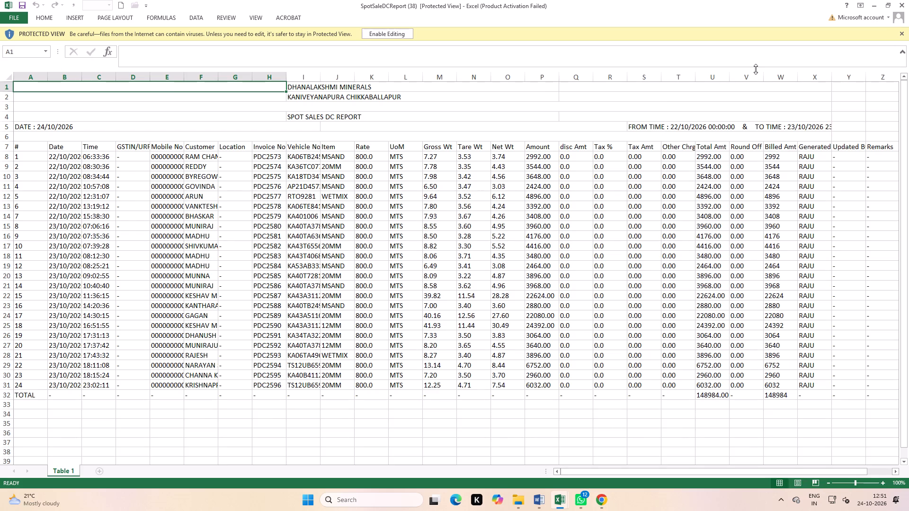
left_click(397, 36)
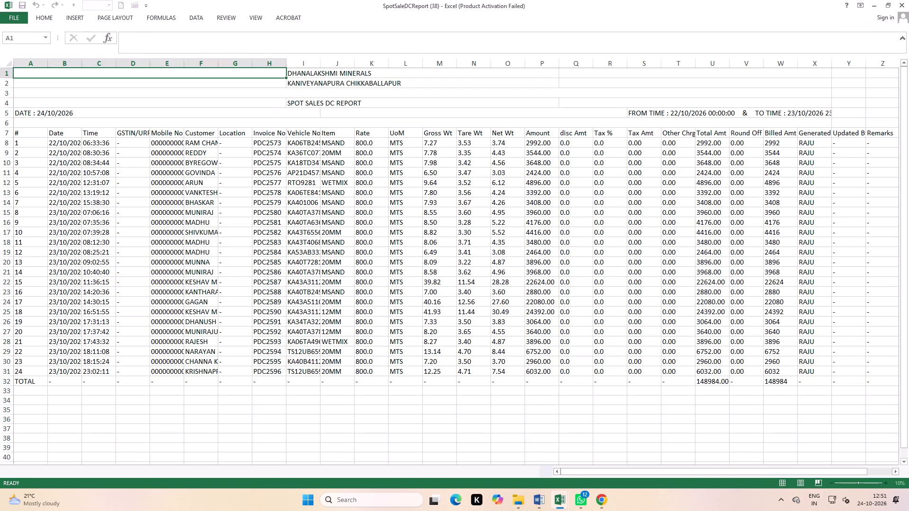
Delete all columns after Amount in the exported report, from disc Amt through Remarks, plus the DOWNLOAD column.
left_click(743, 227)
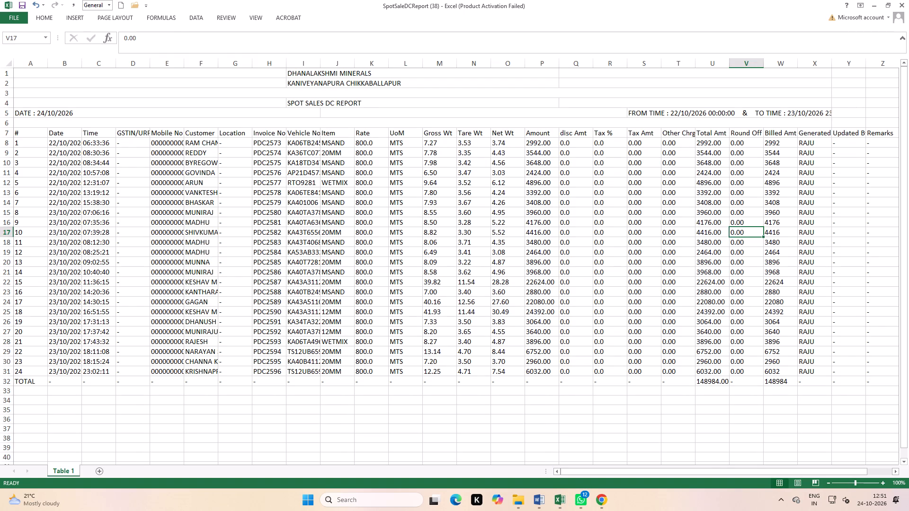
left_click_drag(575, 66, 896, 282)
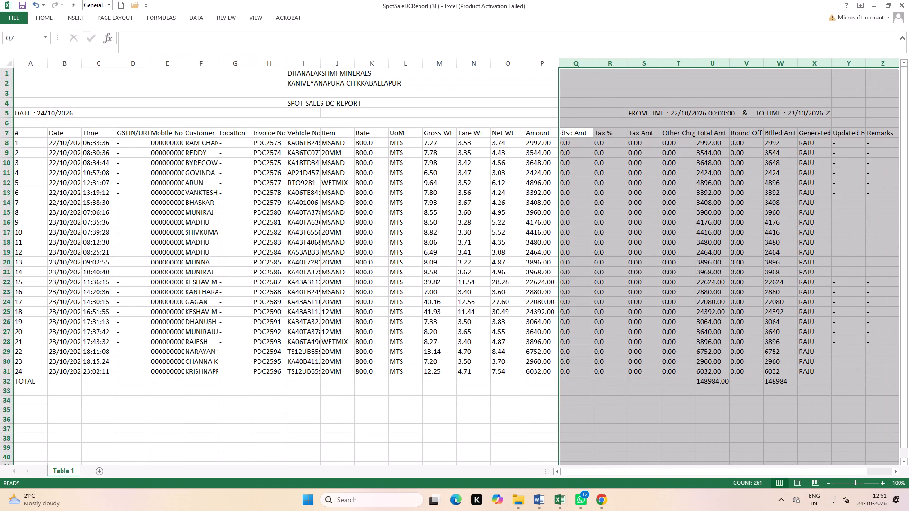
right_click(802, 245)
left_click(822, 323)
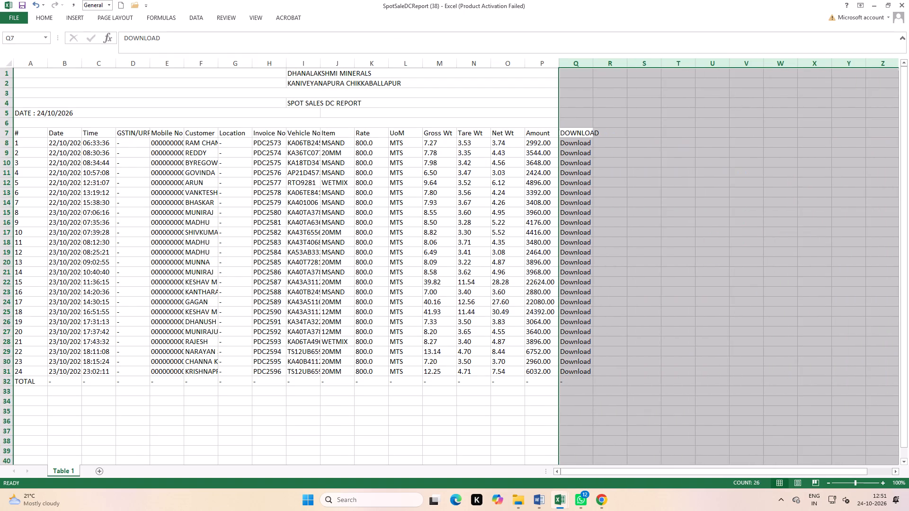
right_click(695, 217)
left_click(711, 298)
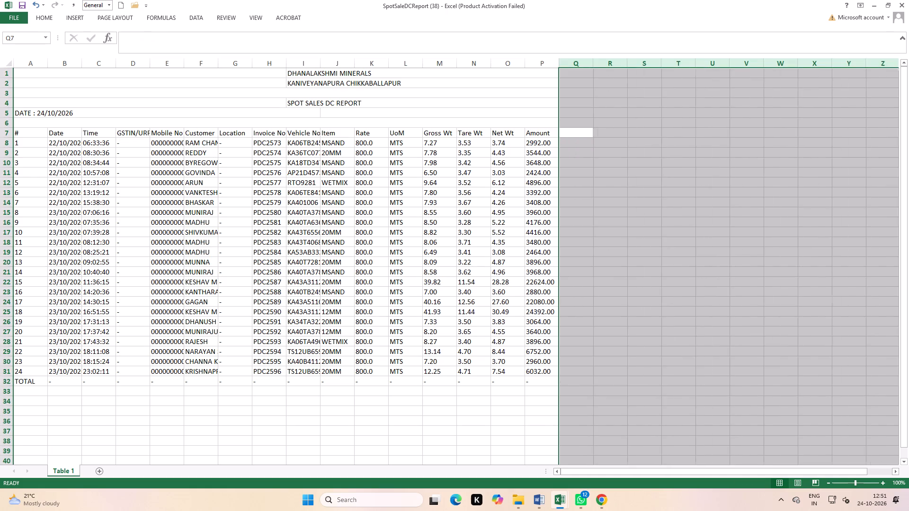
left_click(696, 241)
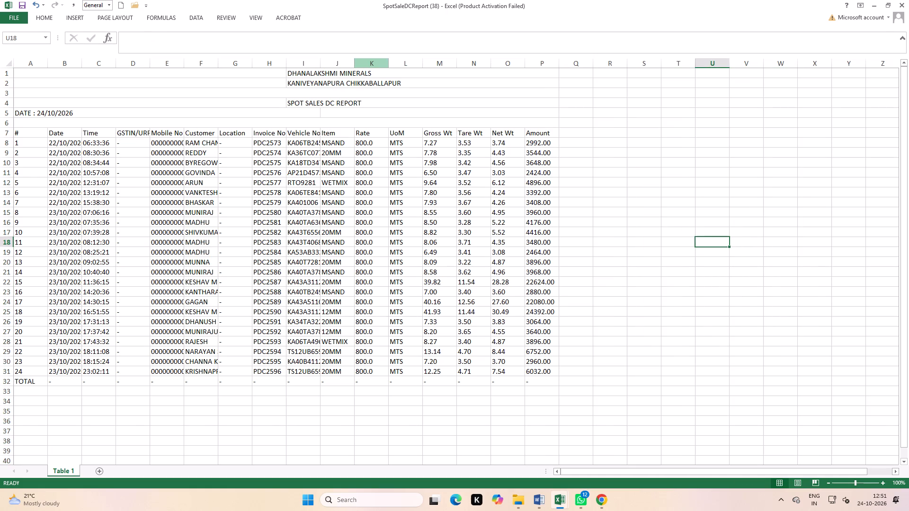
Move the Time values of all sale rows into the UoM column, replacing the MTS entries.
left_click_drag(94, 141, 96, 312)
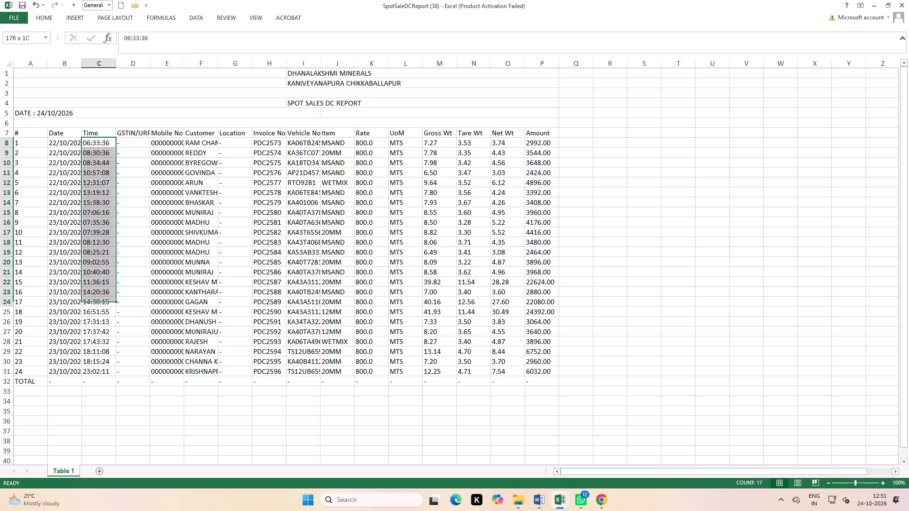
left_click_drag(96, 312, 98, 367)
right_click(98, 367)
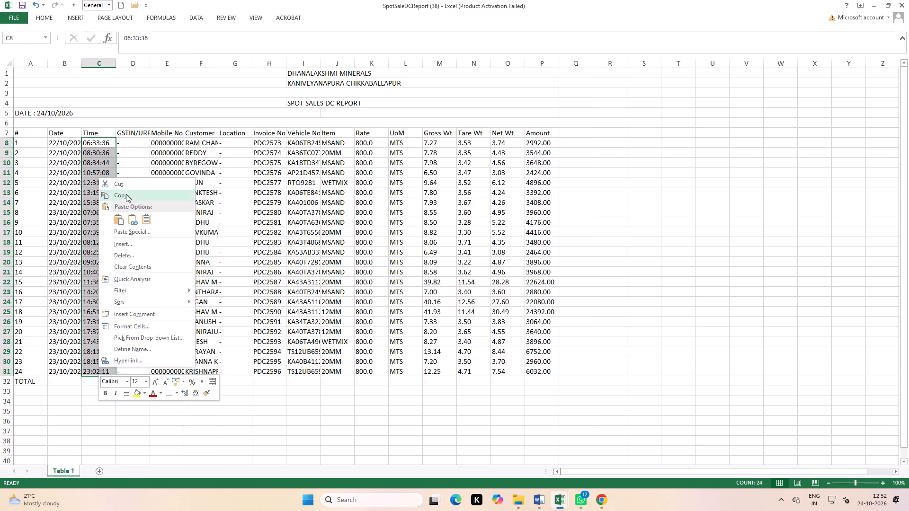
left_click(125, 184)
left_click(408, 141)
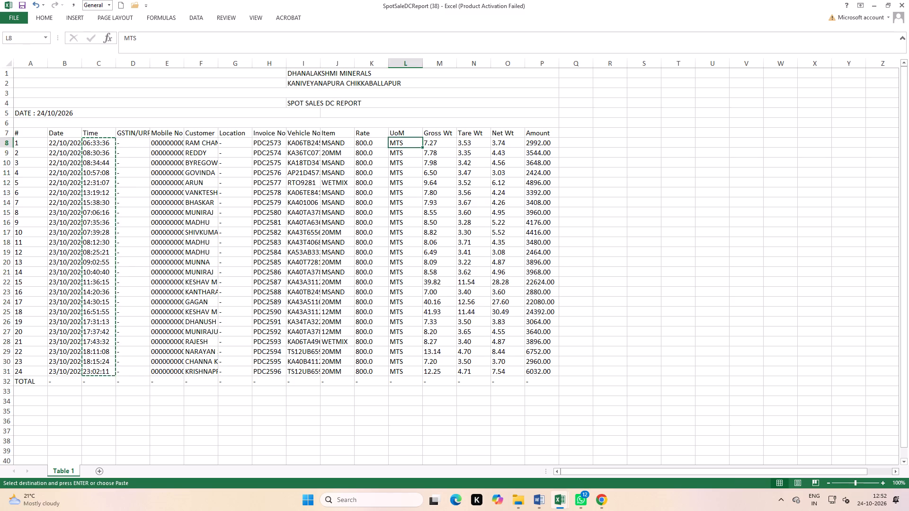
key("ctrl+v")
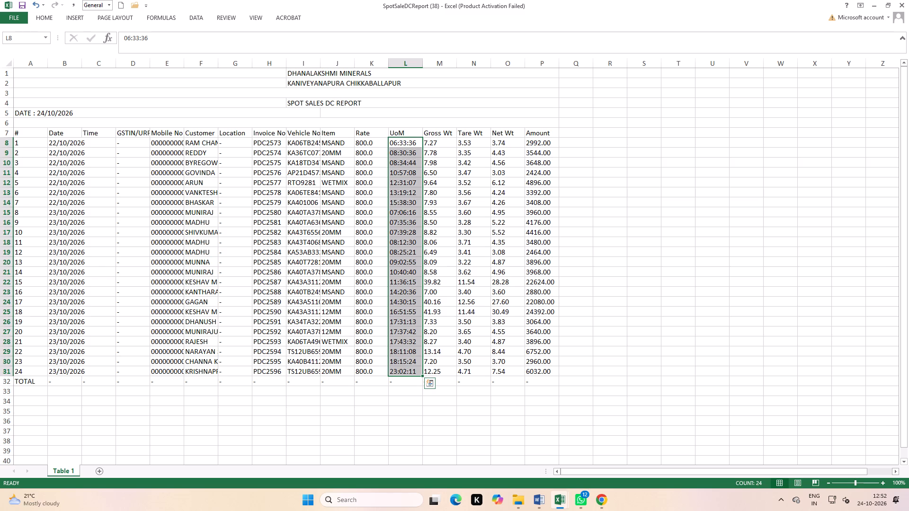
Move the Invoice No and Vehicle No values of all sale rows into the Time and GSTIN columns.
left_click_drag(272, 144, 312, 266)
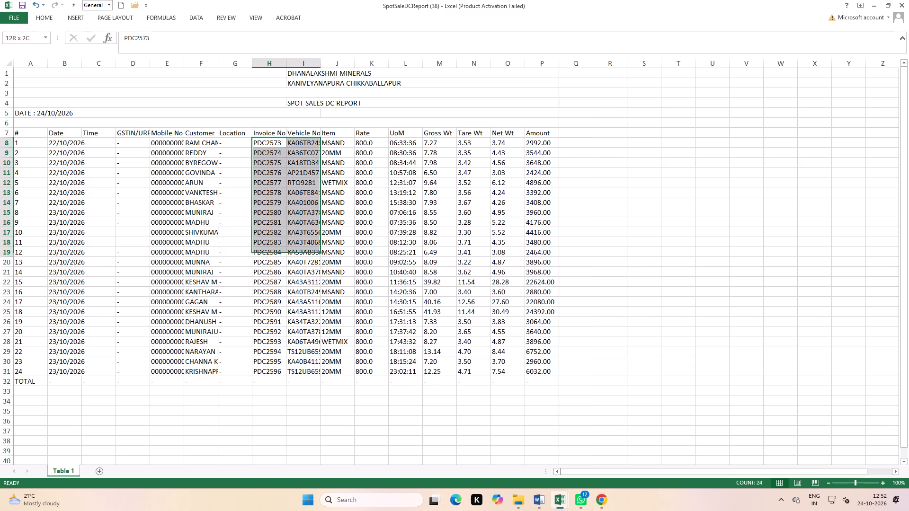
left_click_drag(312, 266, 300, 369)
key("ctrl+x")
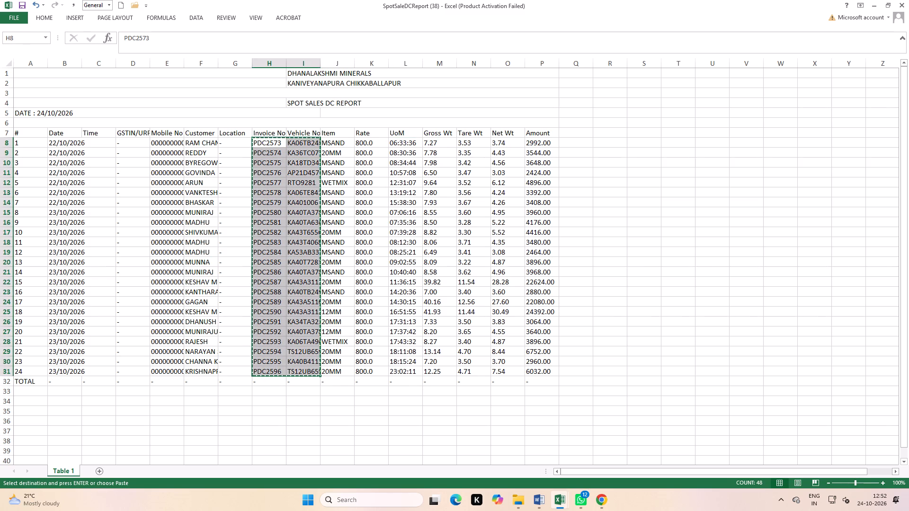
left_click(102, 144)
key("ctrl+v")
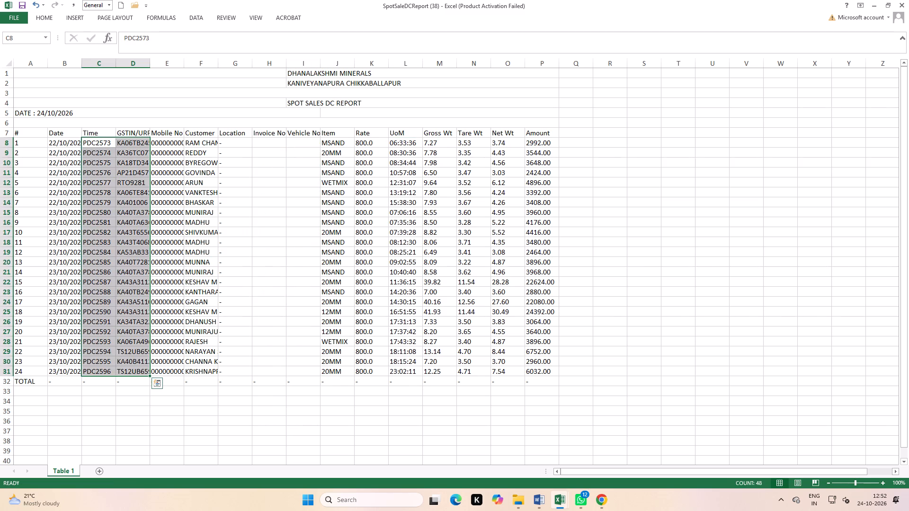
Delete the Mobile No column and the Location, Invoice No and Vehicle No columns from the exported report.
left_click(175, 62)
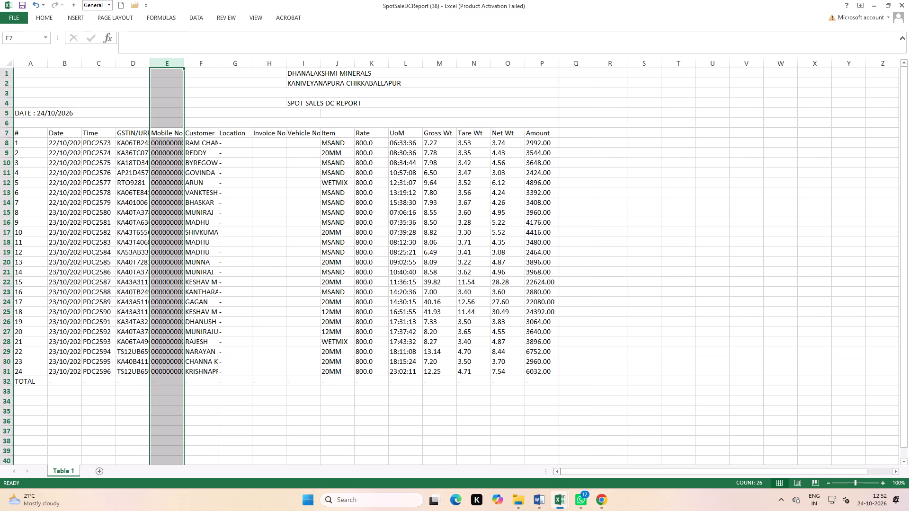
right_click(156, 155)
left_click(187, 235)
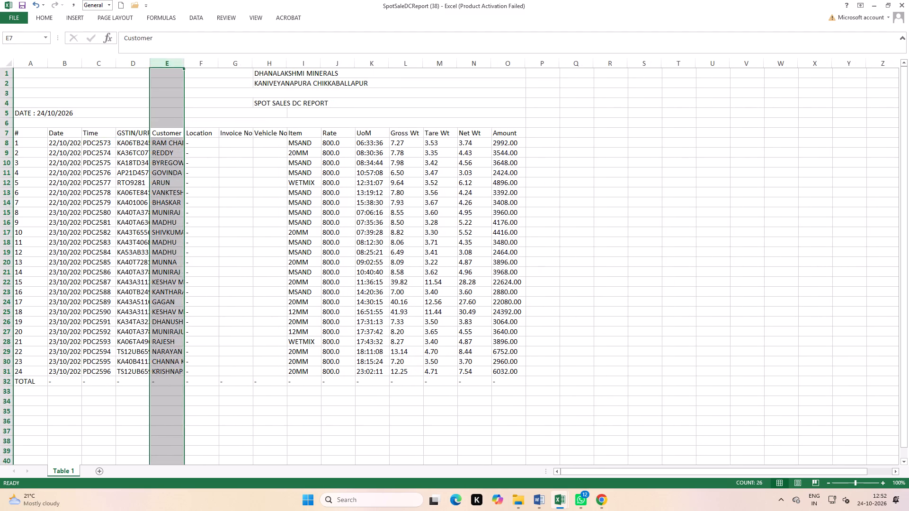
left_click(262, 212)
left_click_drag(200, 62, 234, 106)
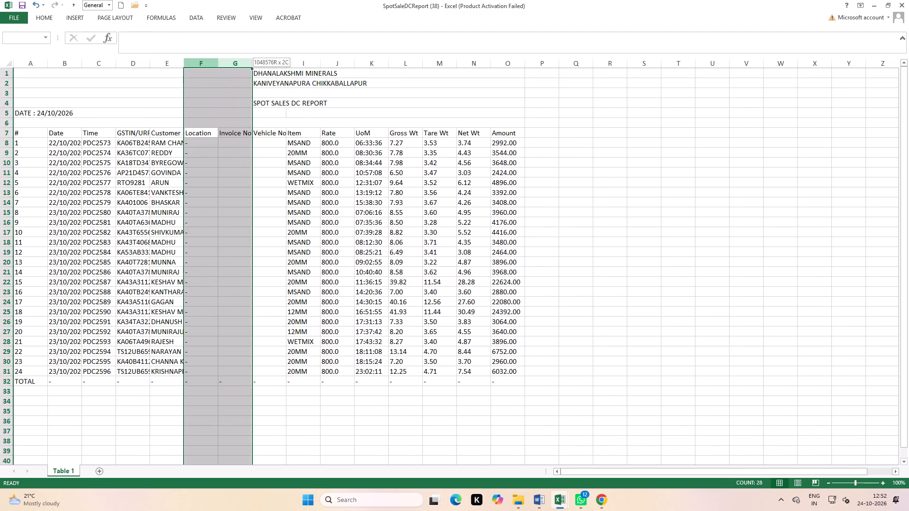
left_click_drag(234, 106, 268, 176)
right_click(248, 198)
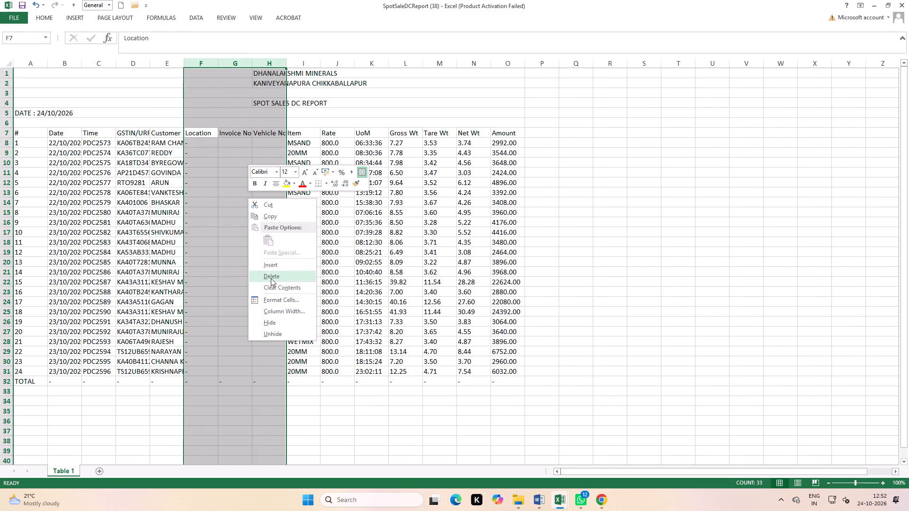
left_click(271, 278)
left_click(569, 238)
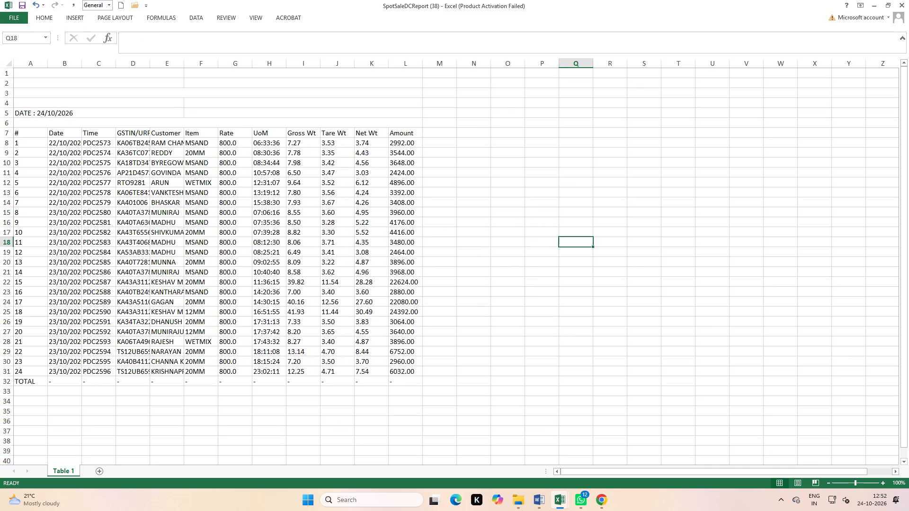
Delete the Amount column from the exported report.
left_click(401, 63)
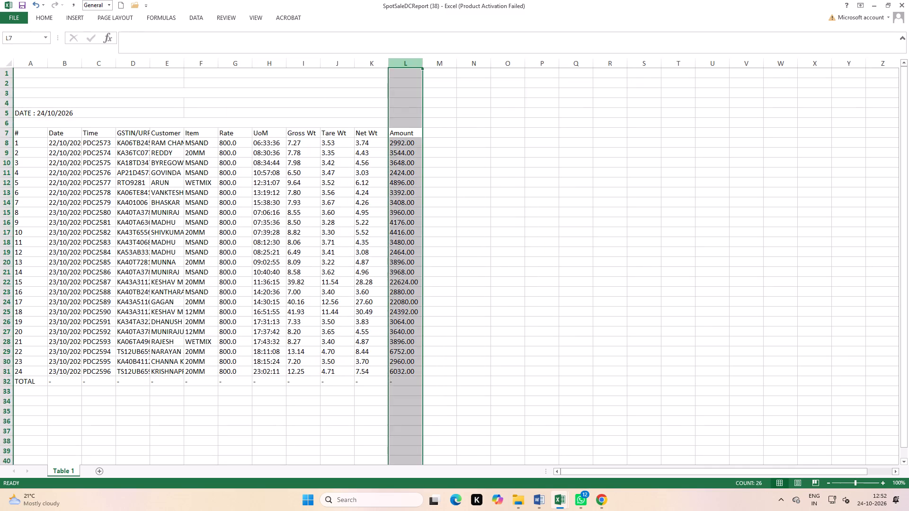
right_click(404, 115)
left_click(579, 187)
left_click(552, 174)
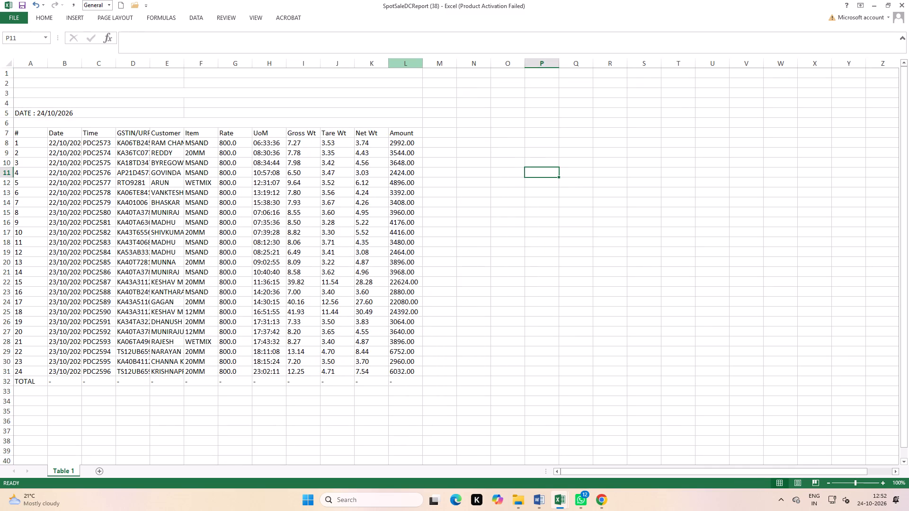
left_click(406, 64)
right_click(408, 159)
left_click(428, 239)
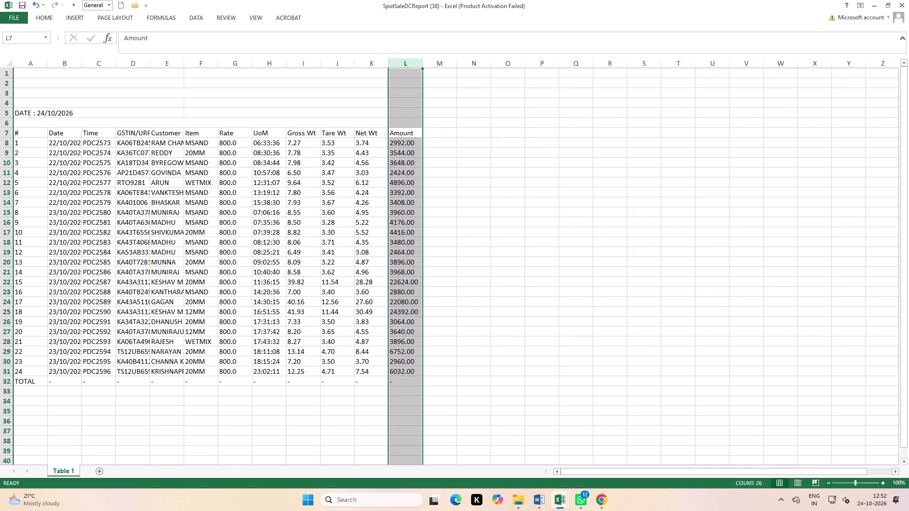
left_click(542, 217)
Centre the table from Date to Net Wt horizontally and vertically, apply all borders, and autofit the Date column.
left_click_drag(64, 134, 113, 164)
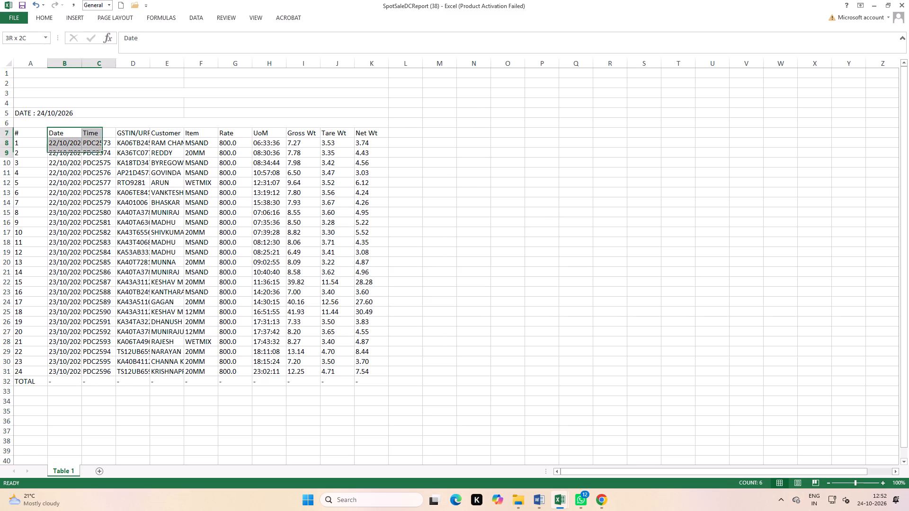
left_click_drag(113, 164, 367, 374)
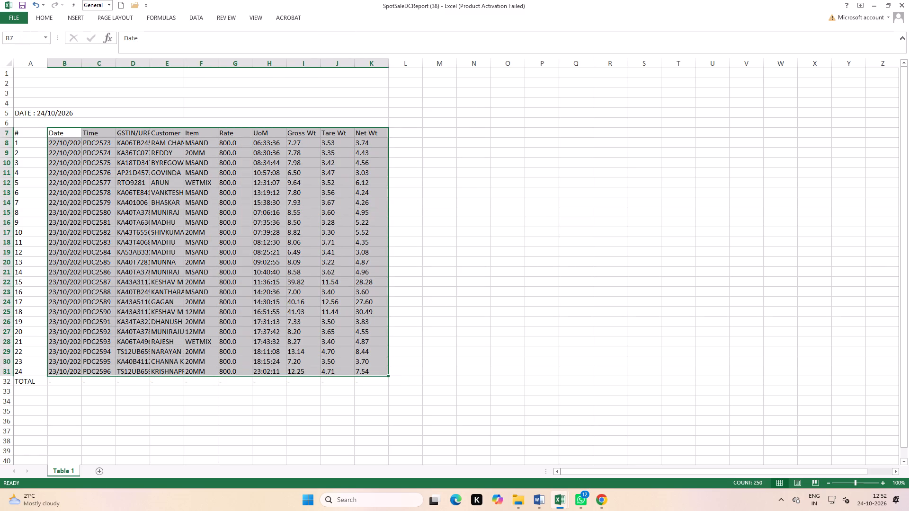
left_click(46, 21)
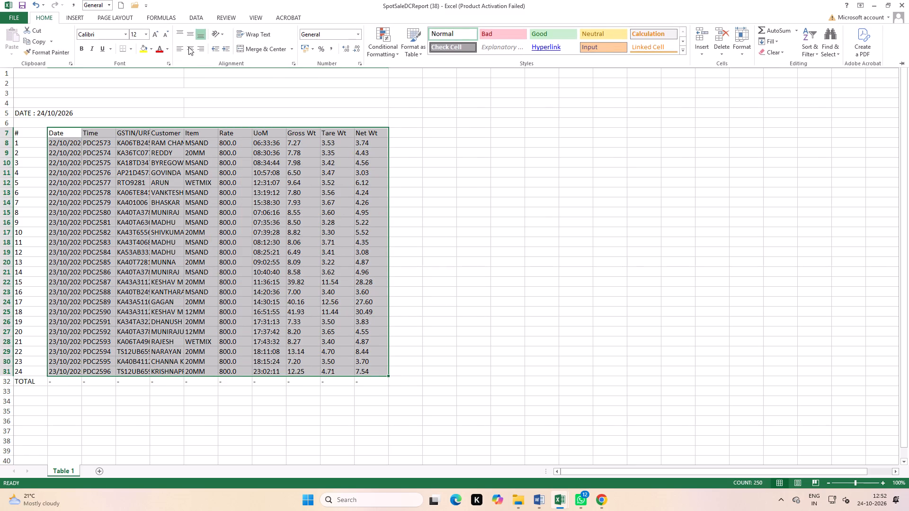
left_click(188, 47)
left_click(188, 33)
left_click(128, 52)
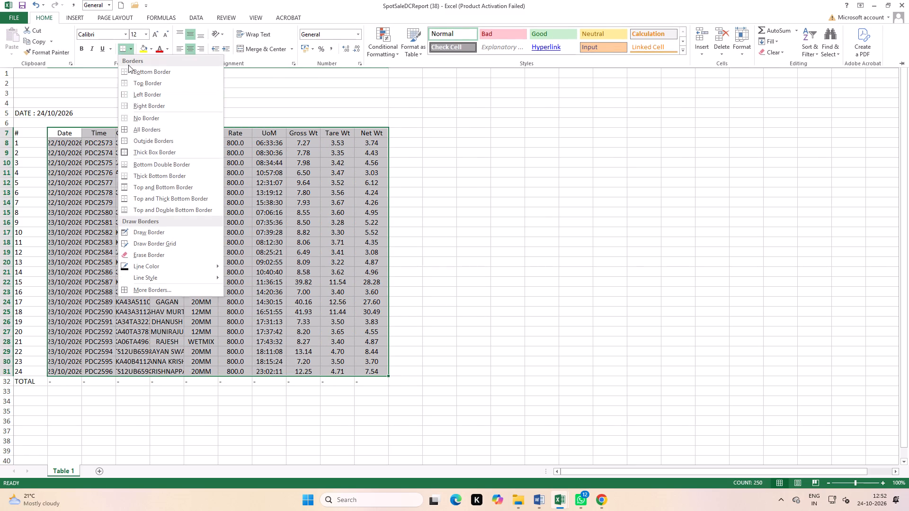
left_click(133, 131)
left_click(230, 231)
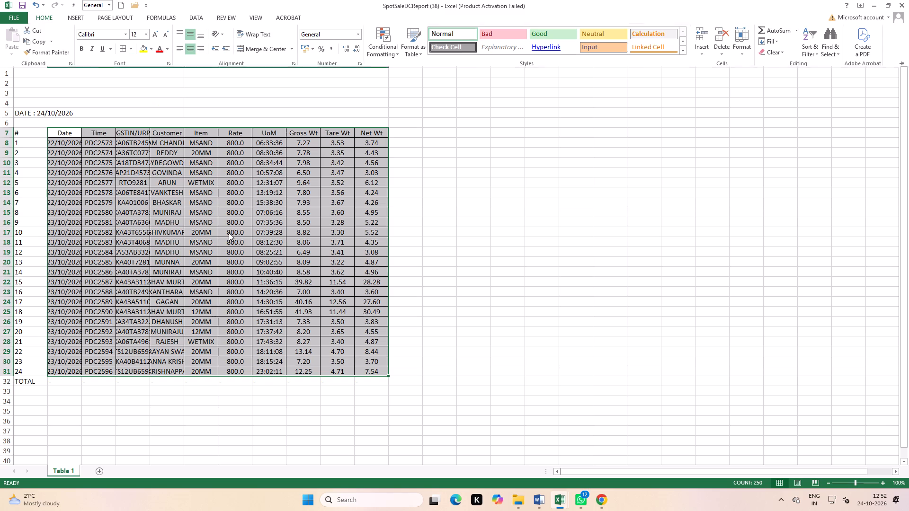
double_click(83, 61)
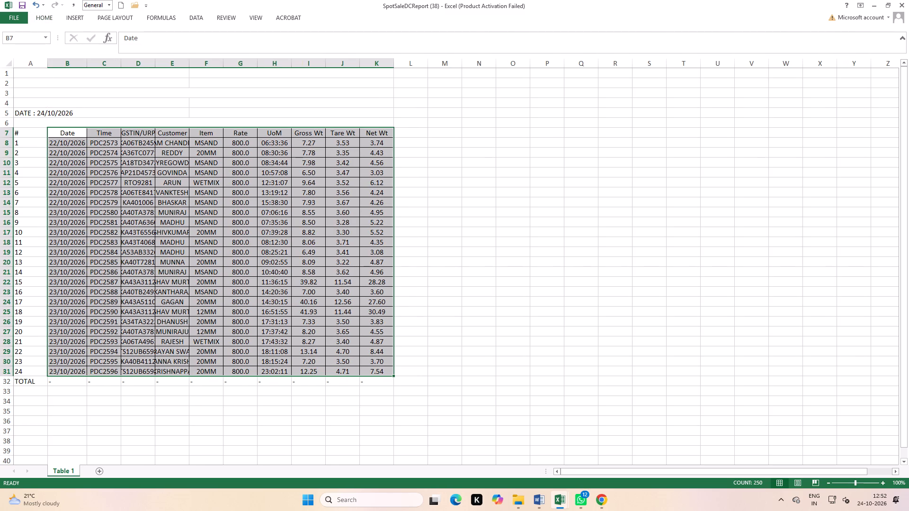
Check the last bill in the cash report, then delete the export's header row and already-entered sales PDC2573 to PDC2578.
key("ctrl+Tab")
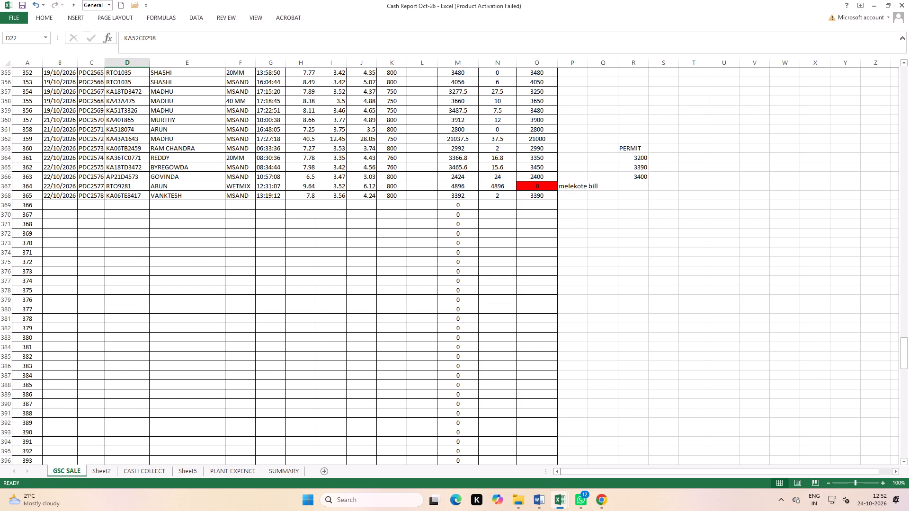
key("ctrl+Tab")
key("ctrl+Tab")
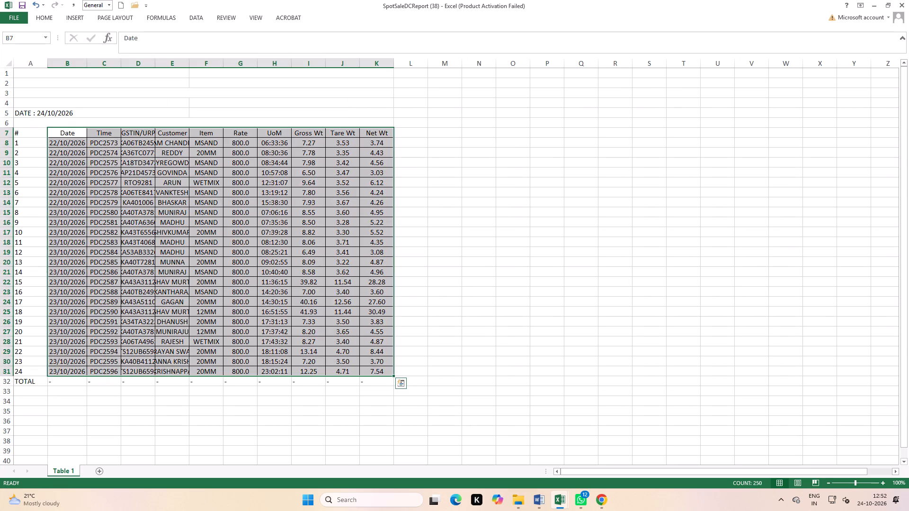
left_click(173, 185)
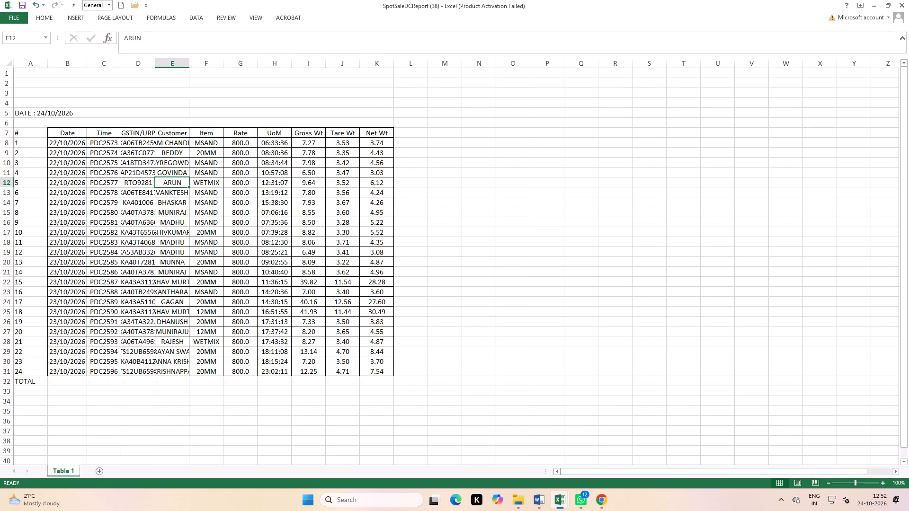
left_click_drag(5, 132, 9, 182)
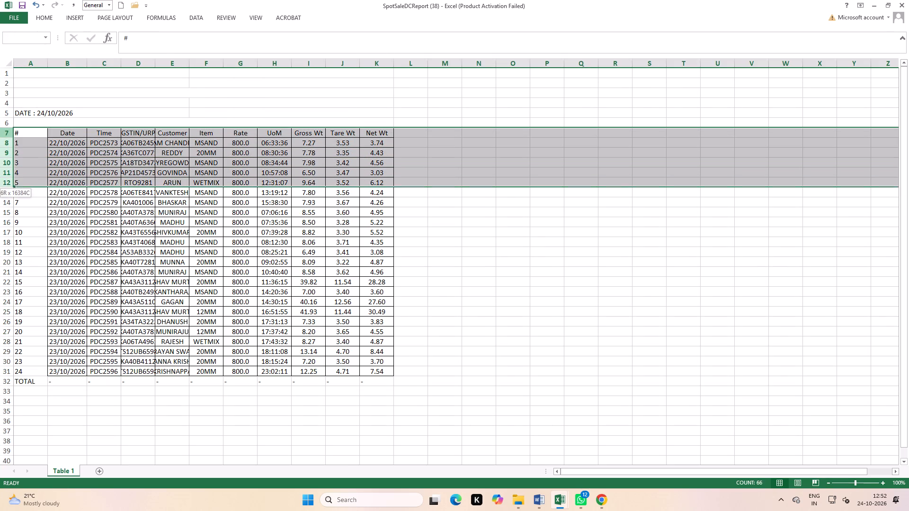
left_click_drag(9, 182, 12, 193)
right_click(74, 177)
left_click(101, 254)
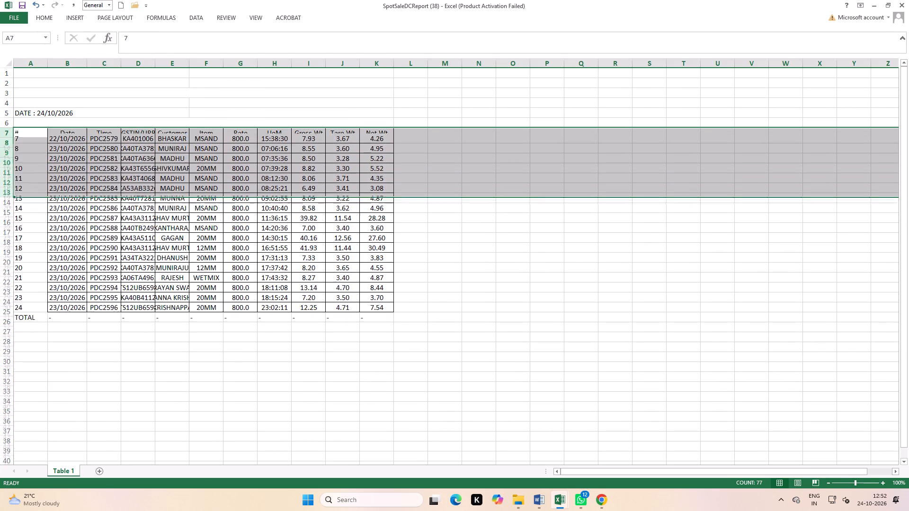
left_click(202, 222)
Autofit the vehicle number and customer name columns of the exported report.
double_click(155, 63)
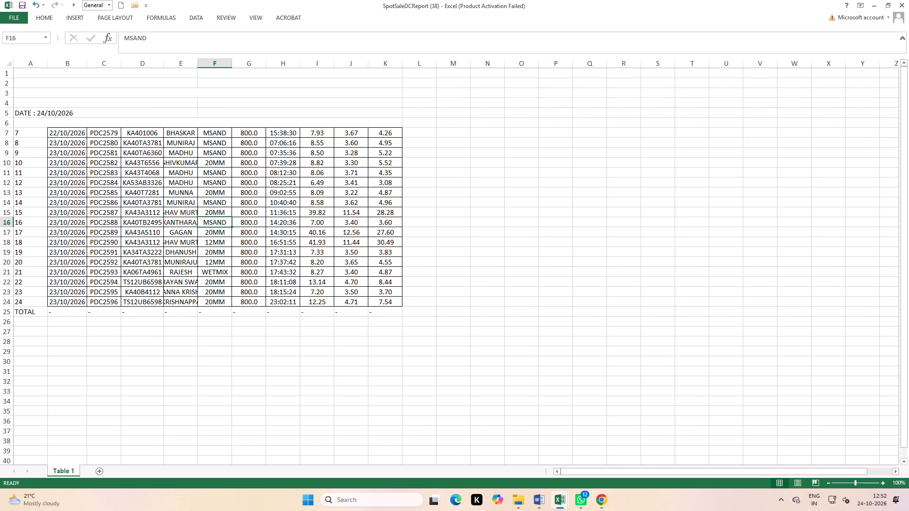
double_click(197, 63)
left_click(476, 180)
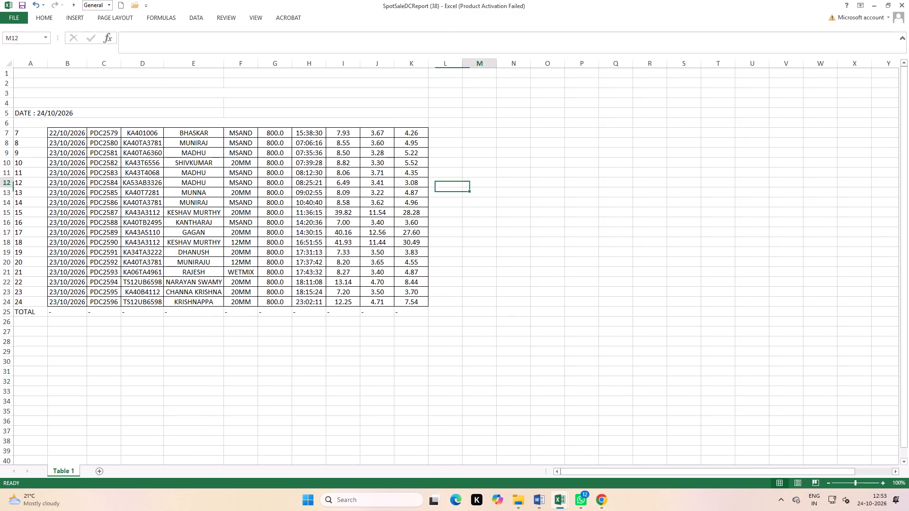
Copy the remaining sales PDC2579 to PDC2596 into the Cash Report's GSC SALE sheet, starting at cell B369.
left_click_drag(72, 137, 154, 205)
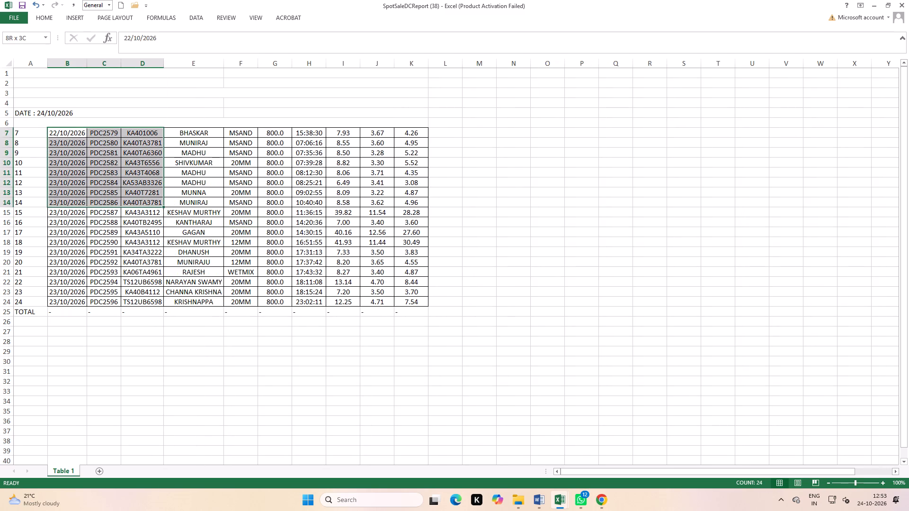
left_click_drag(154, 205, 414, 303)
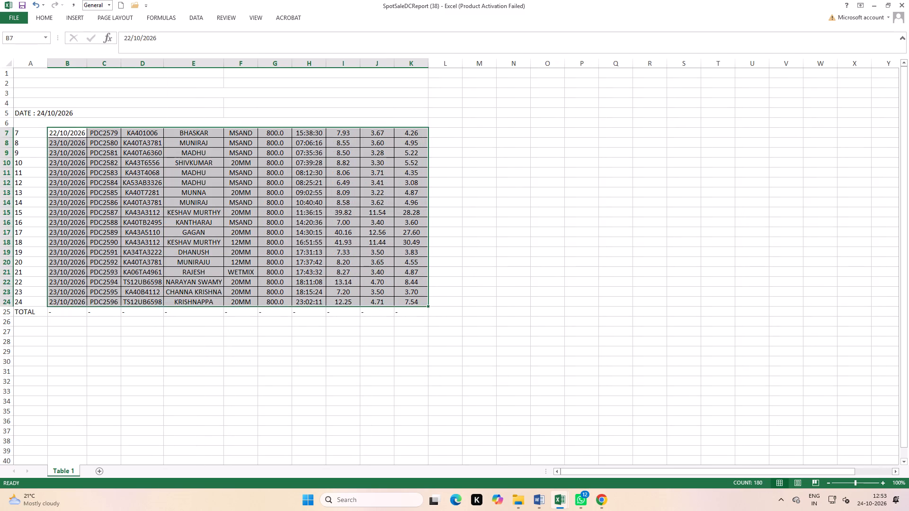
key("ctrl+c")
key("ctrl+Tab")
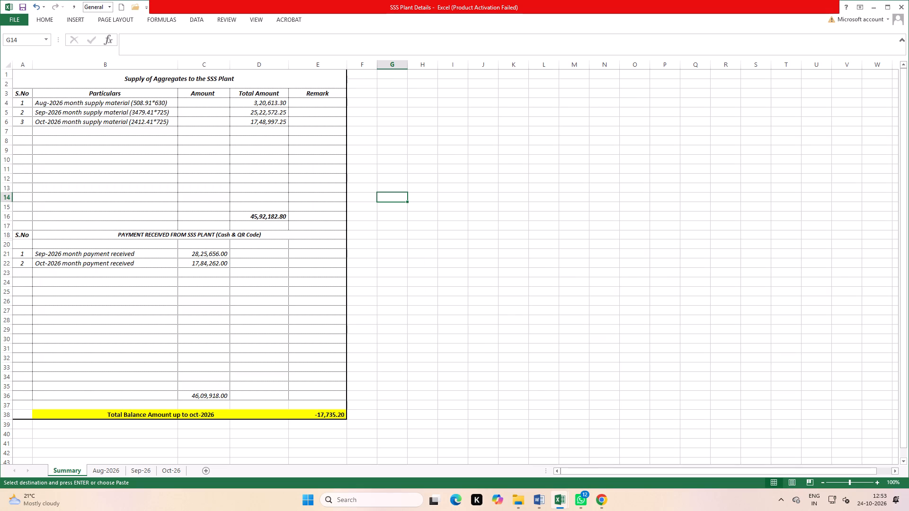
key("ctrl+Tab")
left_click(68, 205)
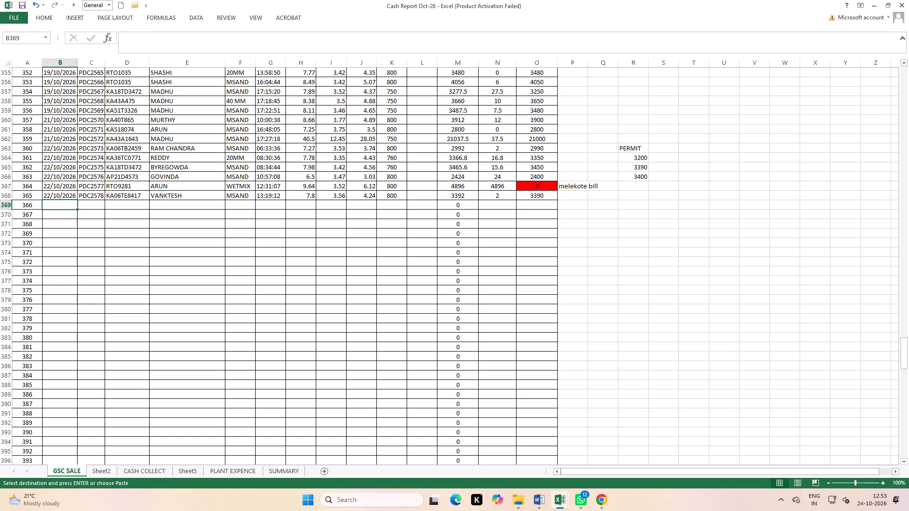
key("ctrl+v")
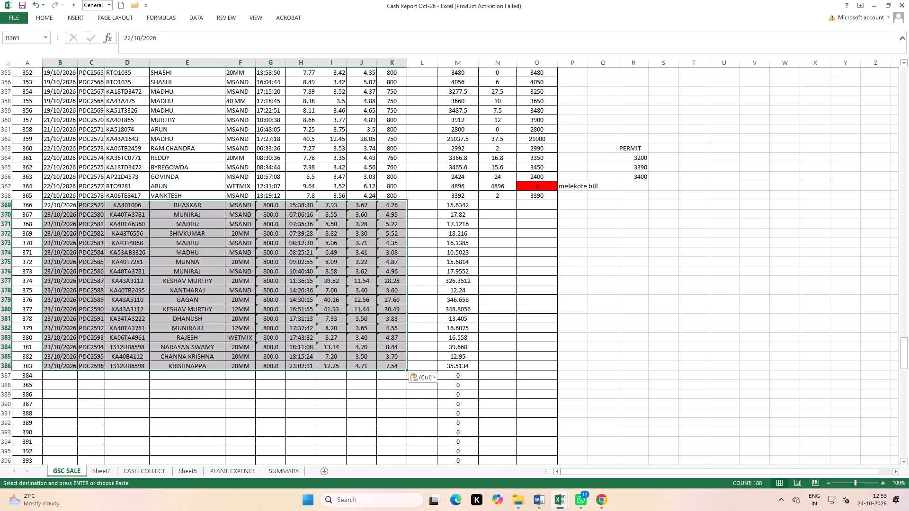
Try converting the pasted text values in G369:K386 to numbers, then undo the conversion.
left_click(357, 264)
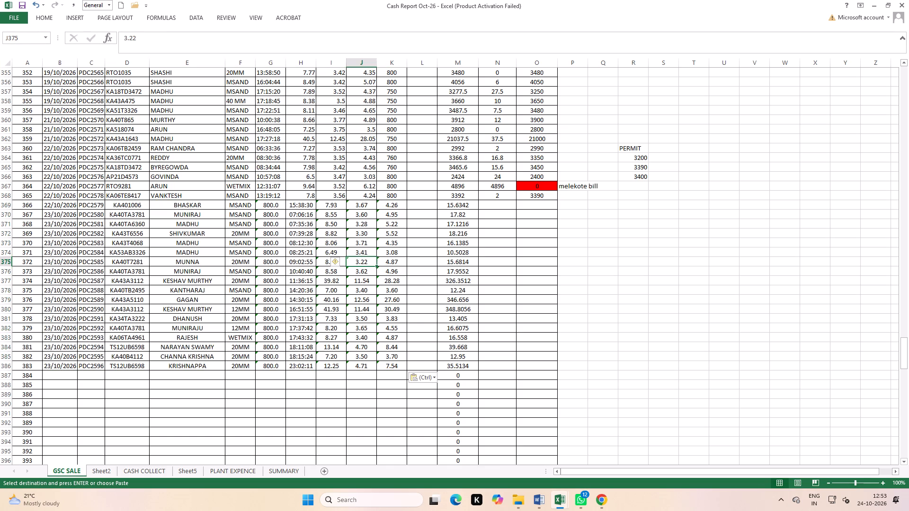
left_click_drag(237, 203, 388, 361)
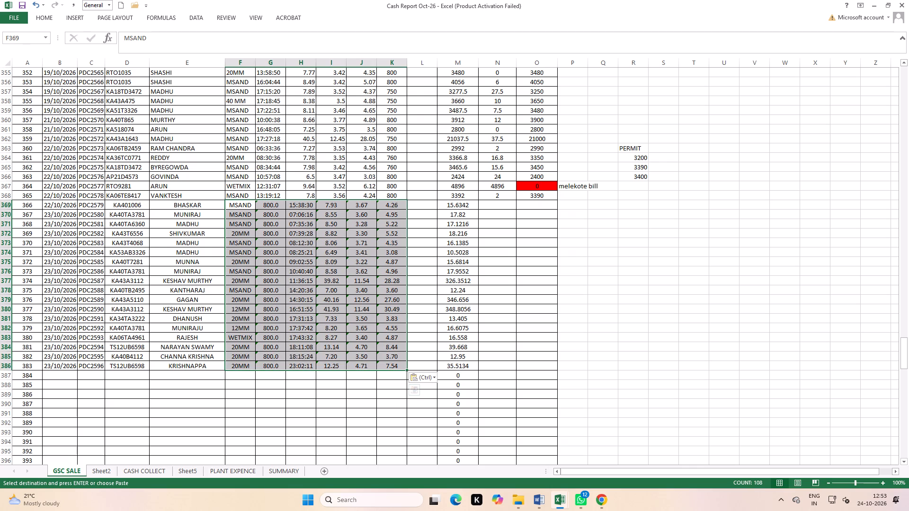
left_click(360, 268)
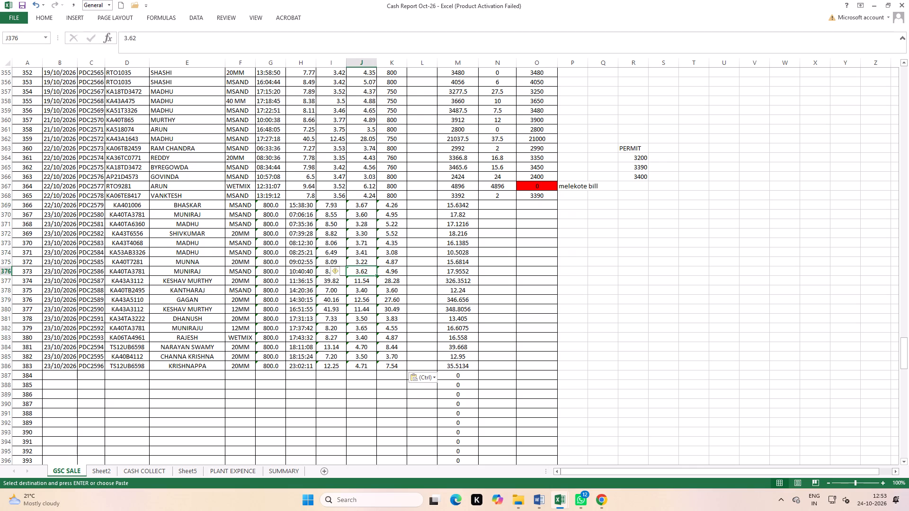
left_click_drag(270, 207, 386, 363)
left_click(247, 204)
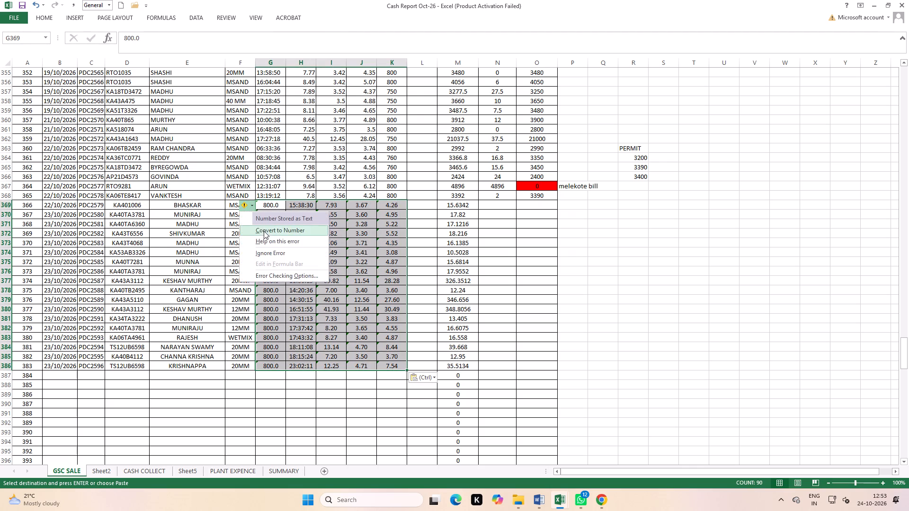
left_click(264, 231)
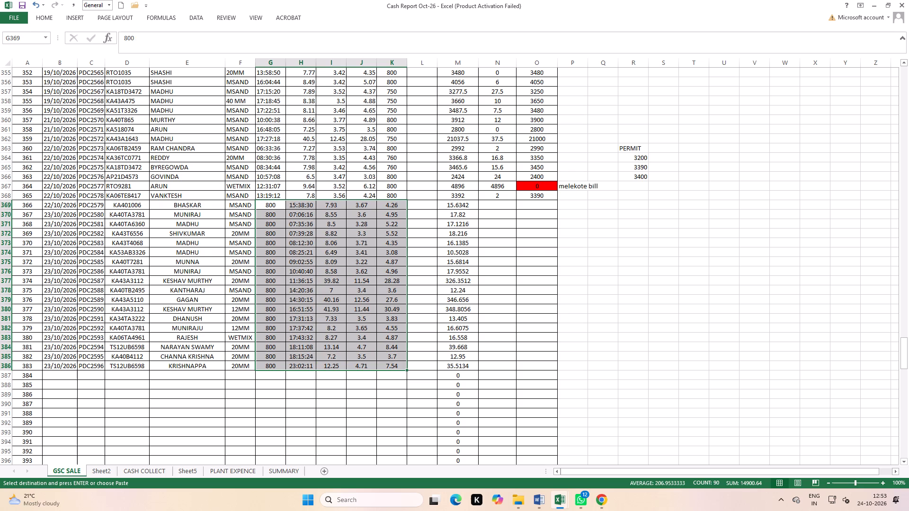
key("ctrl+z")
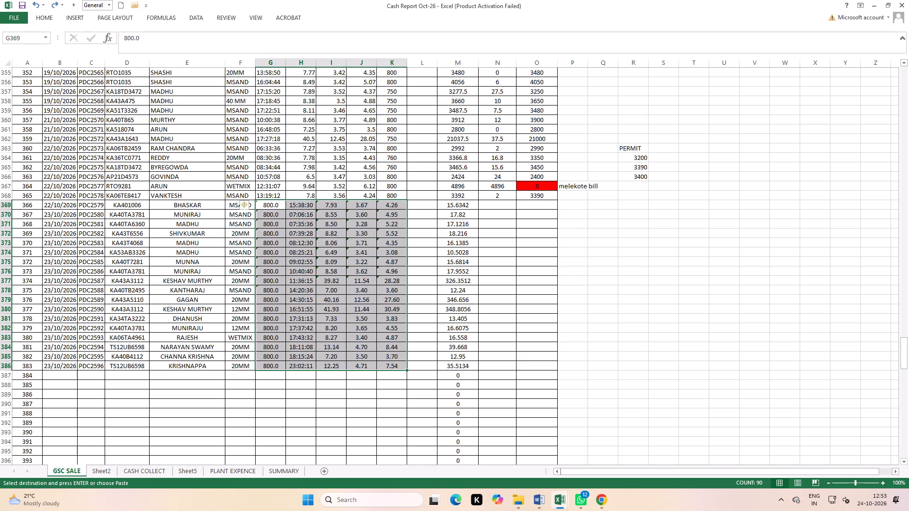
Undo the paste of sales PDC2579 to PDC2596 in the Cash Report and the customer name column autofit in the export.
key("ctrl+z")
key("ctrl+z")
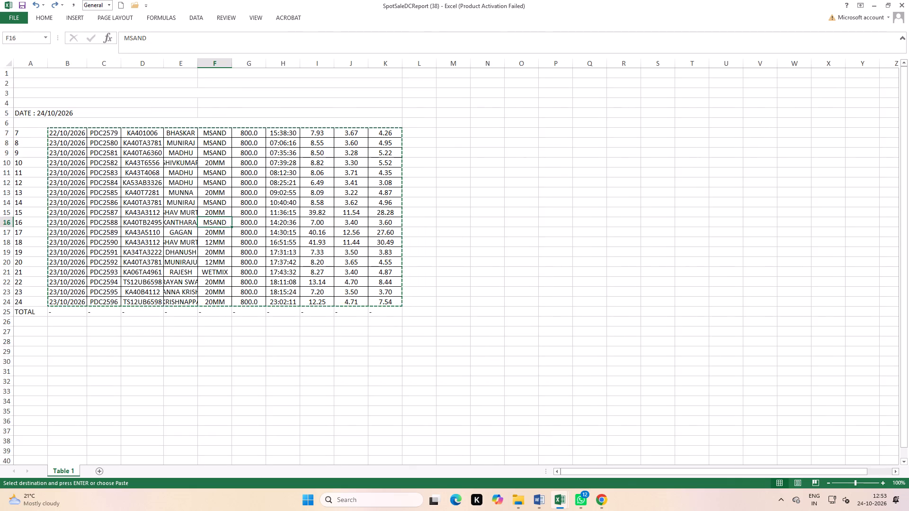
Move the sales rate values in G7:G24 of the exported report to column L, starting at L7.
double_click(257, 152)
left_click(426, 183)
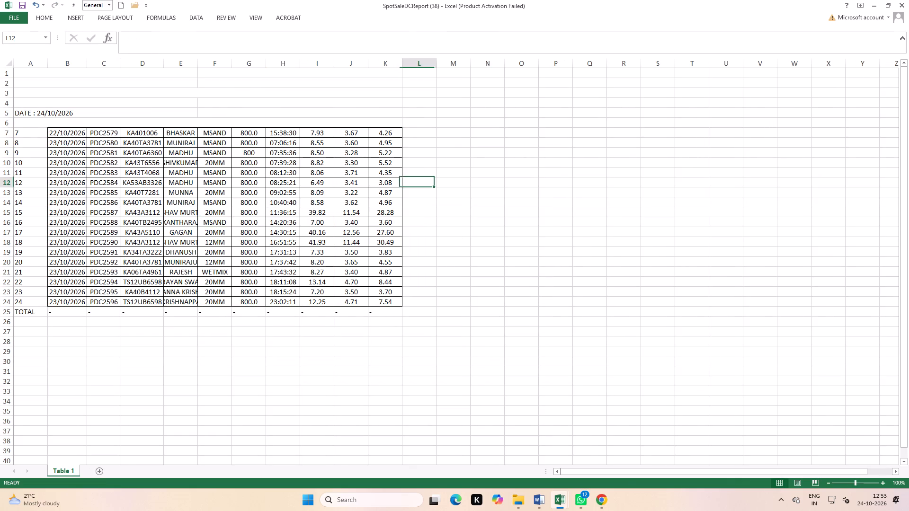
left_click(318, 65)
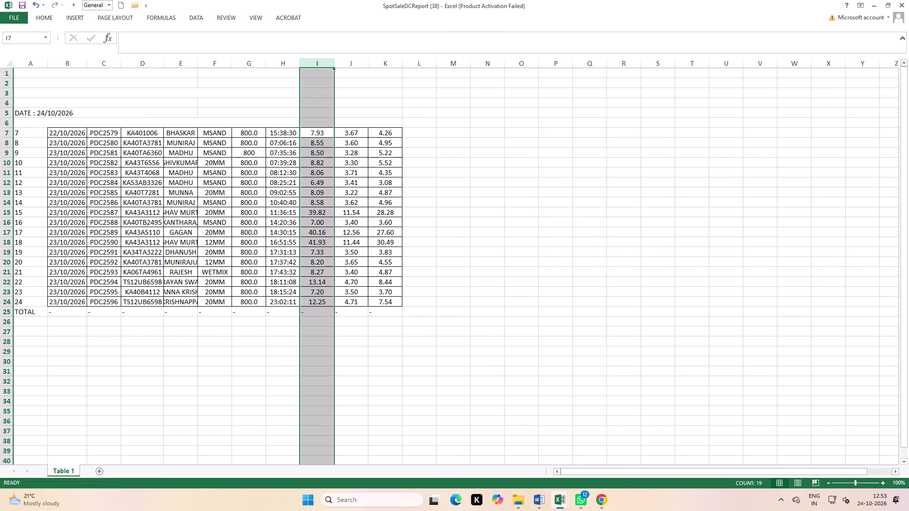
left_click(484, 194)
left_click_drag(247, 132, 252, 296)
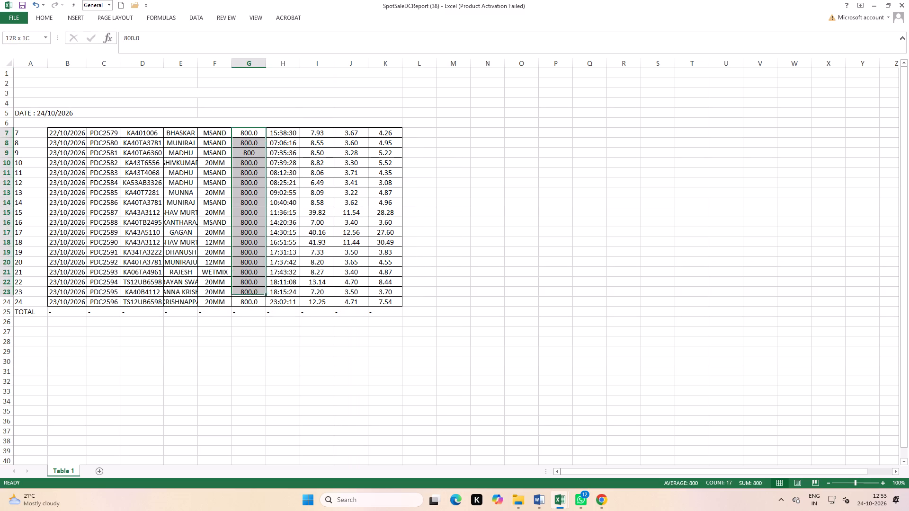
left_click_drag(252, 296, 253, 301)
key("ctrl+x")
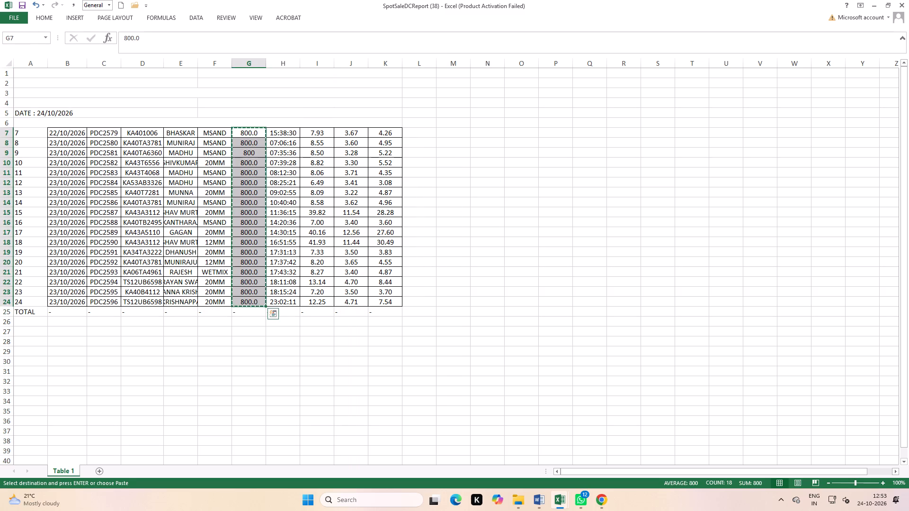
left_click(417, 136)
key("ctrl+v")
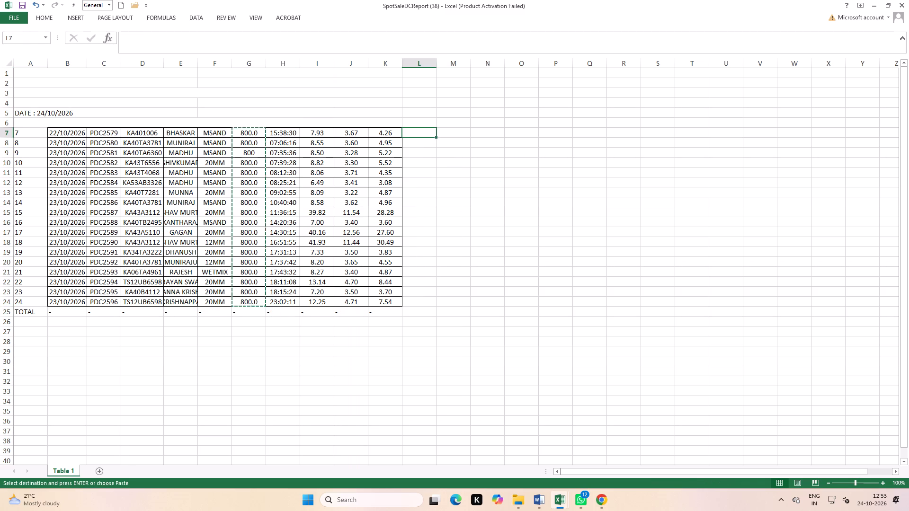
Delete the emptied column G from the exported report.
left_click(527, 209)
left_click(250, 64)
right_click(245, 121)
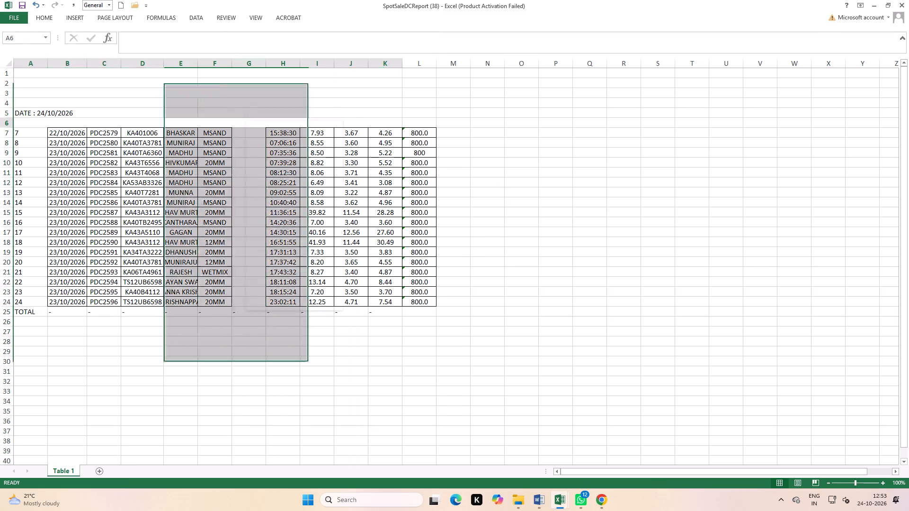
left_click(504, 131)
left_click(504, 146)
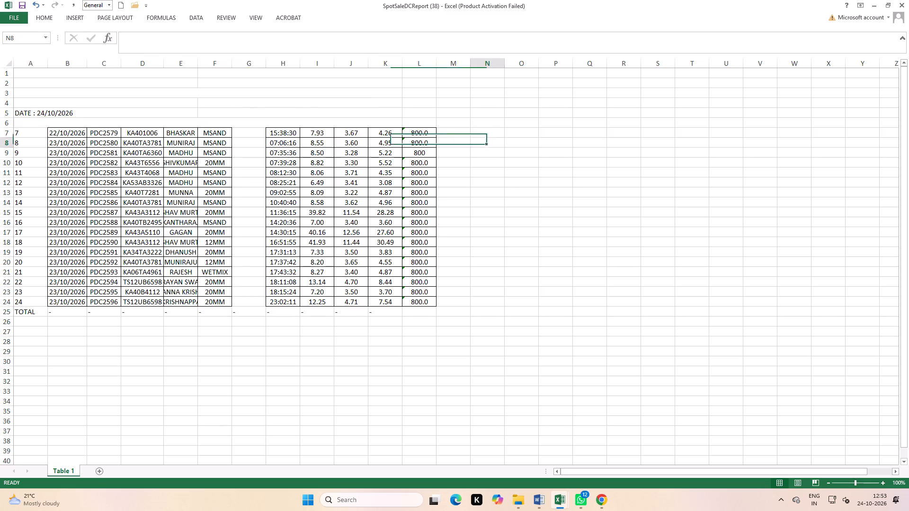
left_click(257, 64)
right_click(247, 160)
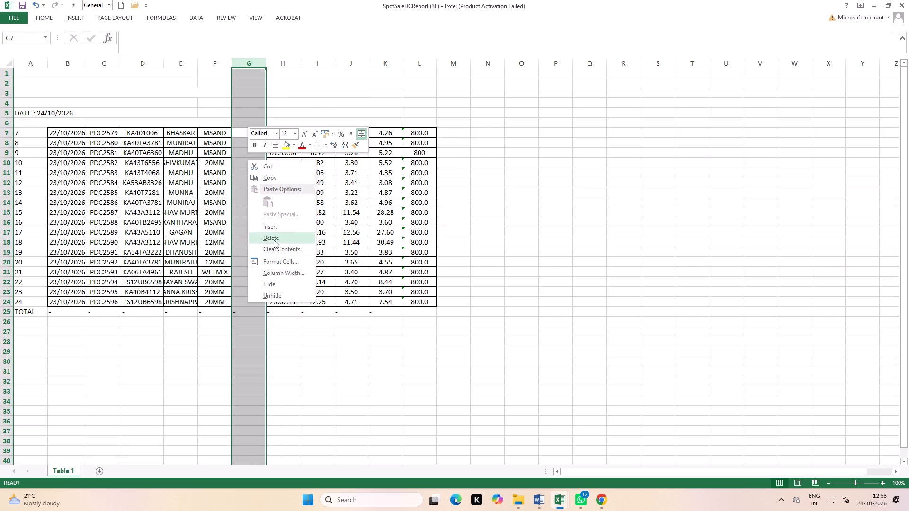
left_click(273, 240)
left_click(512, 186)
Copy the rearranged sales in B7:K24 into the Cash Report's GSC SALE sheet, starting at cell B369.
left_click_drag(54, 132, 373, 302)
right_click(369, 301)
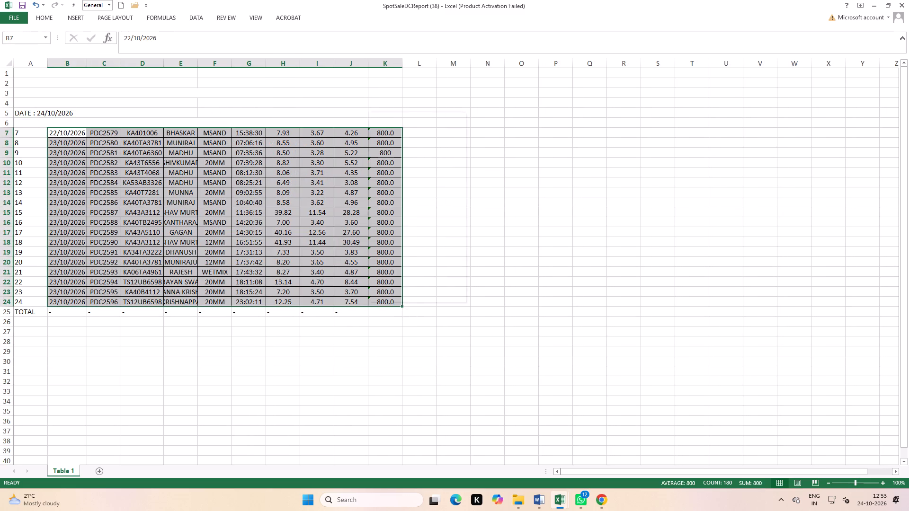
left_click(401, 133)
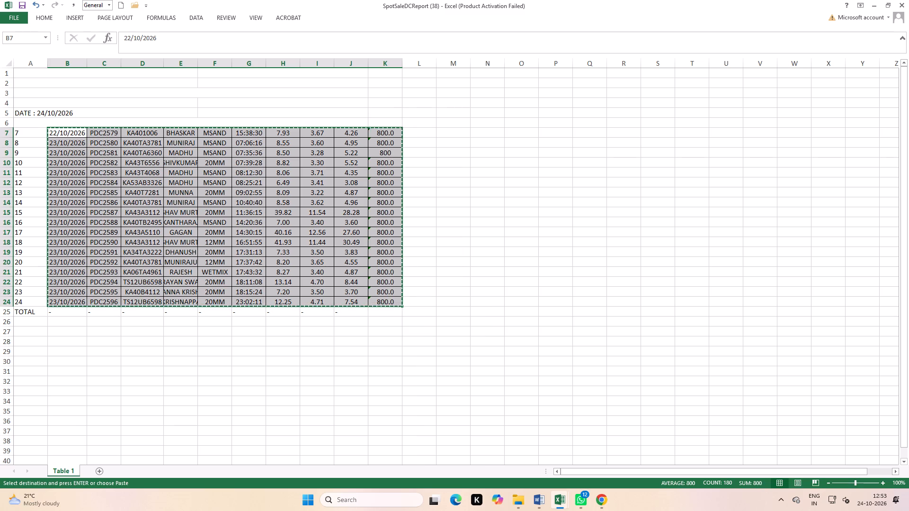
key("ctrl+Tab")
left_click(54, 203)
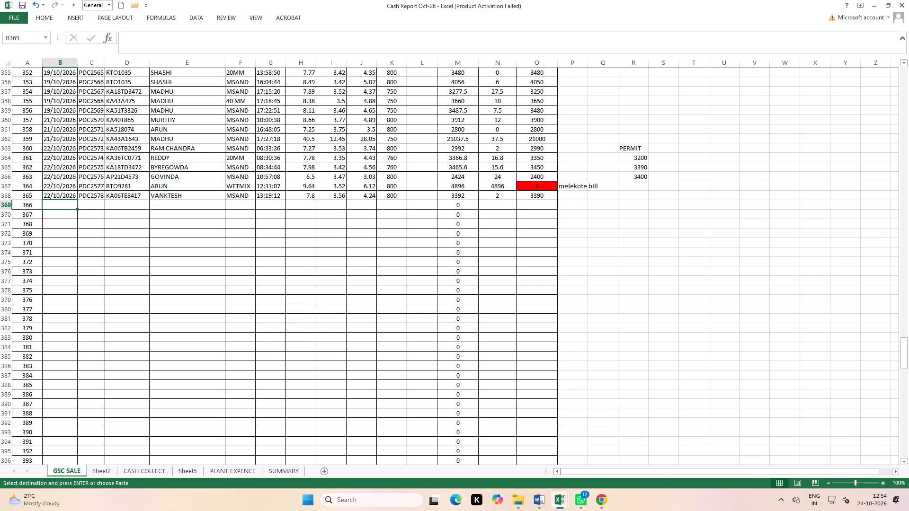
key("ctrl+v")
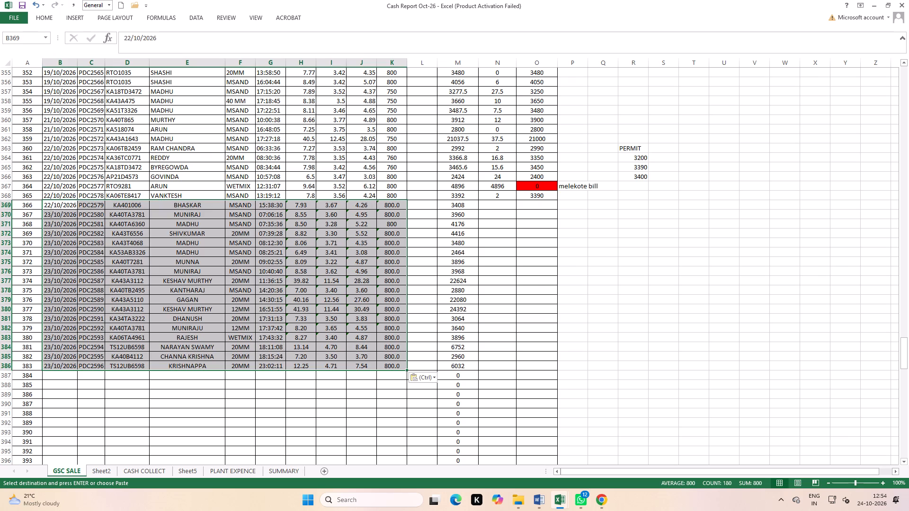
Convert the pasted weights and sales rates in H369:K386 from text to numbers.
left_click(371, 270)
left_click_drag(299, 206, 382, 285)
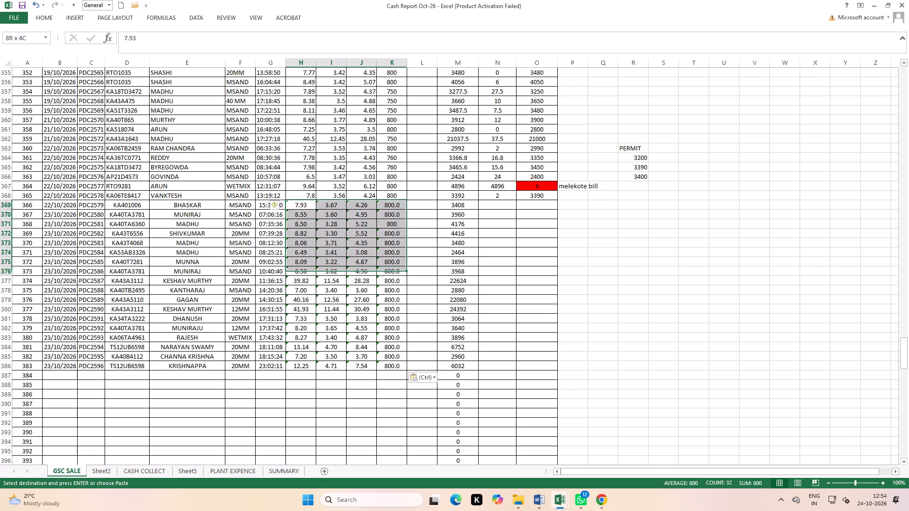
left_click_drag(382, 285, 385, 363)
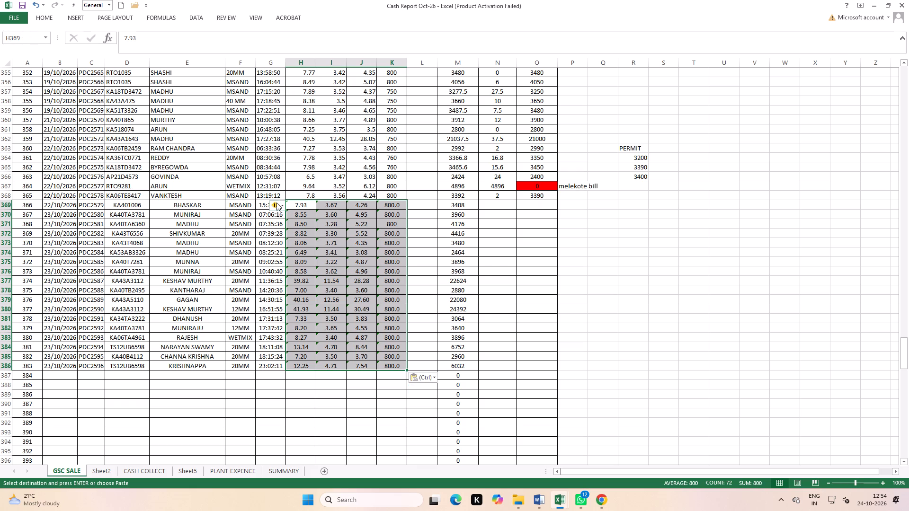
left_click(276, 203)
left_click(300, 231)
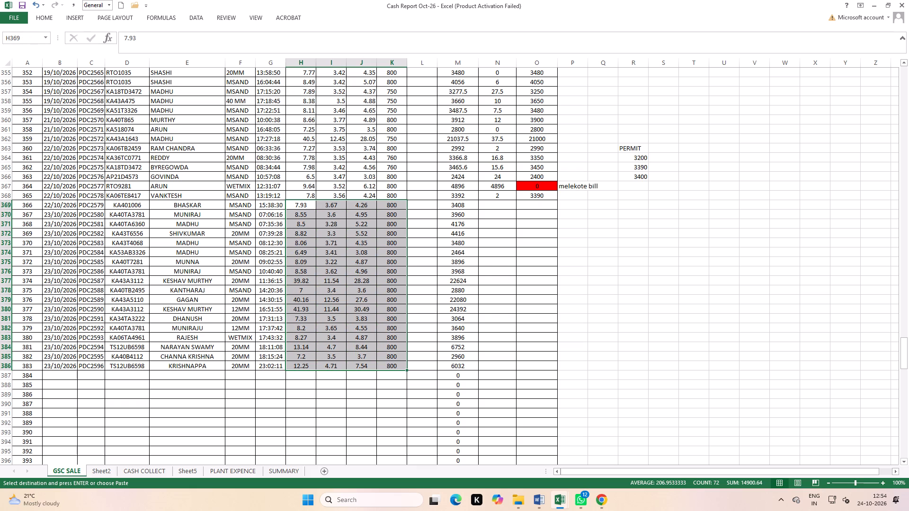
left_click(519, 270)
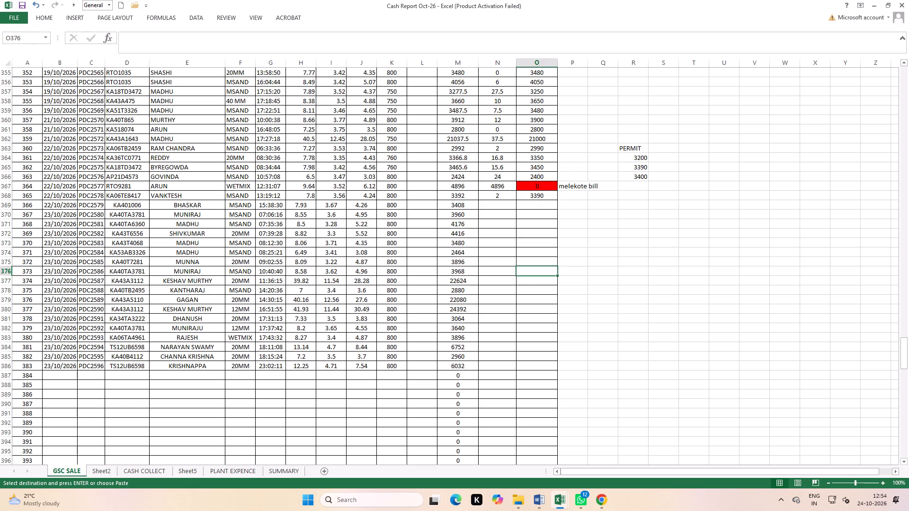
Add filters to the header row 4 of the GSC SALE sheet.
left_click(0, 205)
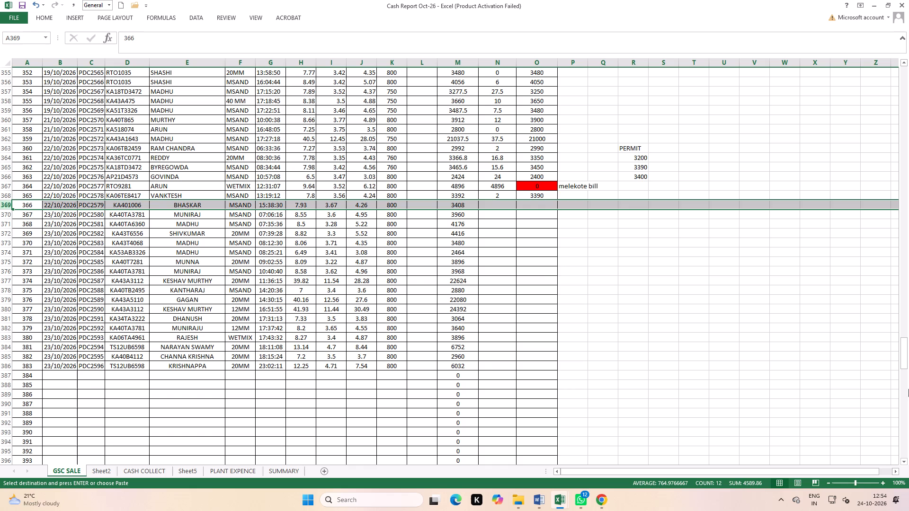
left_click_drag(906, 359, 897, 63)
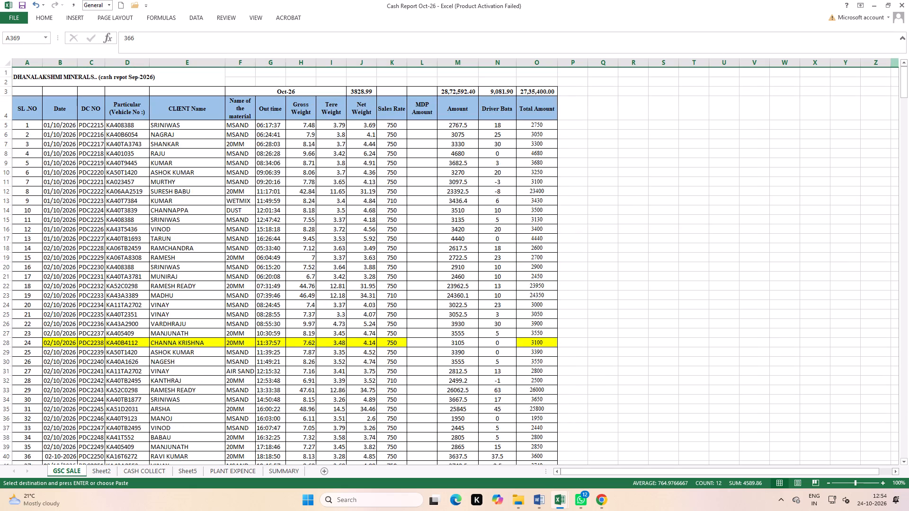
left_click(4, 111)
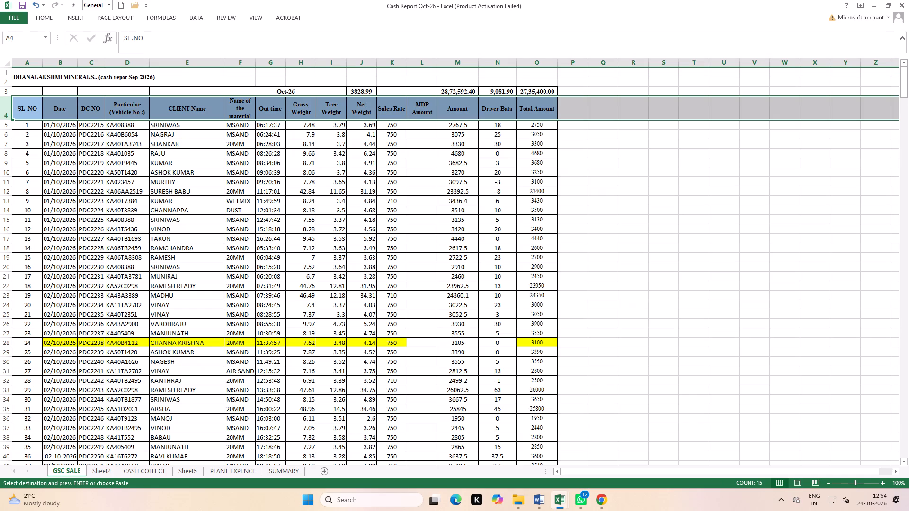
left_click(194, 23)
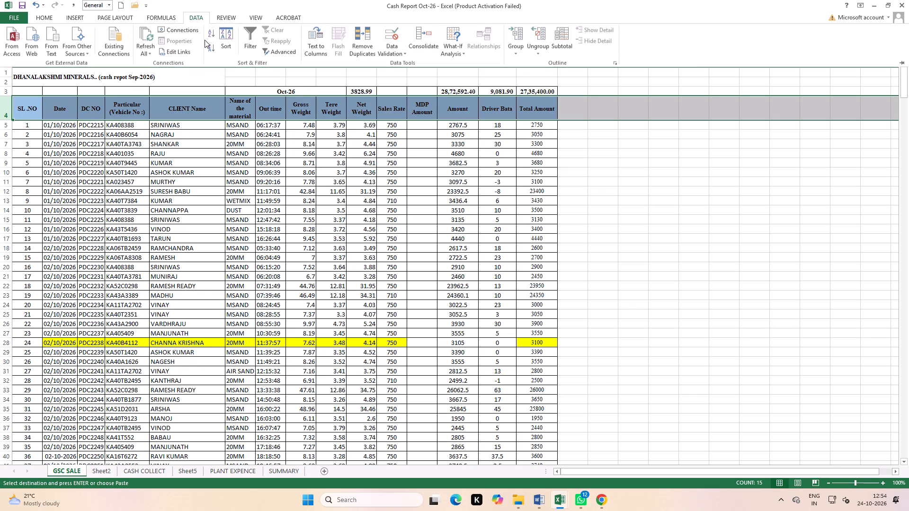
left_click(264, 42)
left_click(255, 43)
left_click(248, 197)
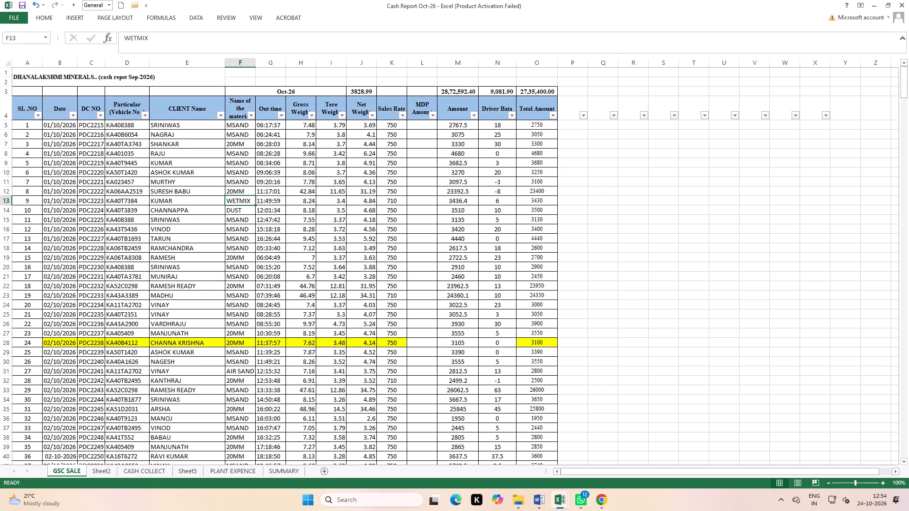
Filter the Date column to show only the 23/10/2026 sales.
left_click(73, 119)
left_click(40, 209)
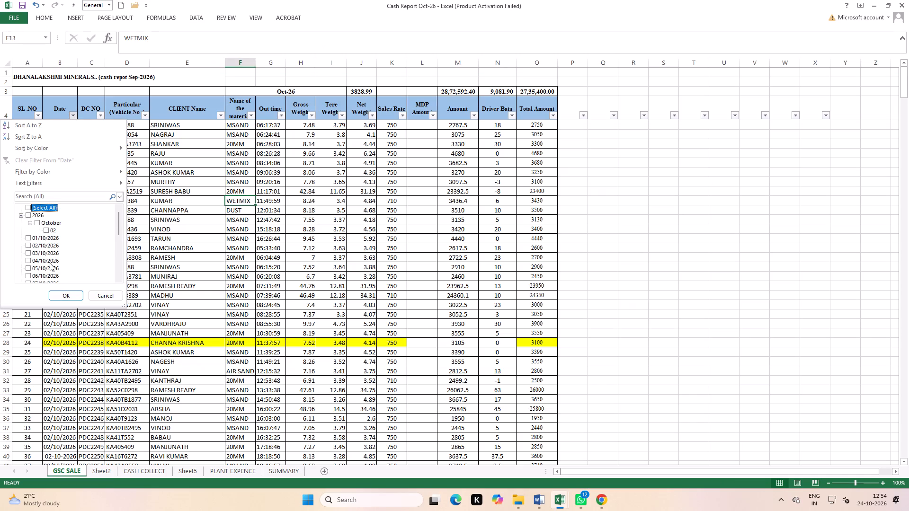
scroll(50, 263, "down", 12)
left_click(45, 270)
left_click(65, 297)
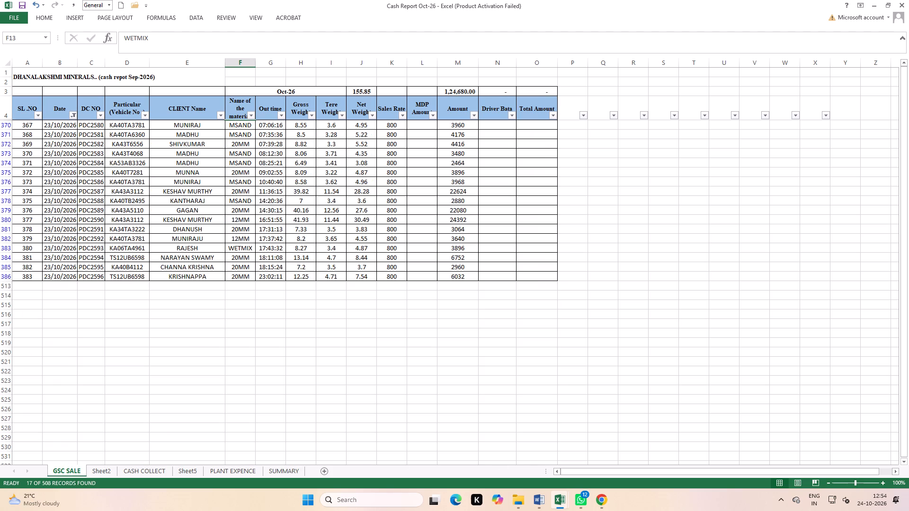
Filter the CLIENT Name column to show only MADHU.
left_click(222, 118)
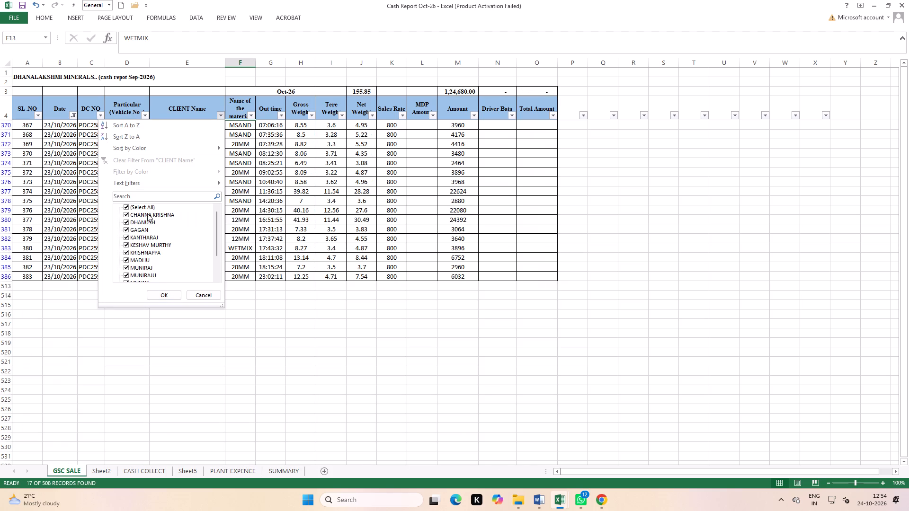
left_click(146, 206)
left_click(139, 261)
left_click(168, 293)
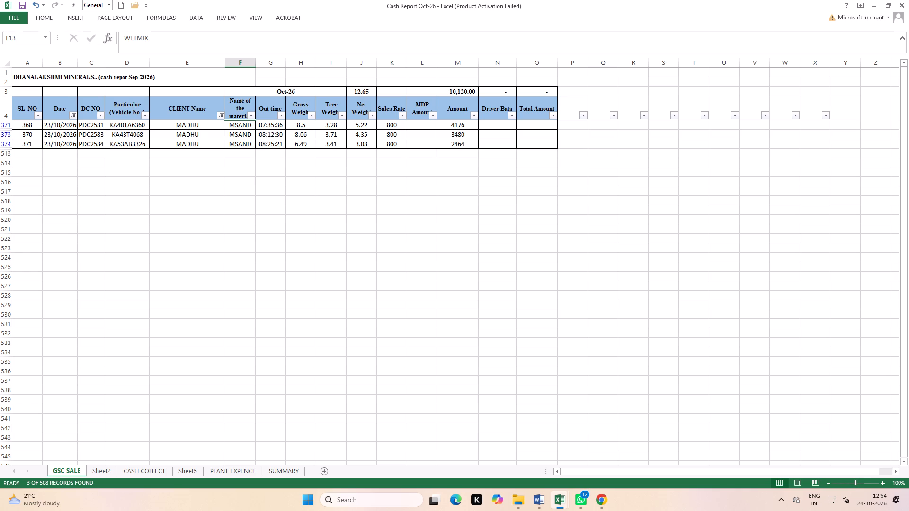
left_click(389, 127)
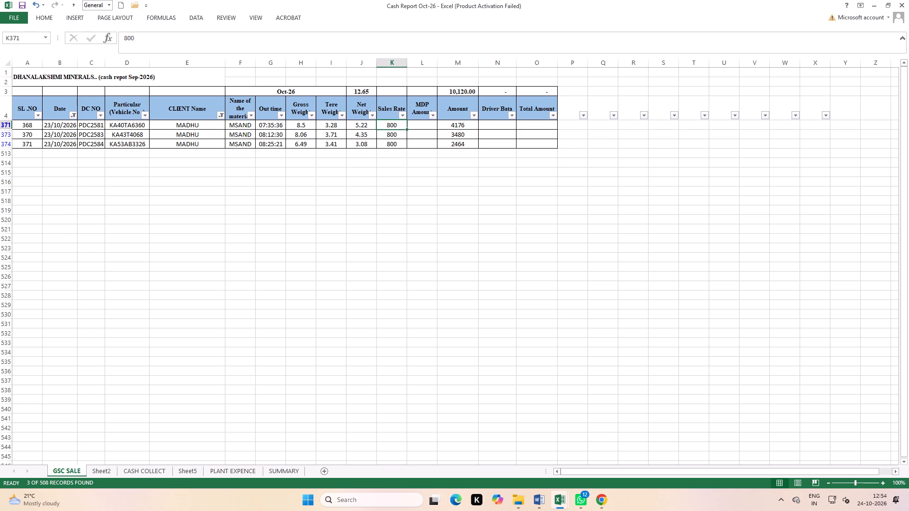
left_click(144, 125)
left_click(135, 137)
left_click(135, 142)
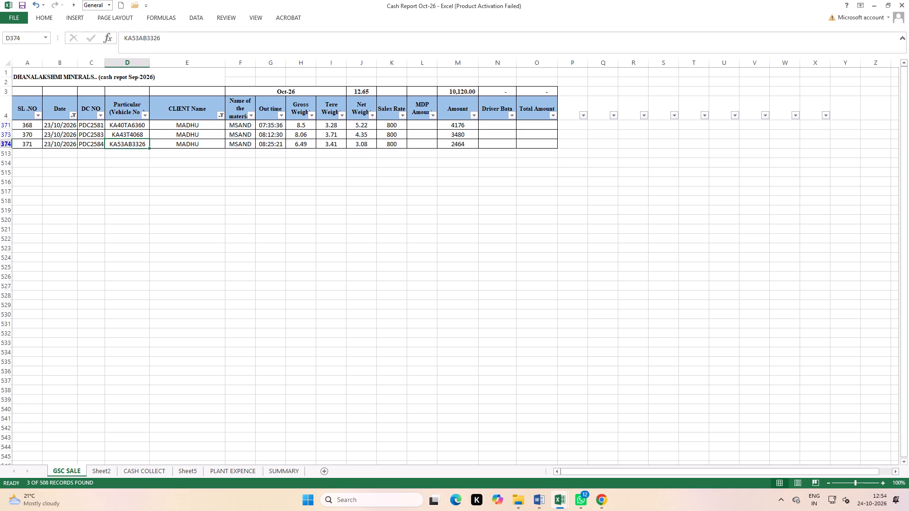
left_click(391, 125)
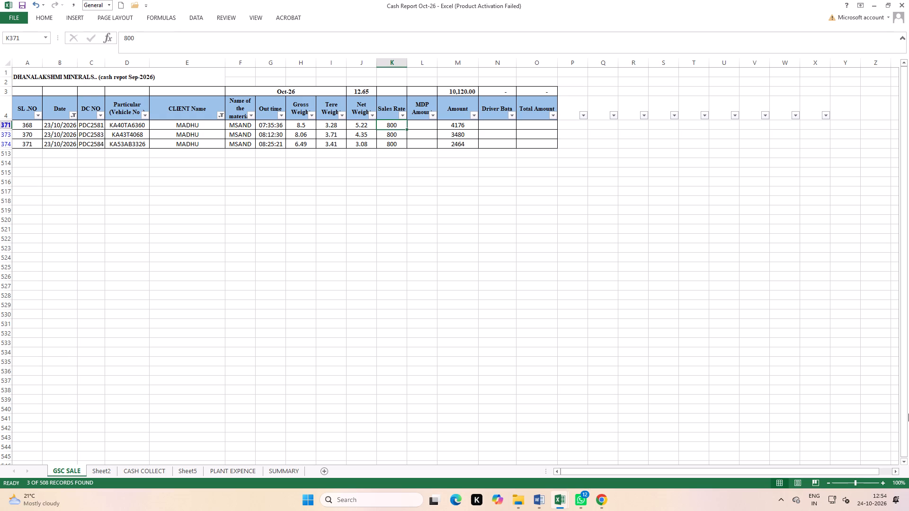
key("7")
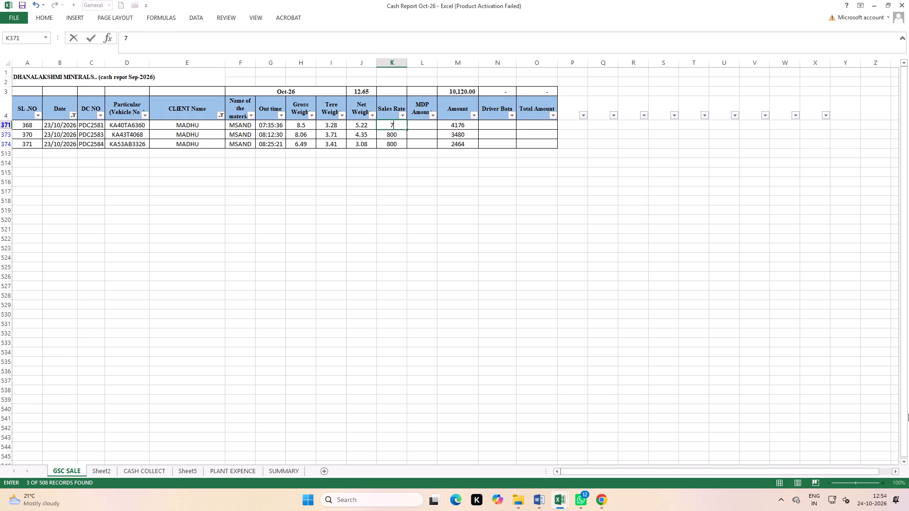
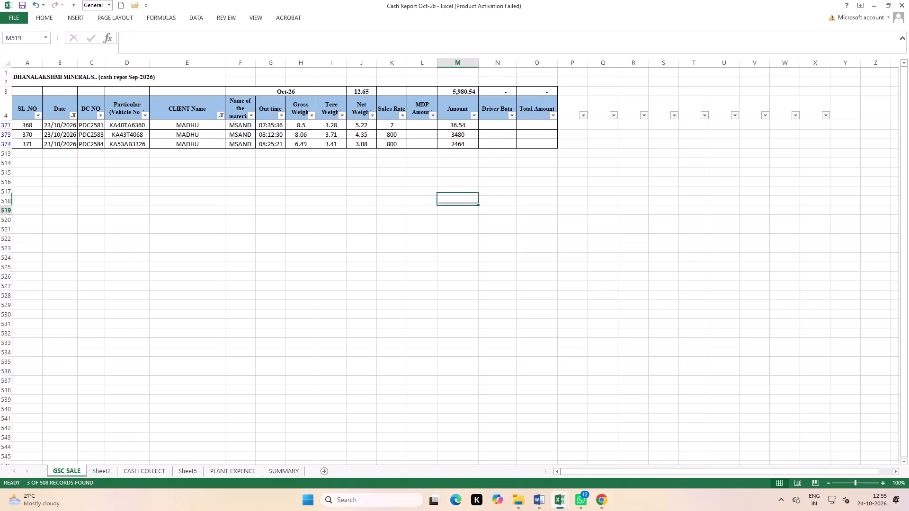
left_click_drag(457, 123, 457, 143)
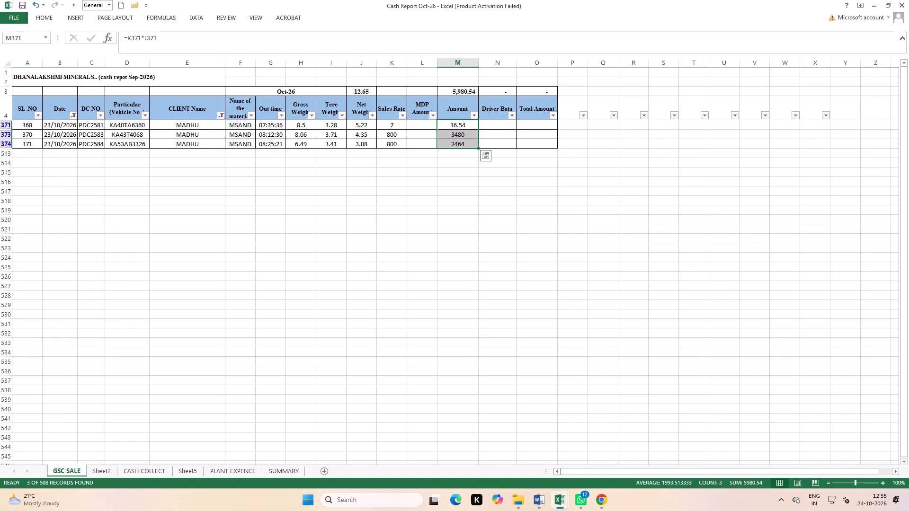
scroll(465, 217, "up", 5)
left_click(416, 275)
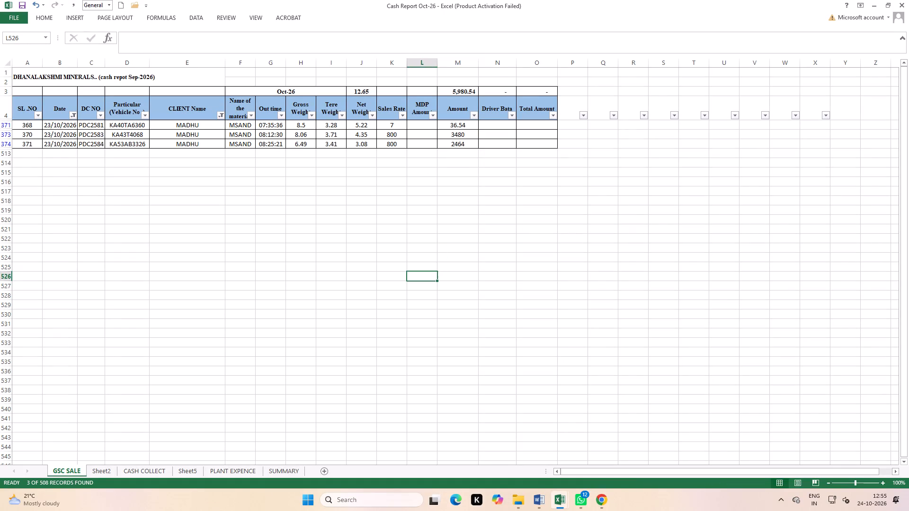
left_click(392, 128)
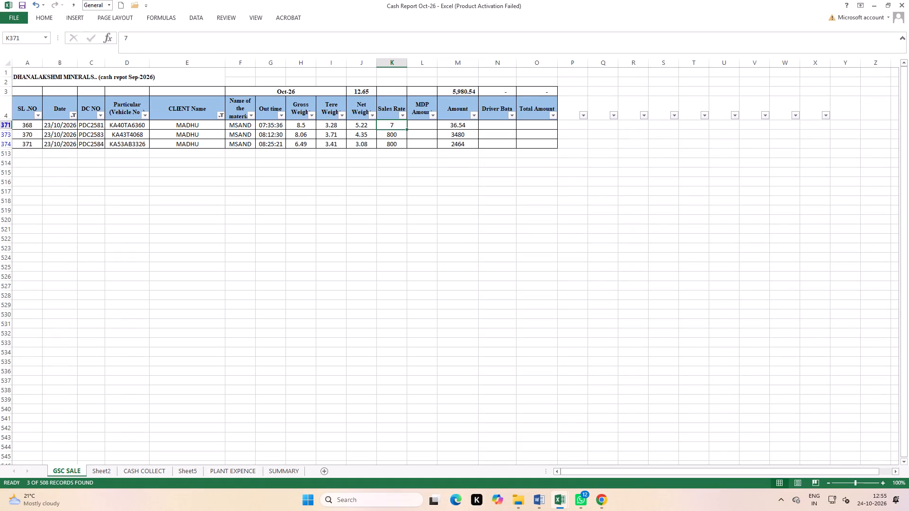
type("760")
key("Return")
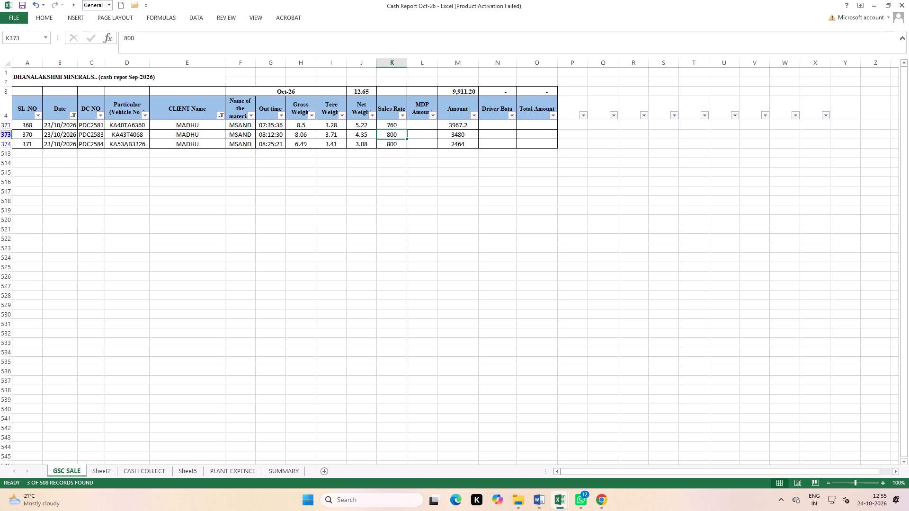
type("760")
key("Return")
type("760")
key("Return")
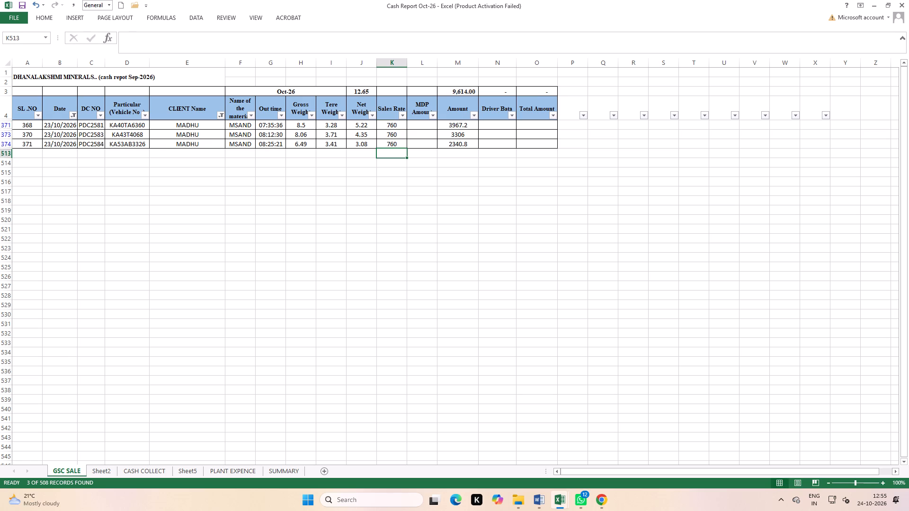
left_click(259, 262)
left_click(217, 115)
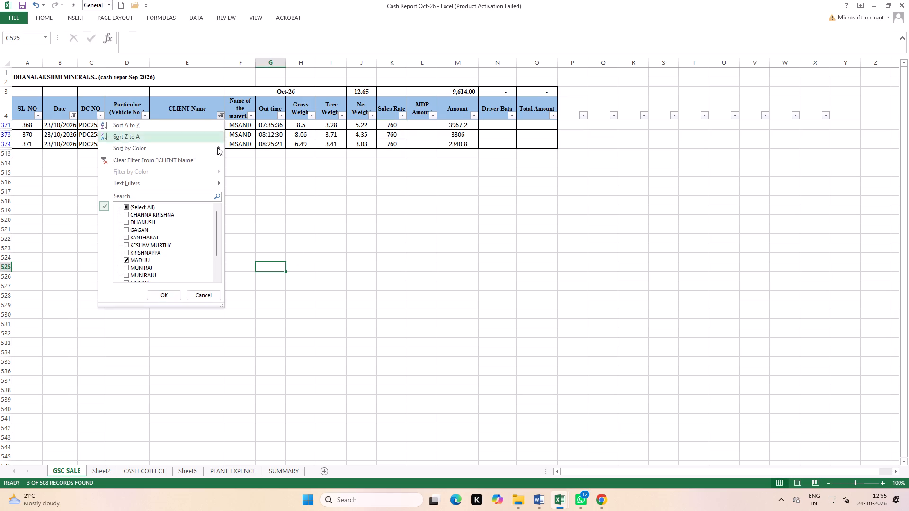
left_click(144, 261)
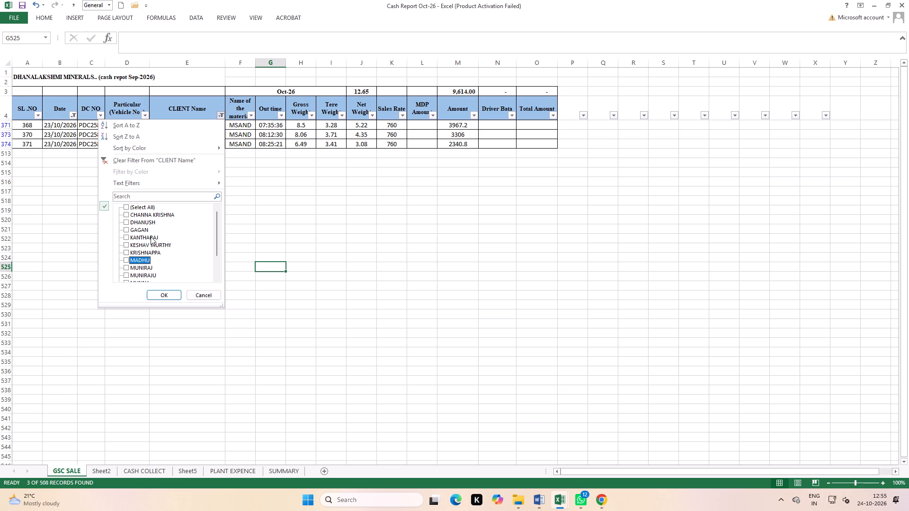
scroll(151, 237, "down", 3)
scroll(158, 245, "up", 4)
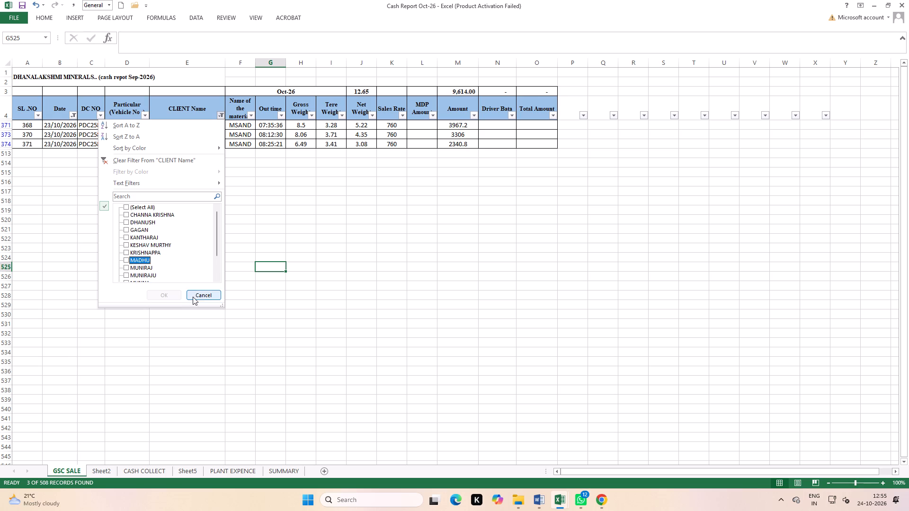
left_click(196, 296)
Remove the filters from the GSC SALE sheet so that all sales rows are shown.
left_click(195, 19)
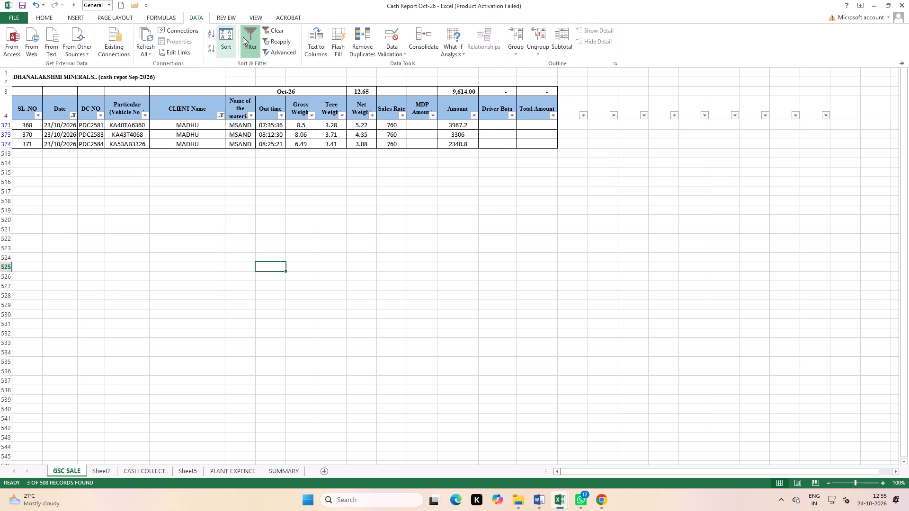
left_click(247, 39)
Review the 22 and 23 October sales rows from PDC2579 on and set the 12MM sale PDC2590's rate to 760.
scroll(203, 297, "down", 11)
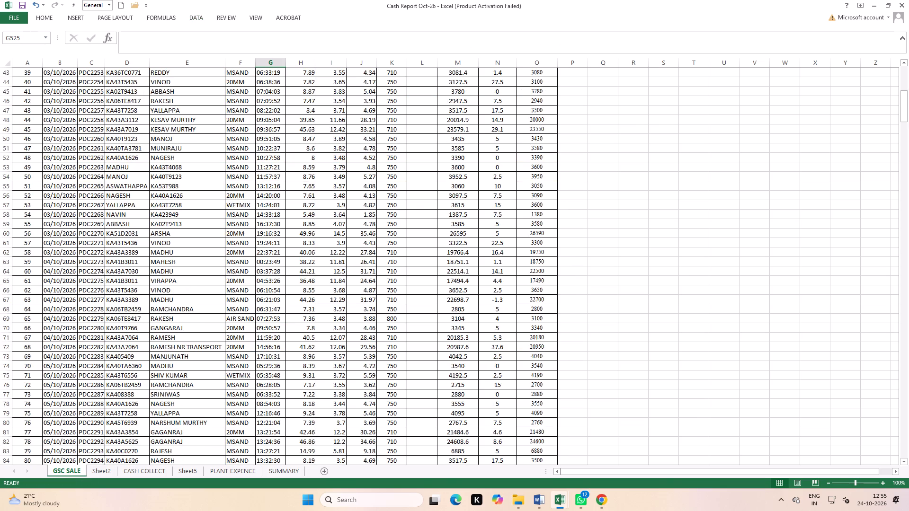
scroll(200, 316, "down", 20)
scroll(200, 316, "down", 20)
scroll(200, 316, "down", 1)
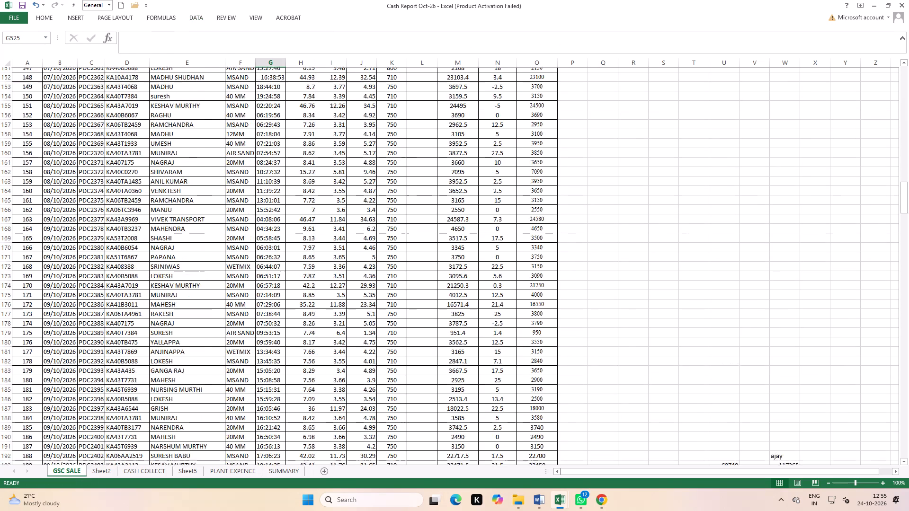
scroll(205, 310, "down", 20)
scroll(205, 310, "down", 17)
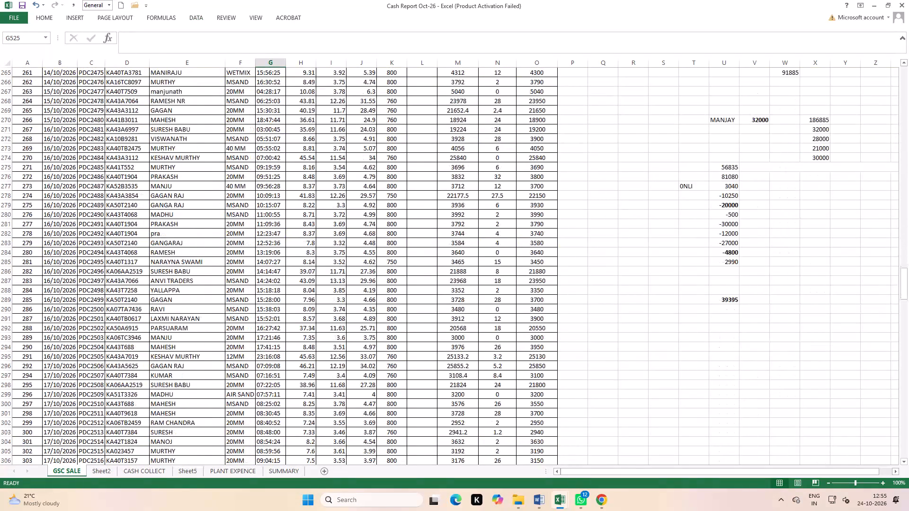
scroll(209, 305, "down", 19)
scroll(210, 301, "down", 8)
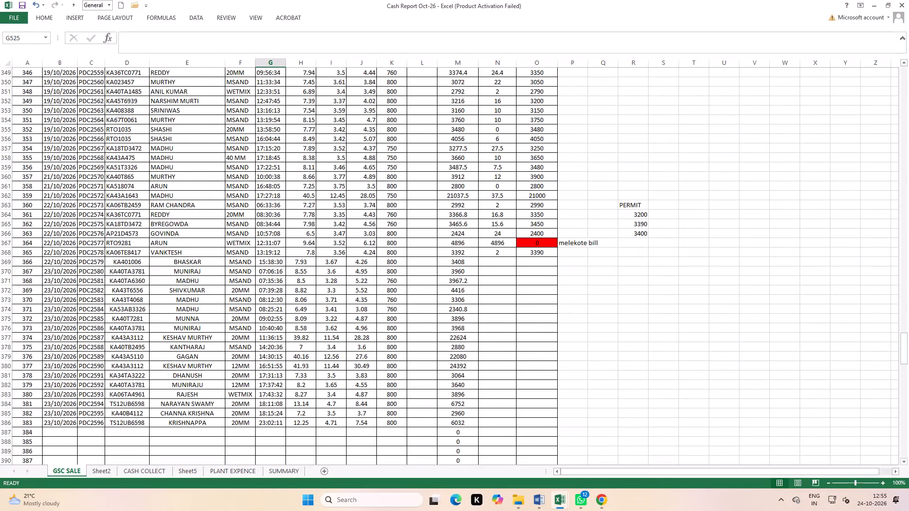
left_click(4, 262)
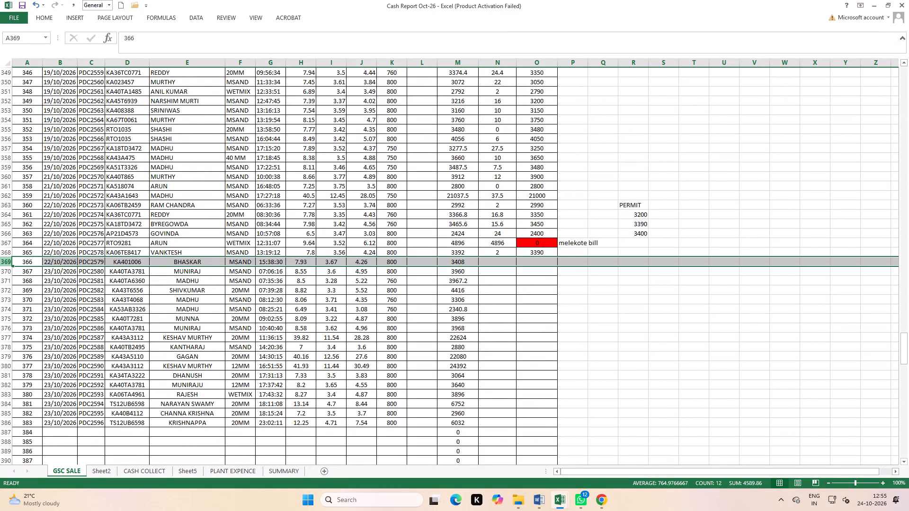
left_click(0, 272)
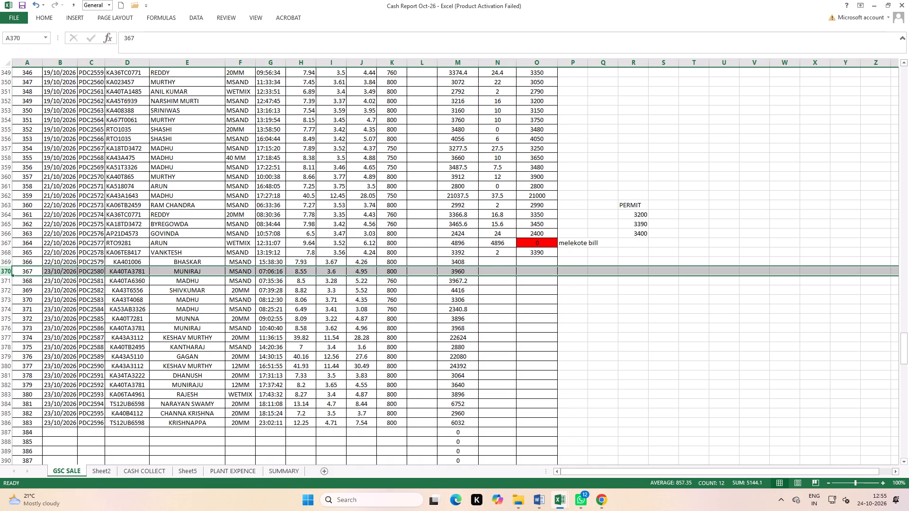
left_click(3, 283)
left_click(0, 292)
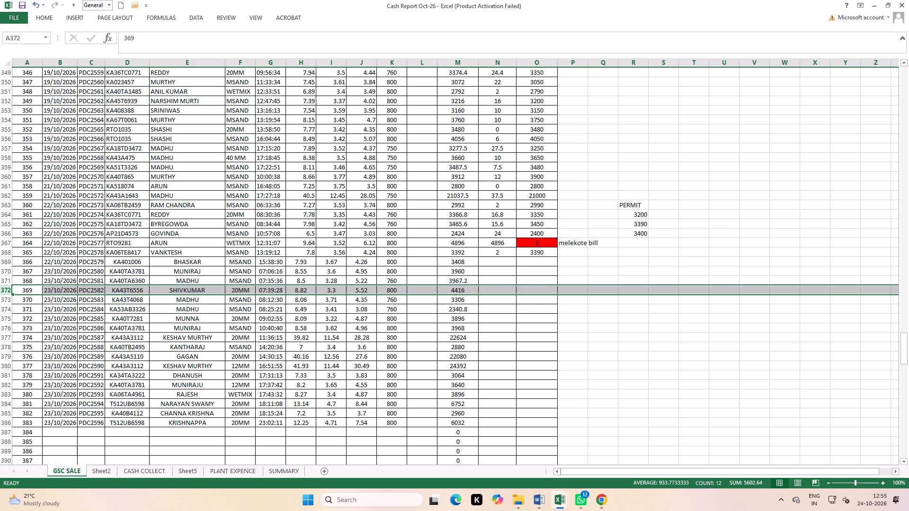
left_click(2, 365)
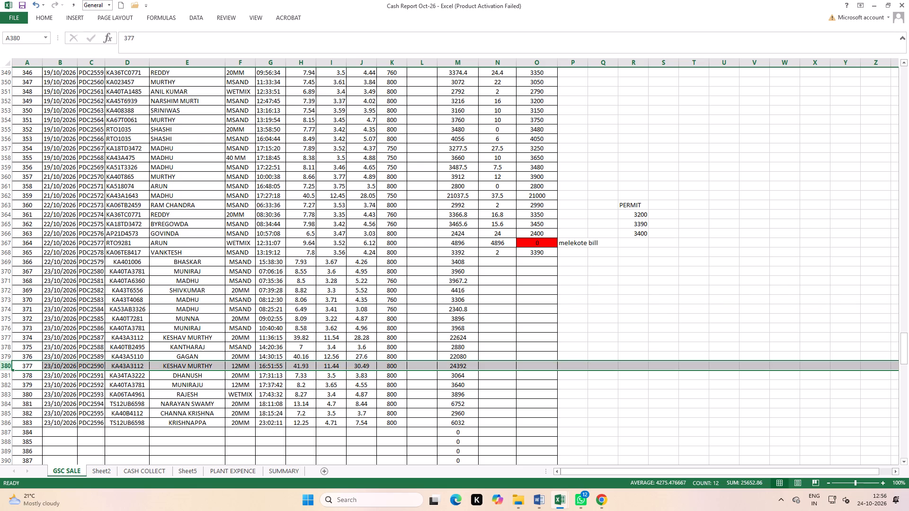
left_click(396, 366)
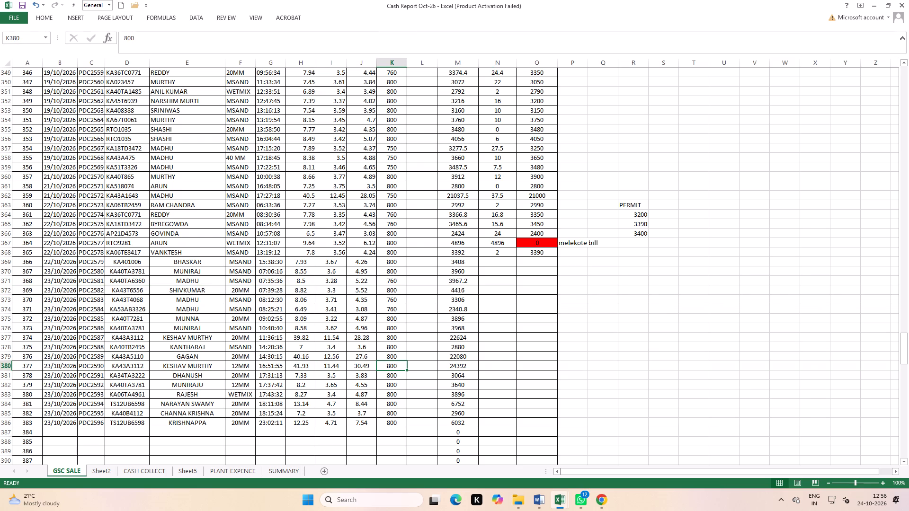
type("760")
key("Return")
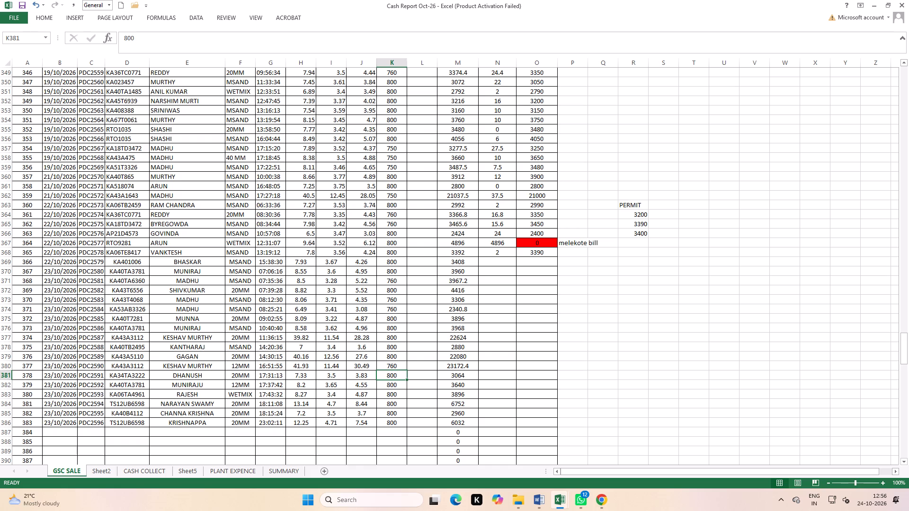
Check the client names of the 23/10/2026 sales one by one, from PDC2581 down to PDC2595.
scroll(140, 423, "down", 1)
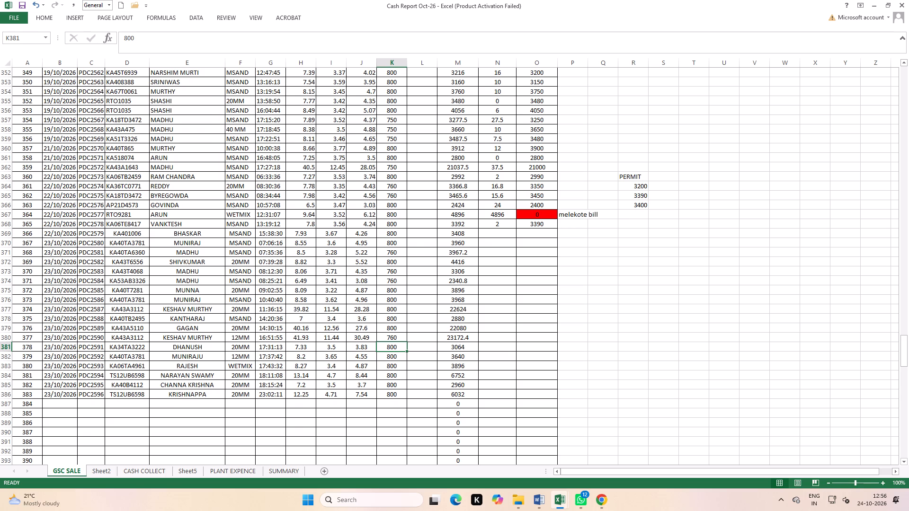
left_click(0, 320)
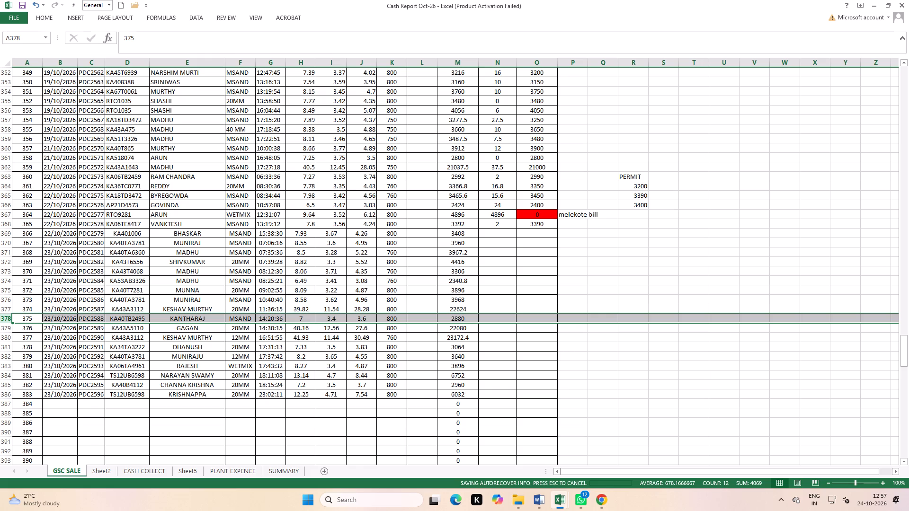
left_click(205, 251)
left_click(205, 264)
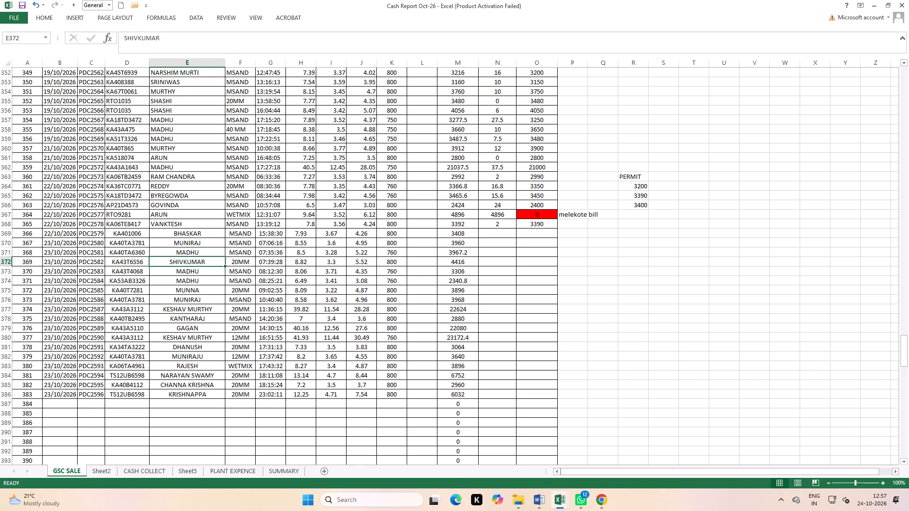
left_click(208, 273)
left_click(200, 283)
left_click(200, 289)
left_click(203, 300)
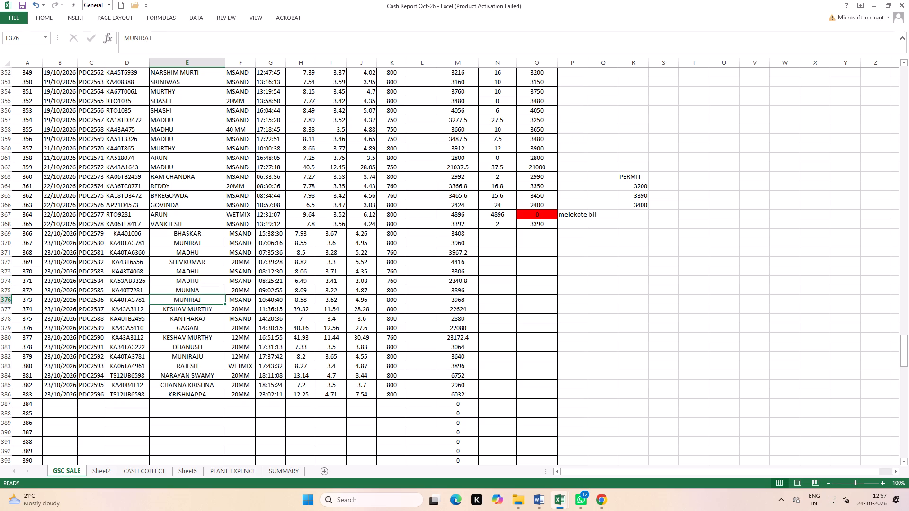
left_click(204, 310)
left_click(199, 321)
left_click(197, 331)
left_click(197, 338)
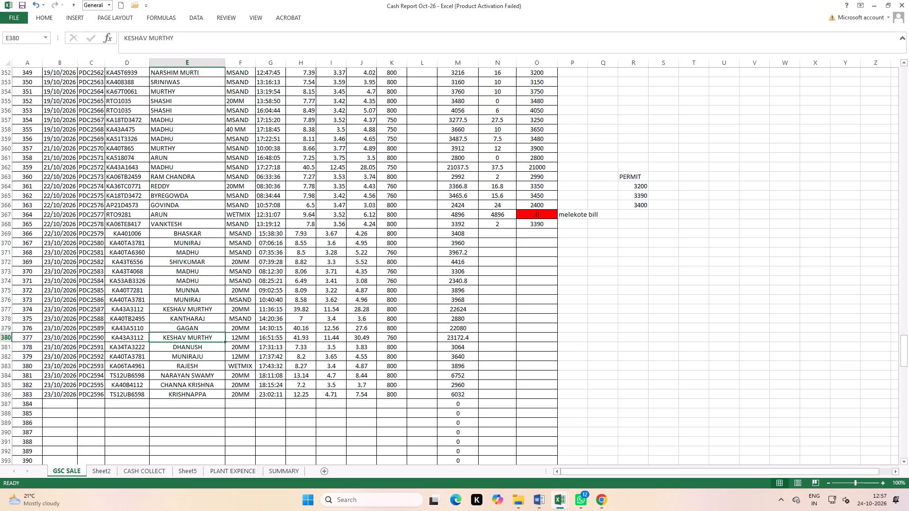
left_click(196, 350)
left_click(195, 358)
left_click(194, 377)
left_click(192, 387)
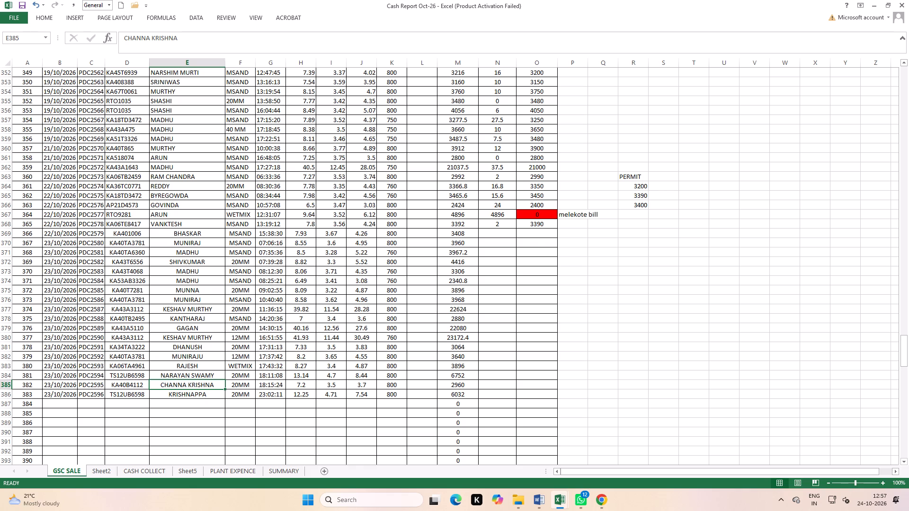
Clear the sales rate of sale PDC2595 in K385.
left_click(390, 384)
key("BackSpace")
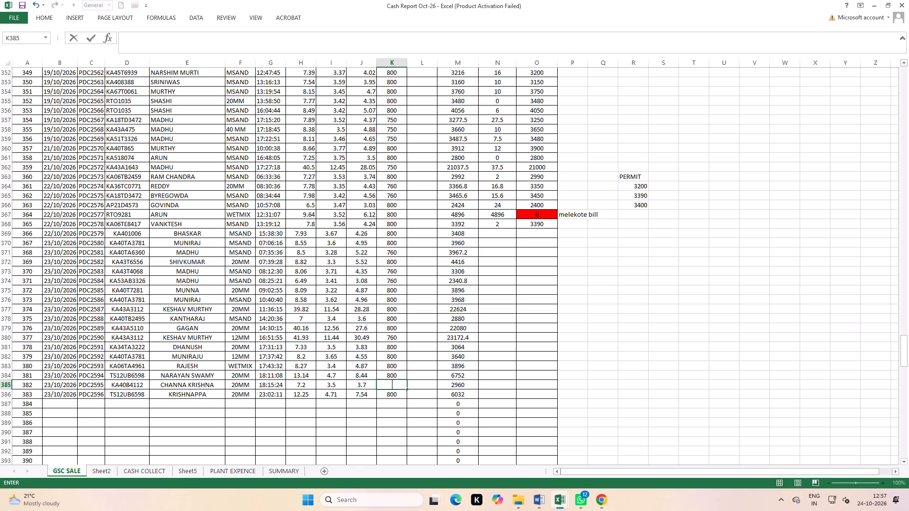
left_click(560, 341)
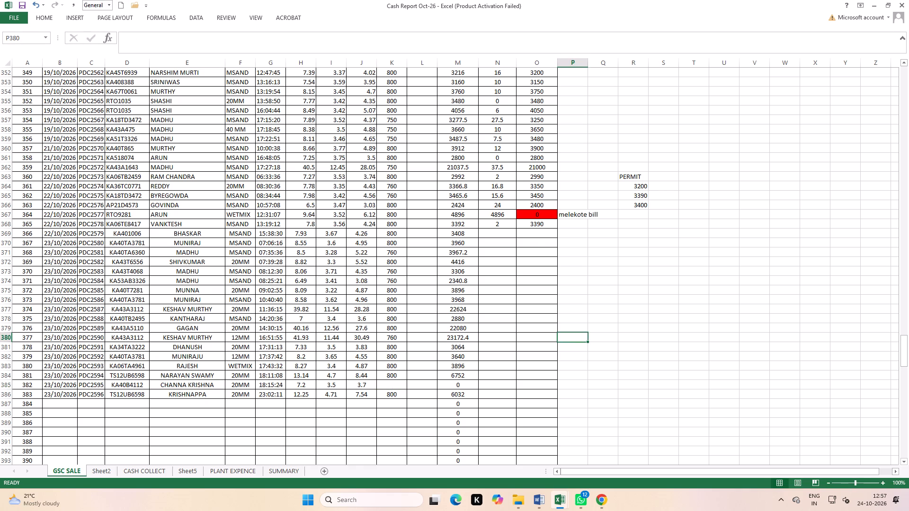
Fill the Driver Bata formula from N367 down to the last 23/10/2026 sale in N386.
left_click(507, 214)
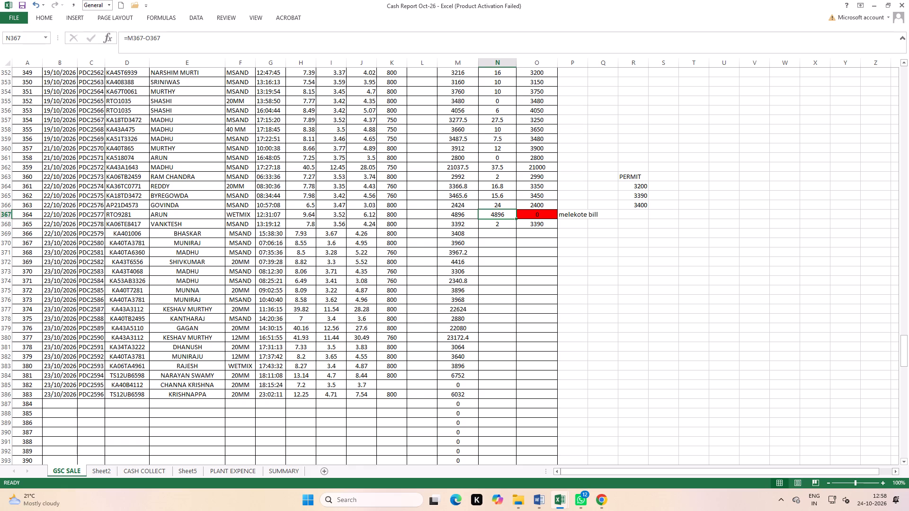
left_click_drag(517, 219, 524, 398)
left_click(639, 327)
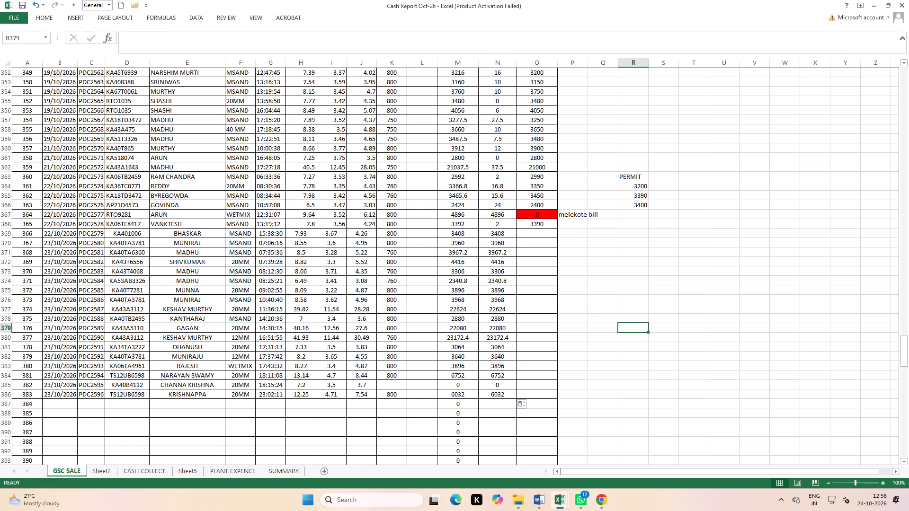
Enter the total amounts for sales PDC2579 to PDC2582 in O369:O372: 3400, 3960, 3950 and 4400.
left_click(0, 213)
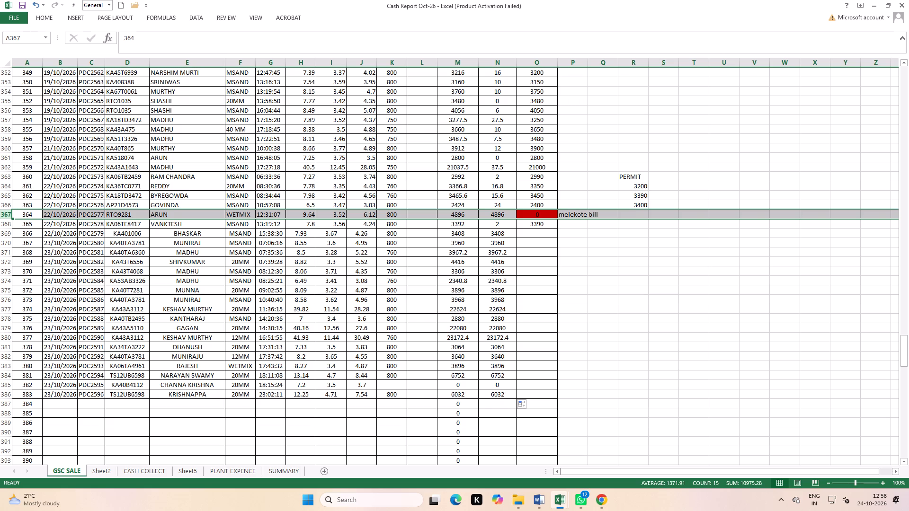
left_click(526, 233)
type("34000")
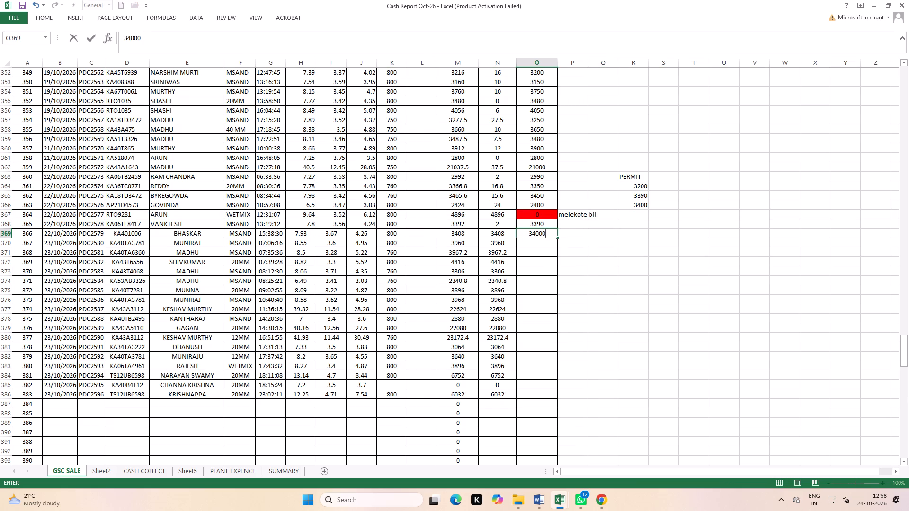
key("BackSpace")
key("Return")
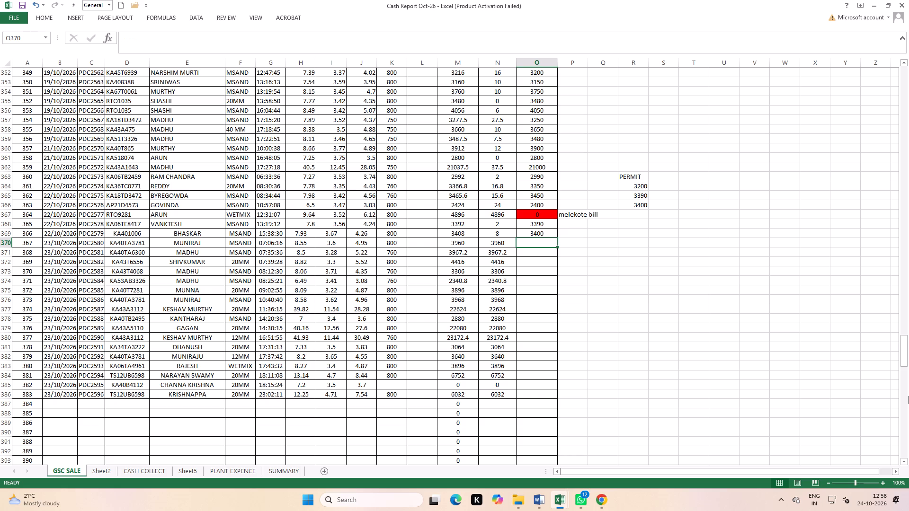
type("3960")
key("Return")
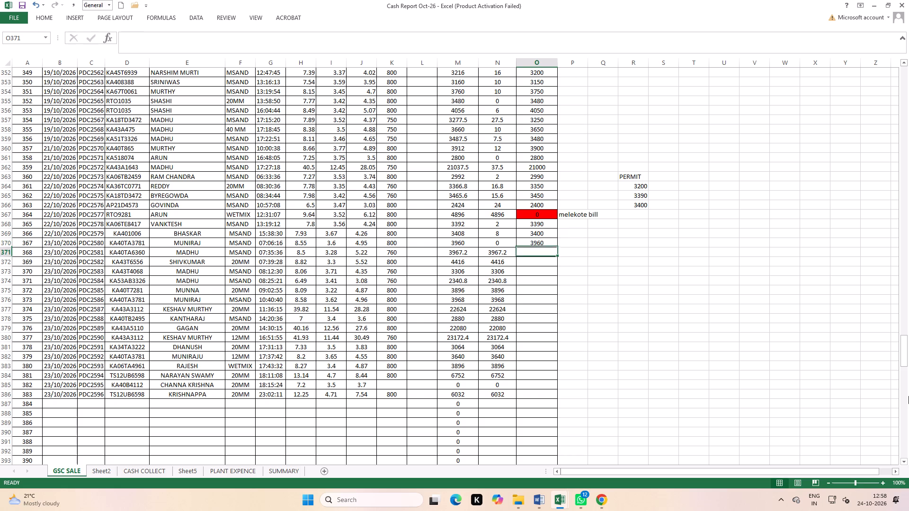
type("3950")
key("Return")
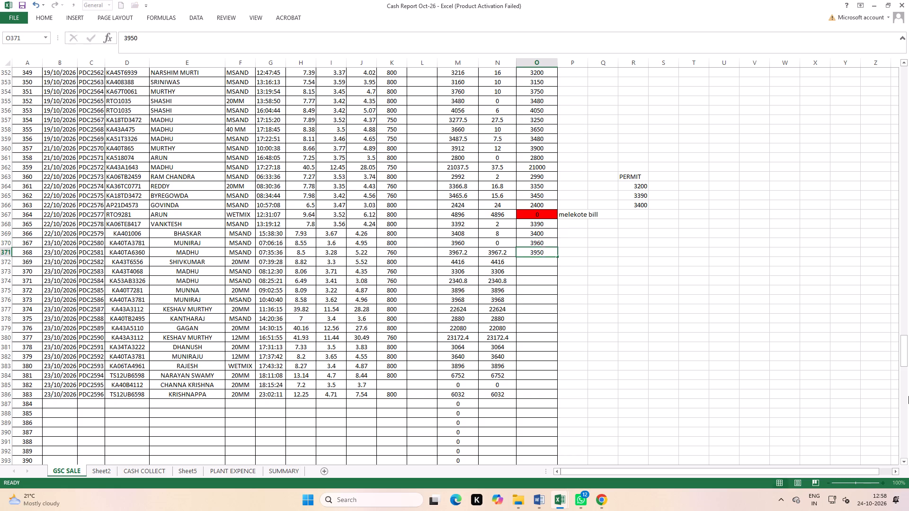
type("4400")
key("Return")
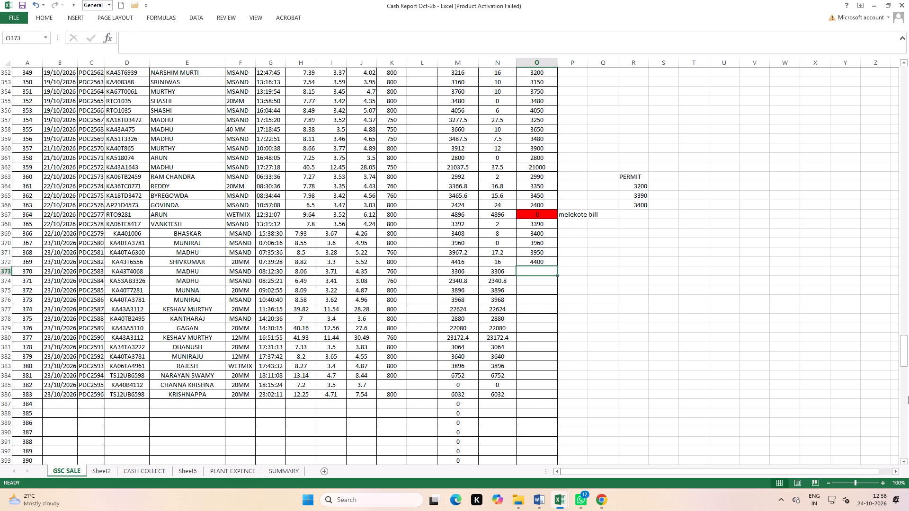
Enter the total amounts for sales PDC2583 to PDC2587 in O373:O377: 3300, 2340, 3900, 3950 and 22600.
type("3300")
key("Return")
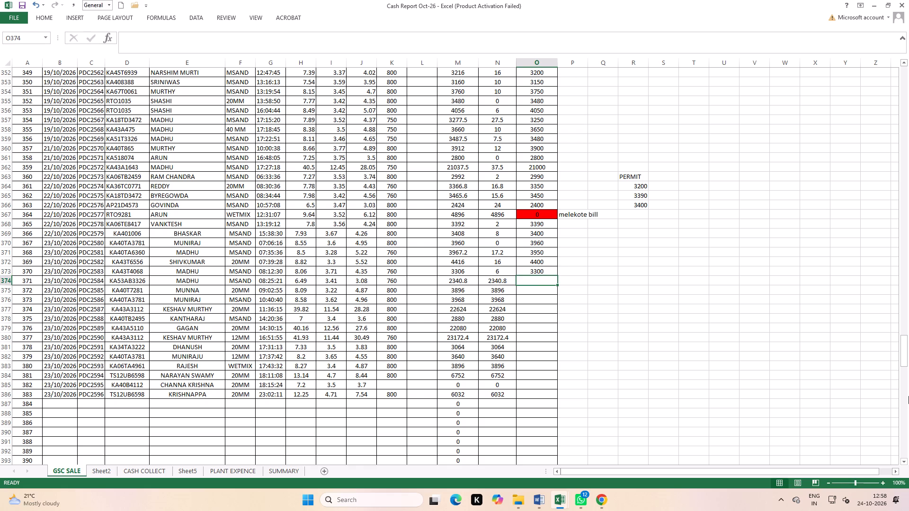
type("2340")
key("Return")
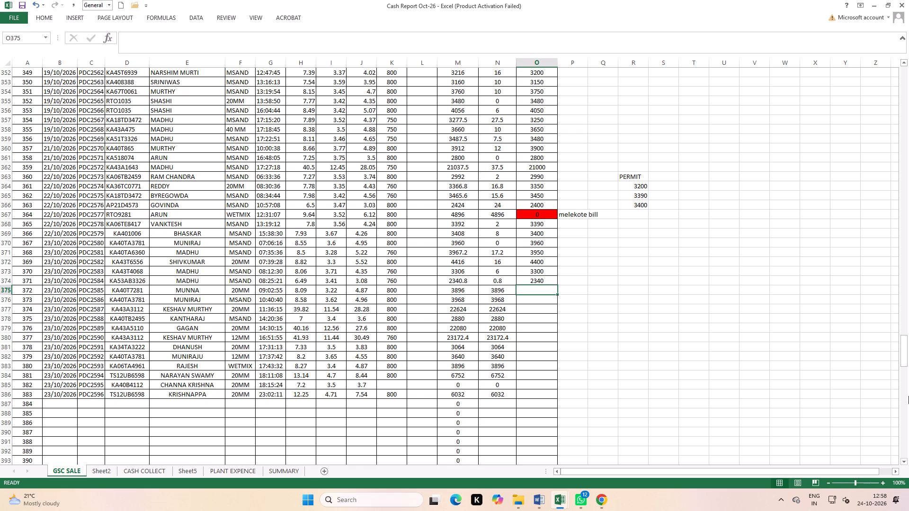
type("3900")
key("Return")
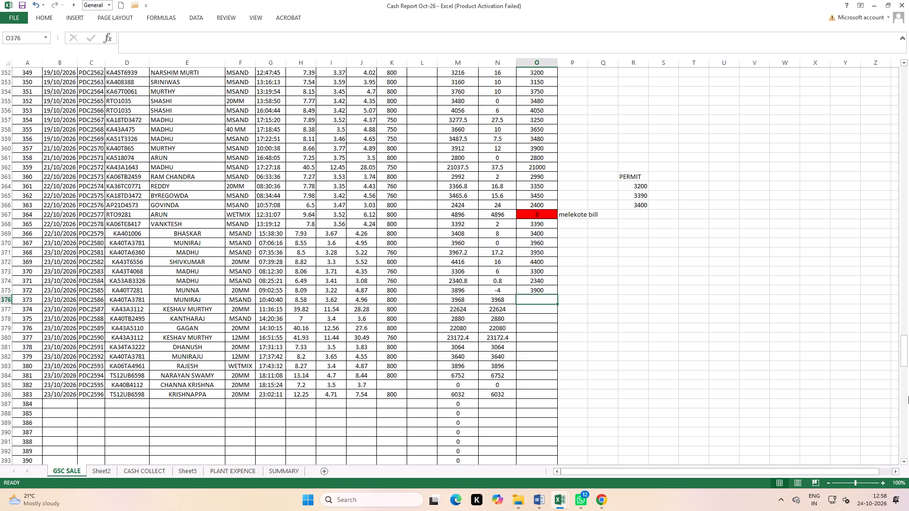
type("3950")
key("Return")
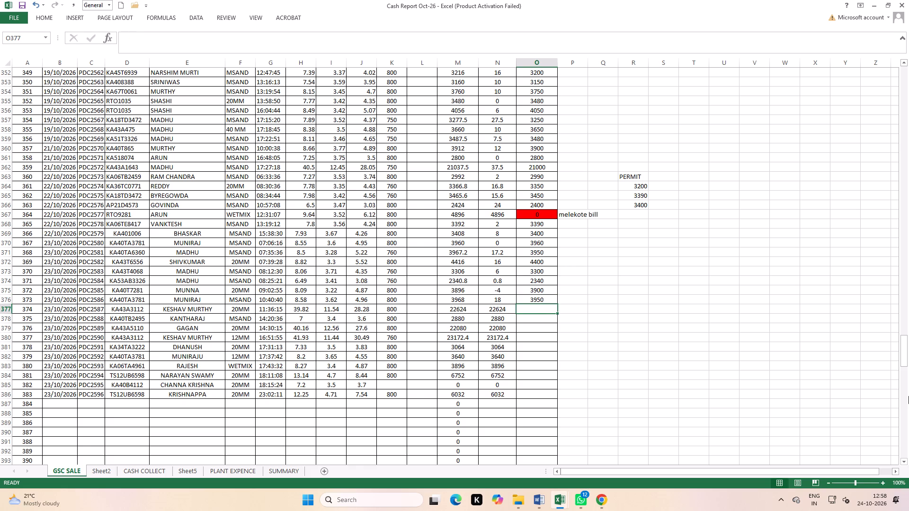
type("22600")
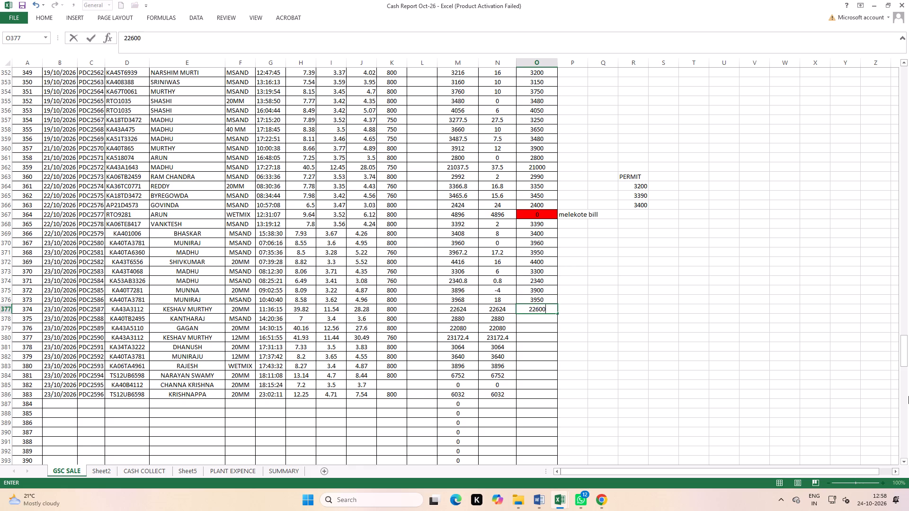
key("Return")
Enter the total amounts for sales PDC2588 to PDC2592 in O378:O382: 2880, 22050, 23150, 3050 and 3640.
type("2880")
key("Return")
type("22050")
key("Return")
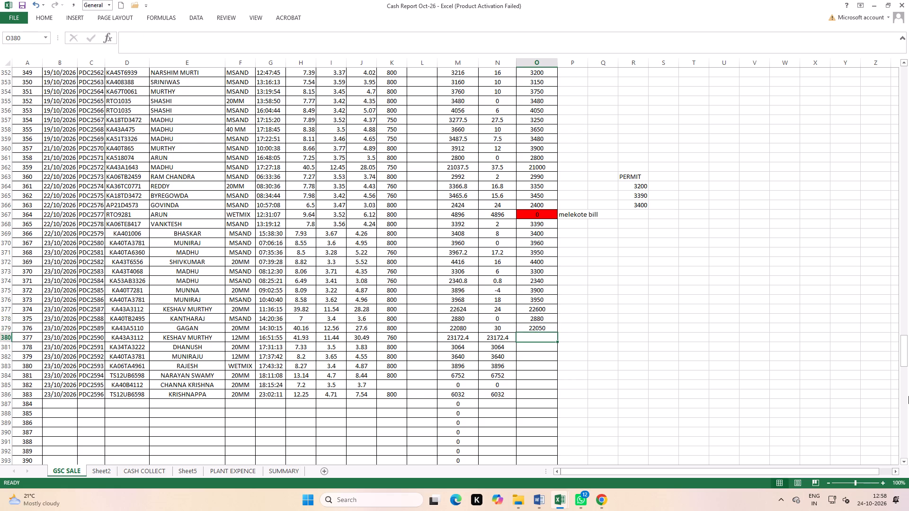
type("23150")
key("Return")
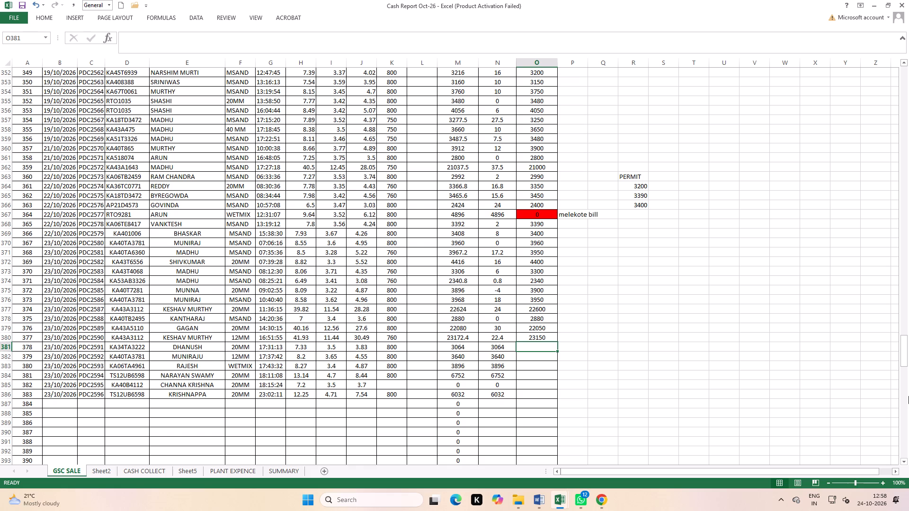
type("3050")
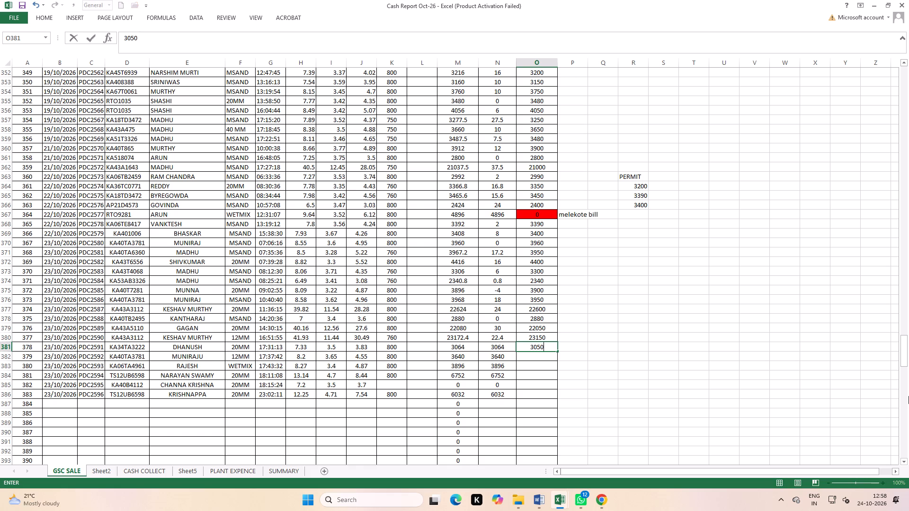
key("Return")
type("3640")
key("Return")
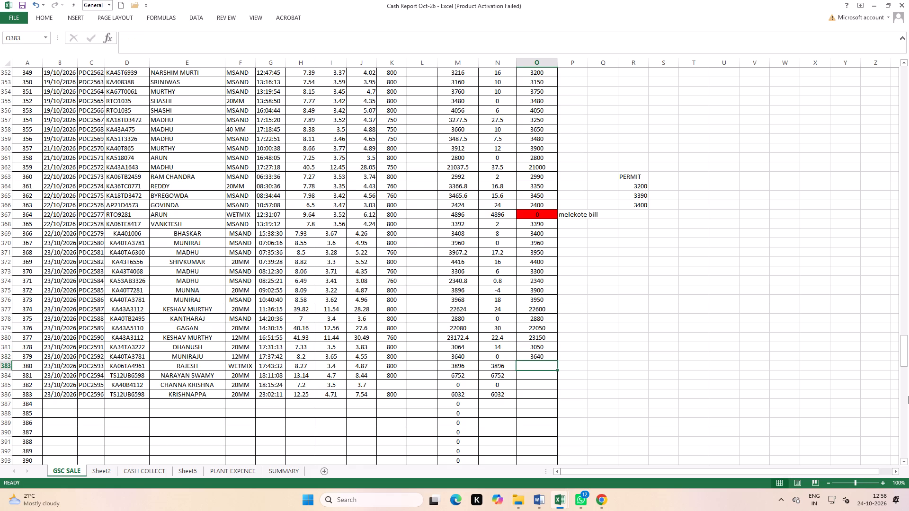
Enter total amounts 3900 for PDC2593 and 6750 for PDC2594, skip PDC2595, and enter 6000 for PDC2596 in O386.
key("3")
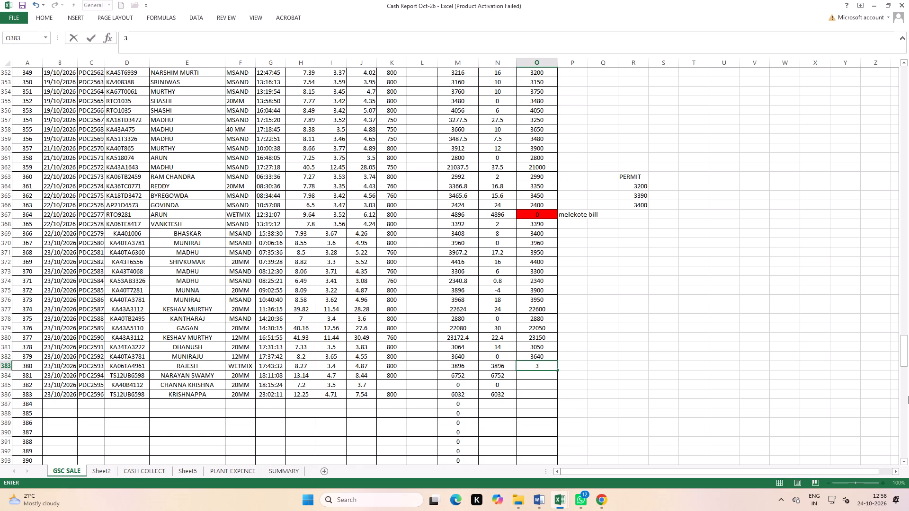
type("900")
key("Return")
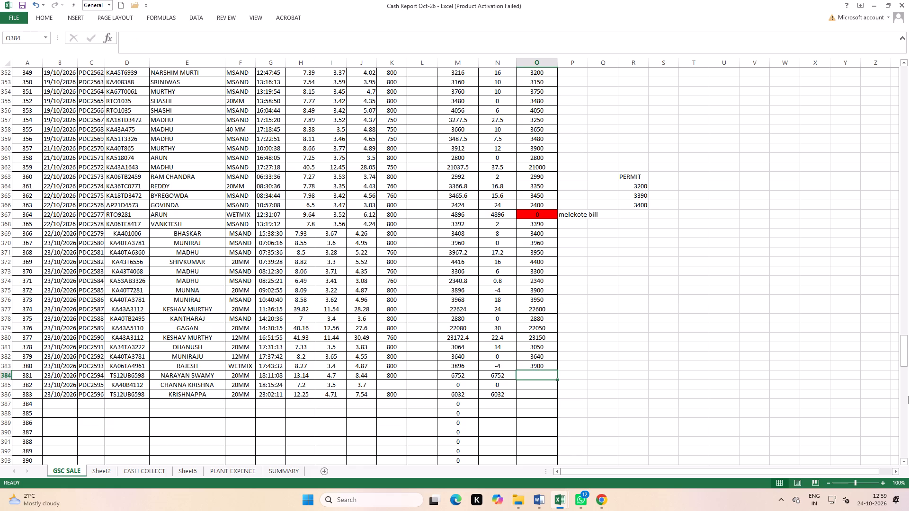
type("6750")
key("Return")
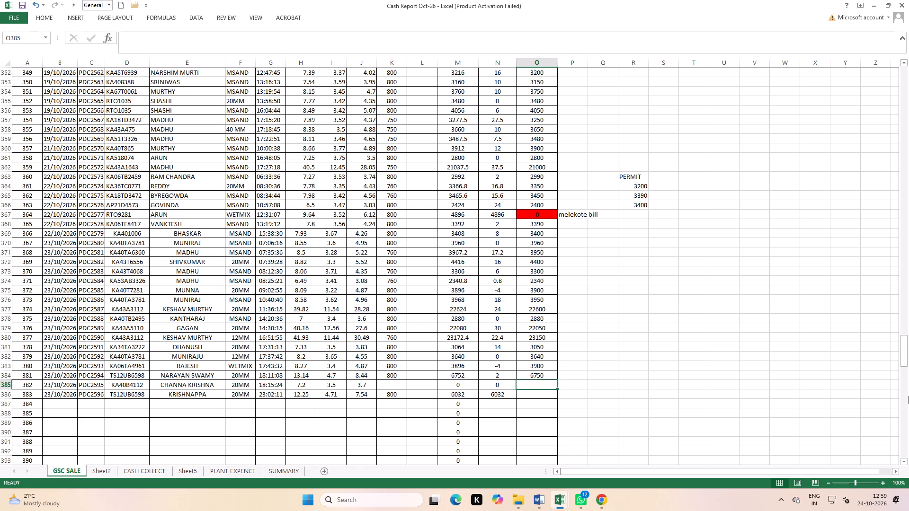
key("Return")
type("6000")
key("Return")
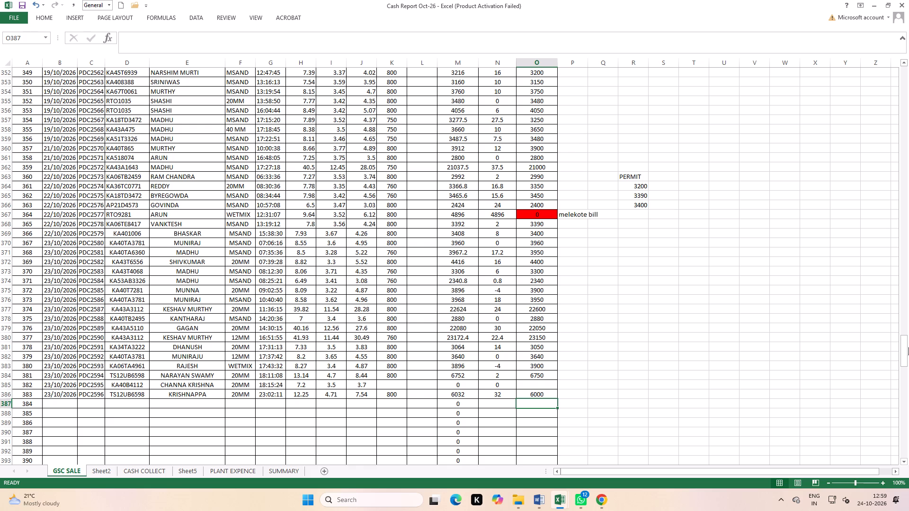
Save the cash report workbook.
left_click(20, 4)
left_click(20, 7)
On the PLANT EXPENCE sheet, change the first 01-Oct-26 entry's particulars in D6 to "Boulders Vehicle driver advance payment (8872)".
left_click(223, 472)
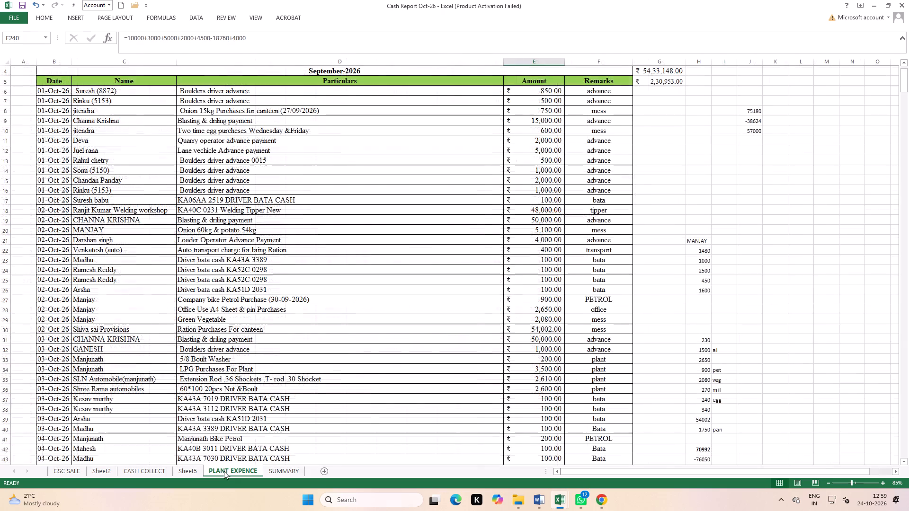
scroll(225, 357, "up", 11)
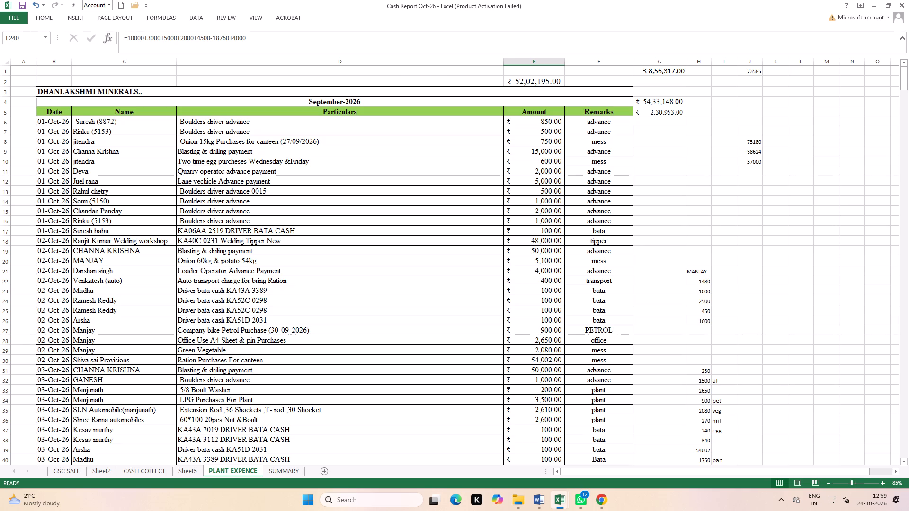
double_click(208, 122)
key("Left")
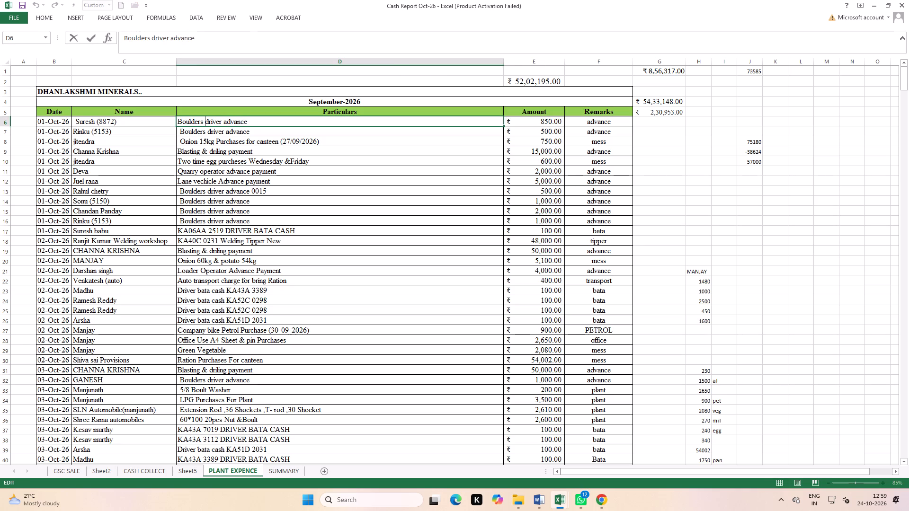
key("v")
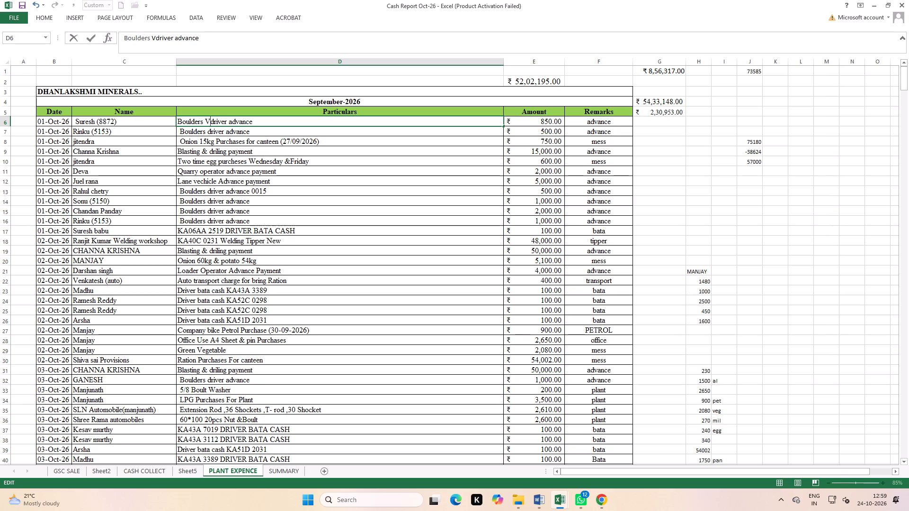
type("ehicle")
key("space")
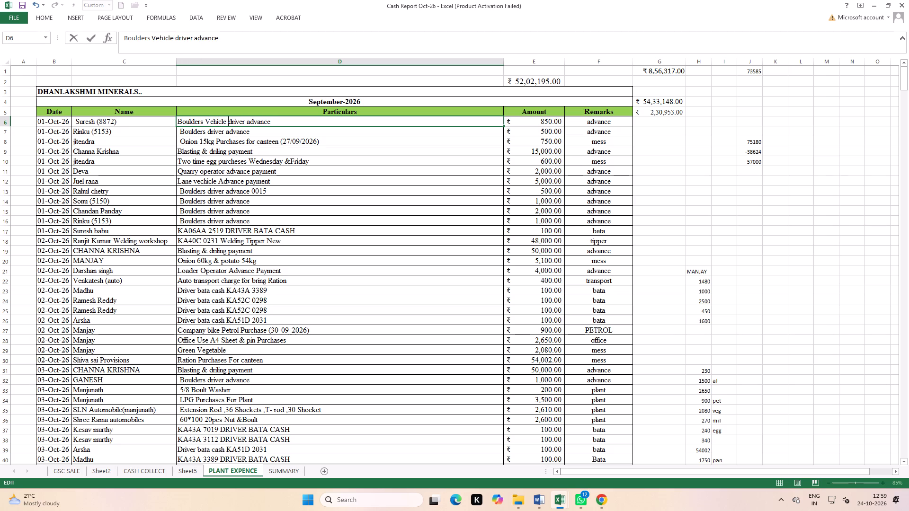
left_click(284, 122)
key("space")
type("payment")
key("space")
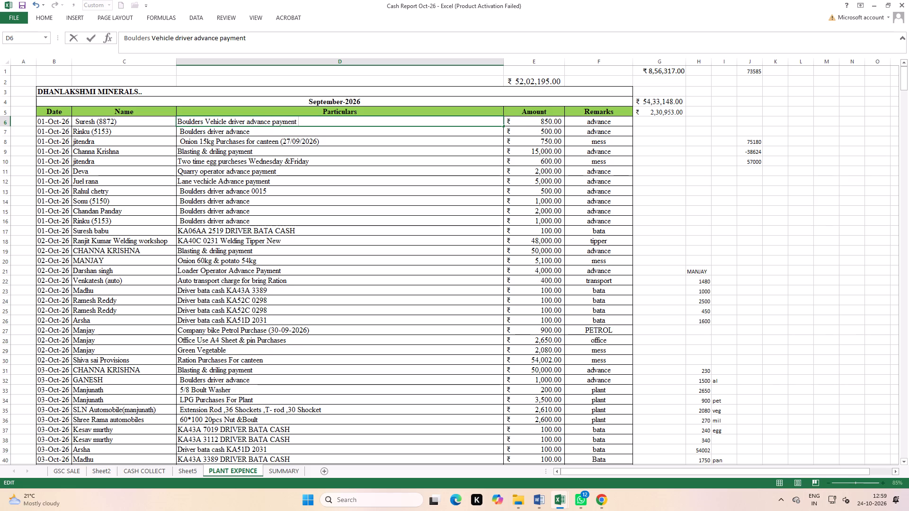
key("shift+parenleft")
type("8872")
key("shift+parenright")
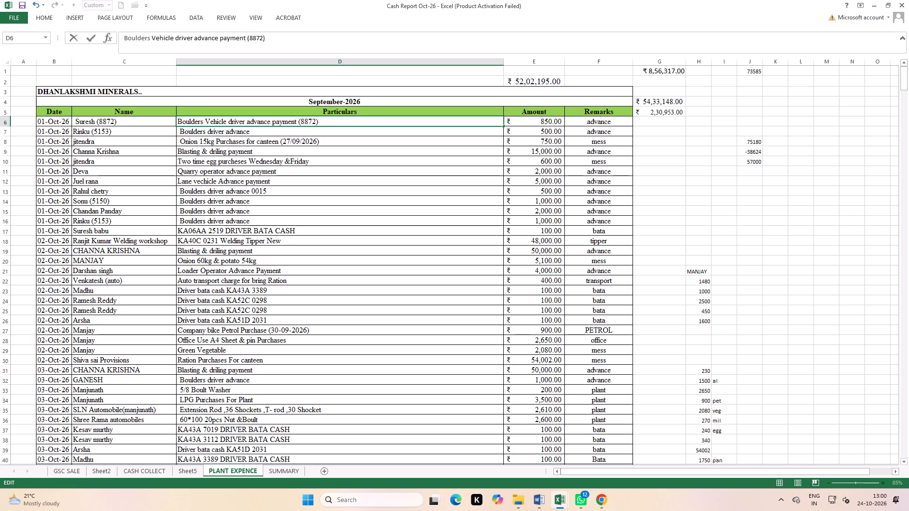
left_click(129, 121)
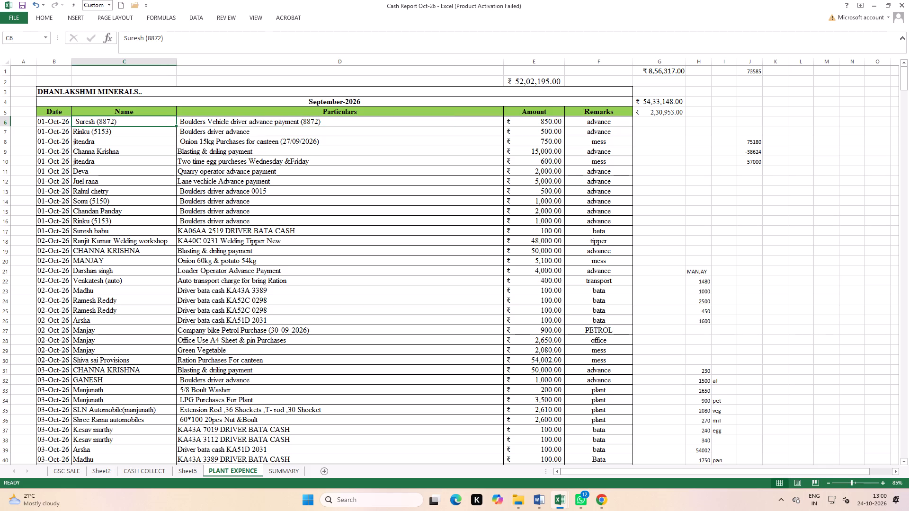
Add filters to the expense table's header row B5:F5, from Date to Remarks.
left_click(175, 203)
left_click_drag(43, 112, 422, 128)
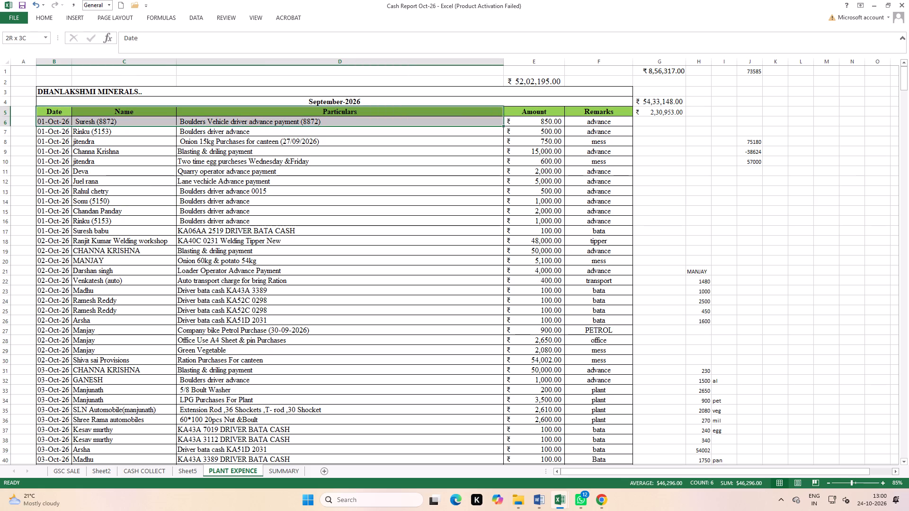
left_click_drag(422, 128, 616, 115)
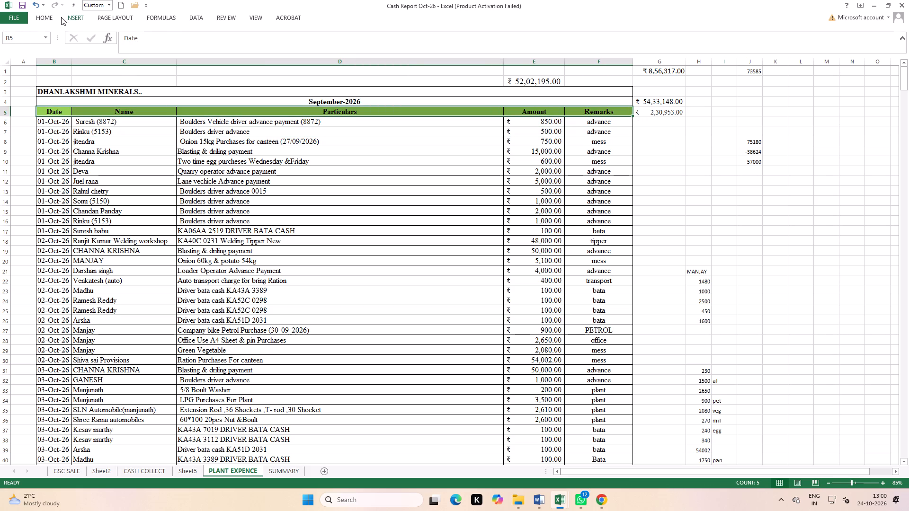
left_click(38, 17)
left_click(199, 19)
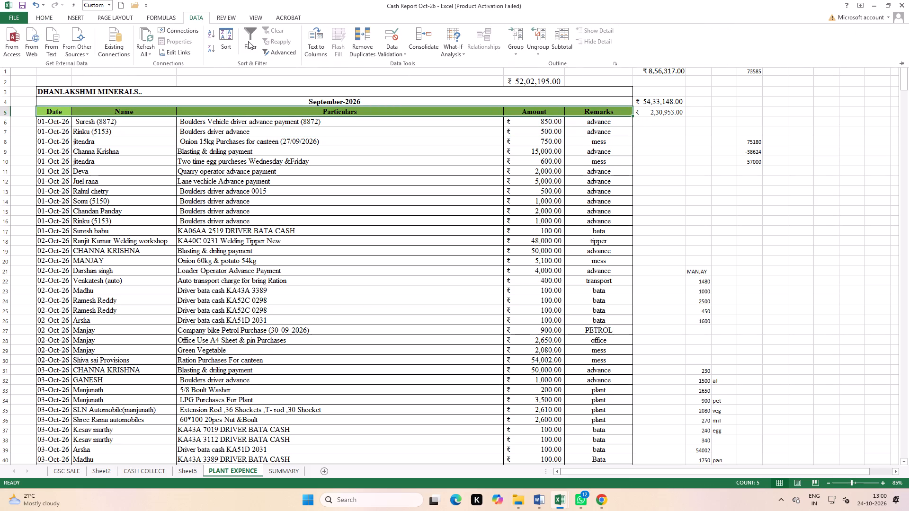
left_click(248, 41)
left_click(227, 156)
left_click(170, 113)
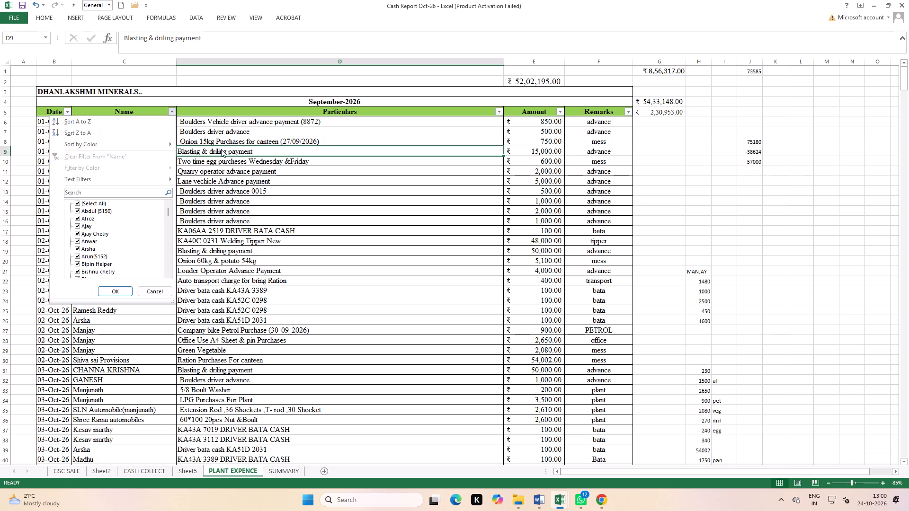
left_click(295, 169)
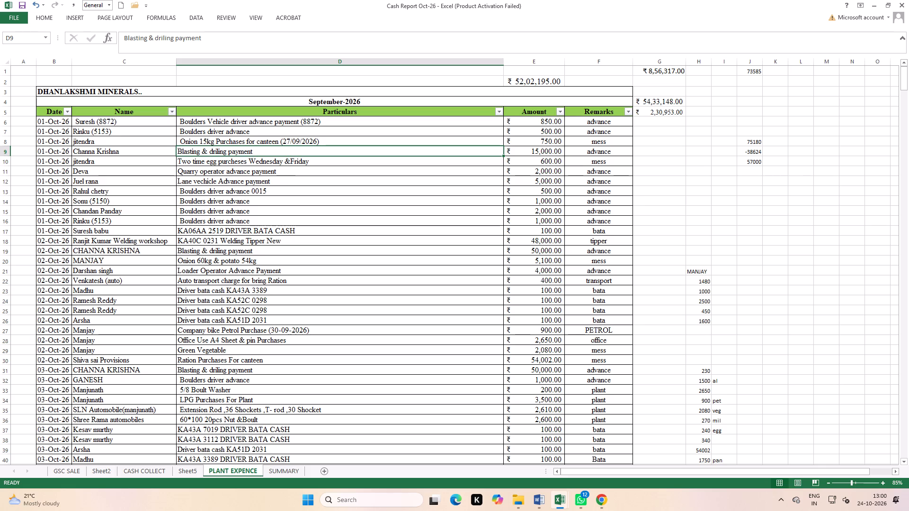
left_click(169, 113)
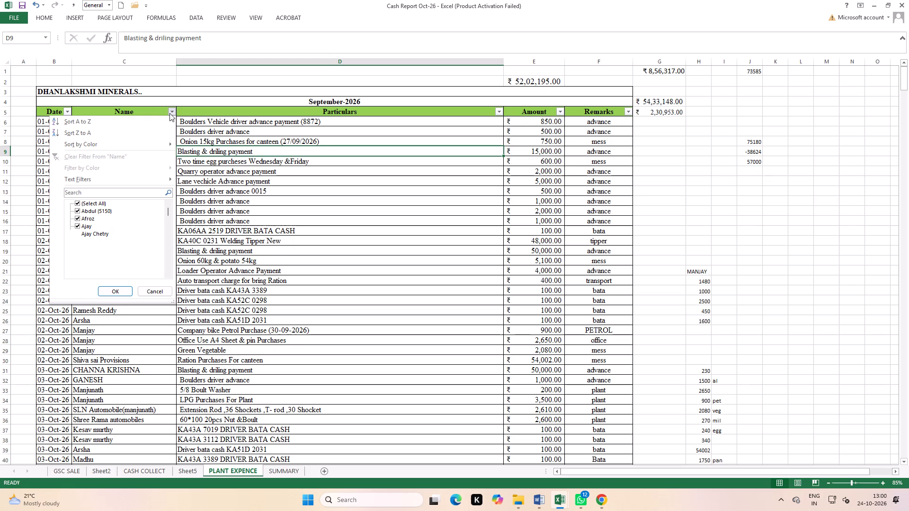
left_click(96, 201)
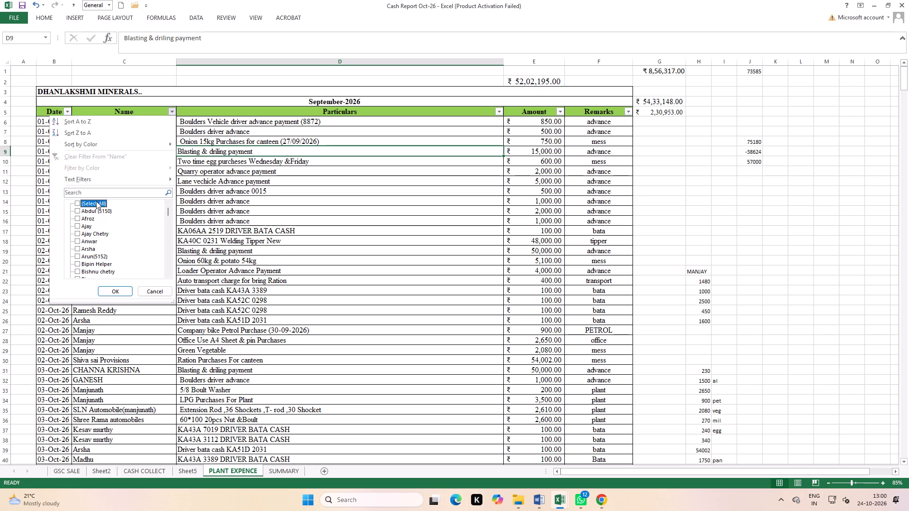
scroll(98, 268, "down", 6)
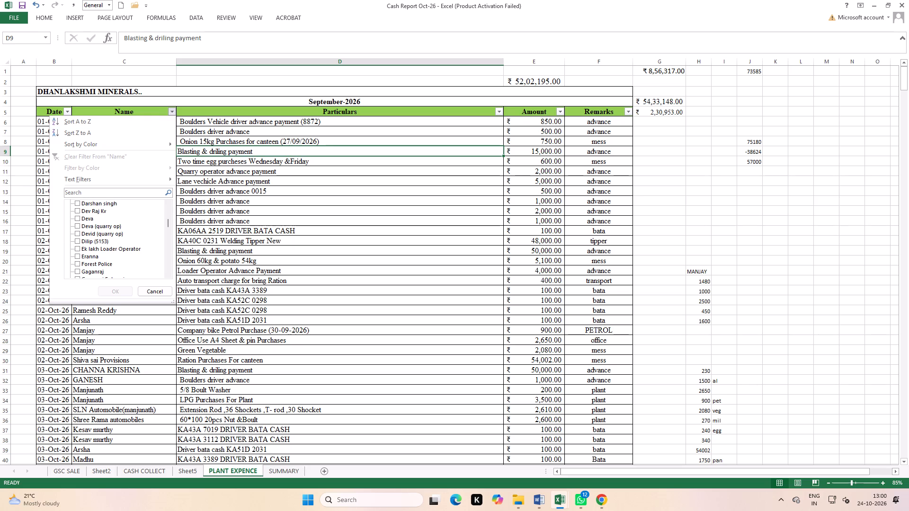
left_click(107, 195)
type("sure")
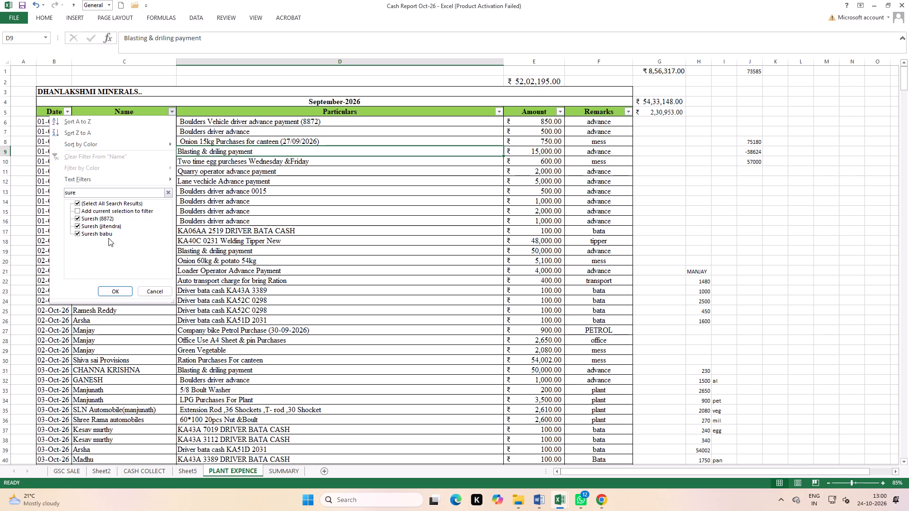
left_click(107, 233)
left_click(106, 228)
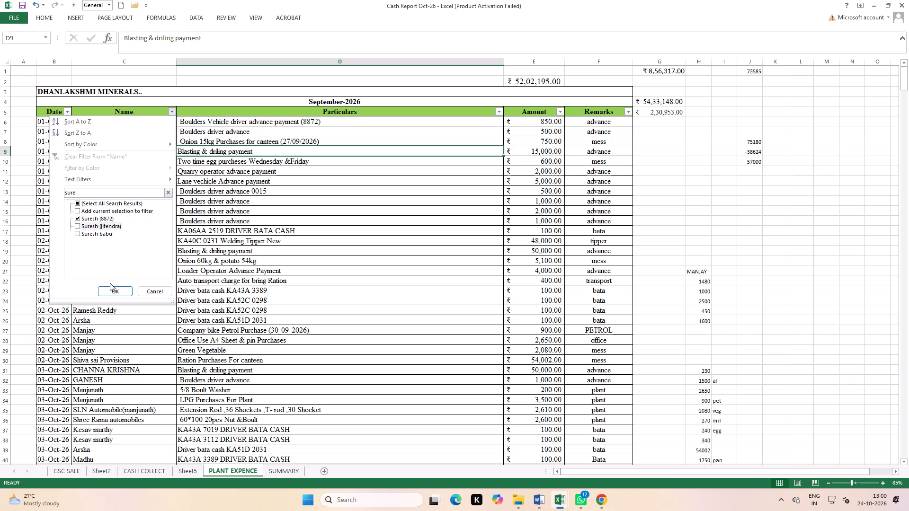
left_click(111, 291)
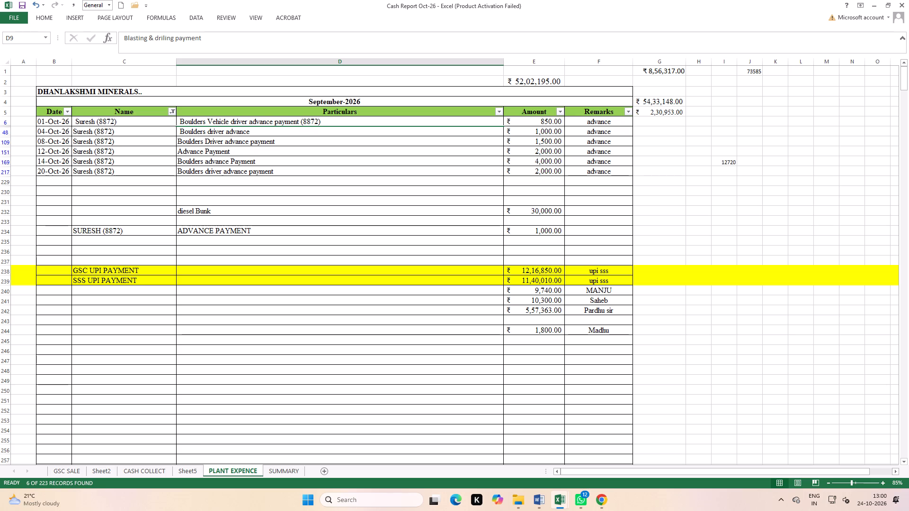
Fill the D6 particulars "Boulders Vehicle driver advance payment (8872)" down the filtered rows to the 20-Oct-26 entry.
left_click_drag(252, 122, 252, 169)
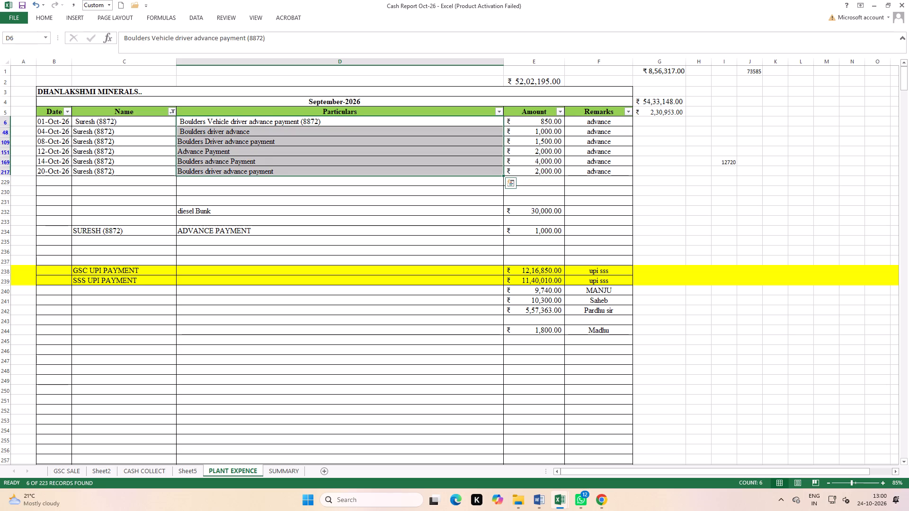
key("ctrl+d")
left_click(298, 206)
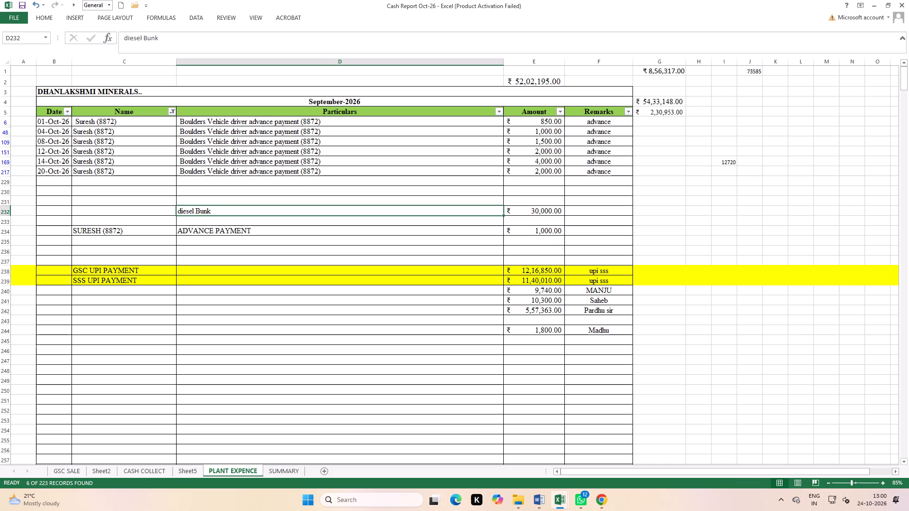
Shorten the name in C6 to "Suresh" and fill it down the filtered rows to the 20-Oct-26 entry.
double_click(122, 123)
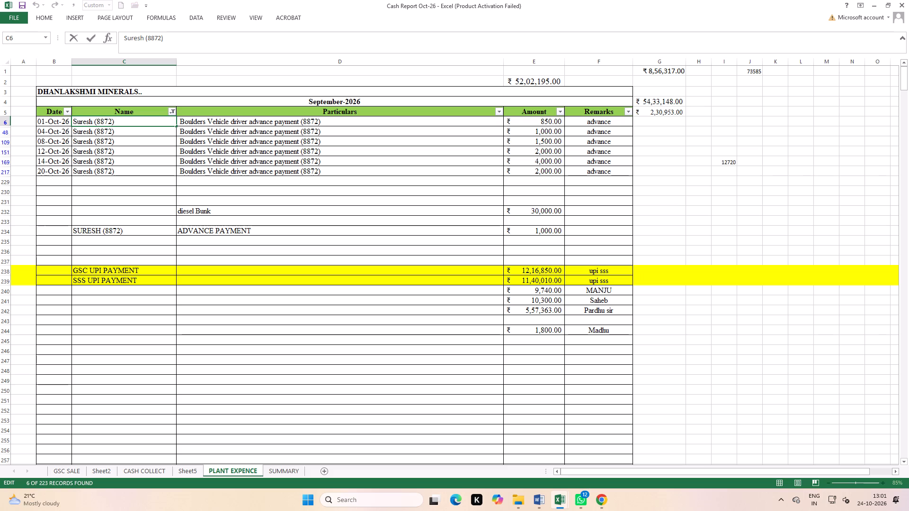
key("BackSpace")
key("BackSpace")
key("BackSpace")
key("BackSpace")
key("BackSpace")
key("BackSpace")
key("BackSpace")
left_click(134, 211)
left_click_drag(100, 123, 100, 127)
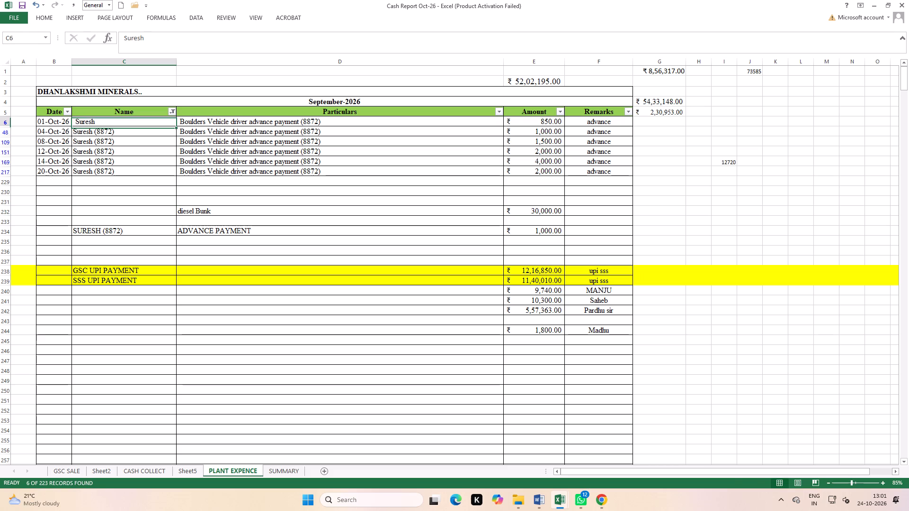
left_click_drag(100, 127, 102, 170)
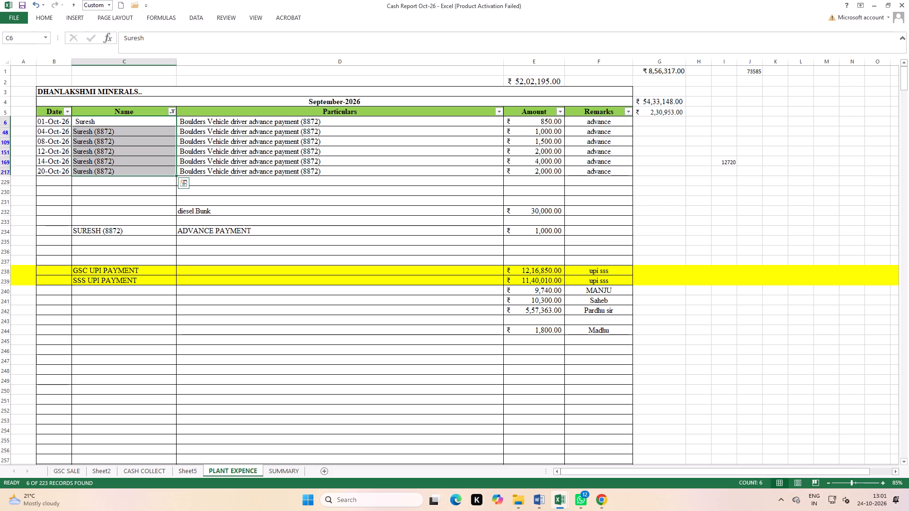
key("ctrl+d")
left_click(116, 188)
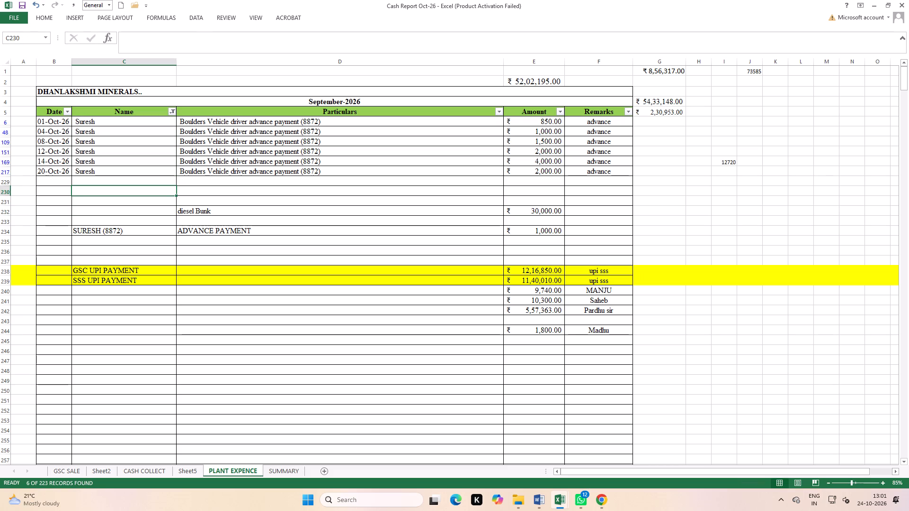
Look through the names available in the Name column's filter list.
left_click(172, 111)
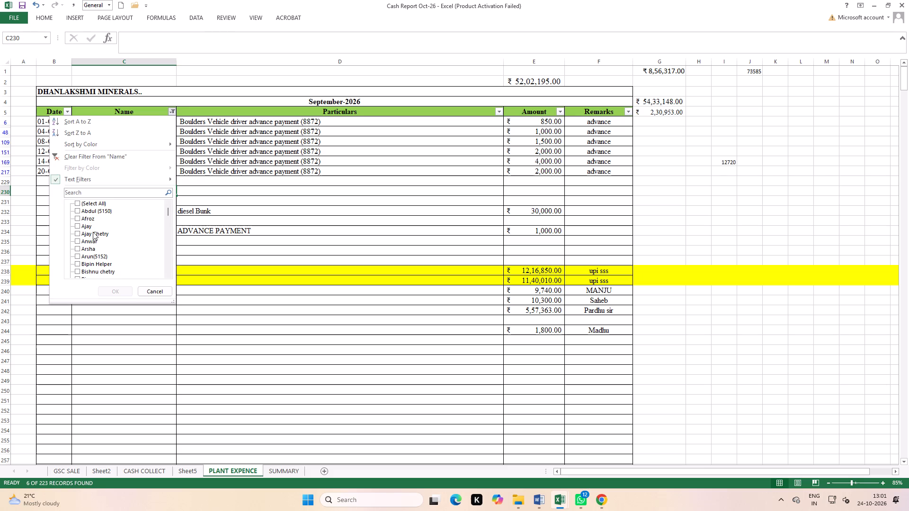
scroll(94, 258, "down", 19)
scroll(94, 261, "up", 2)
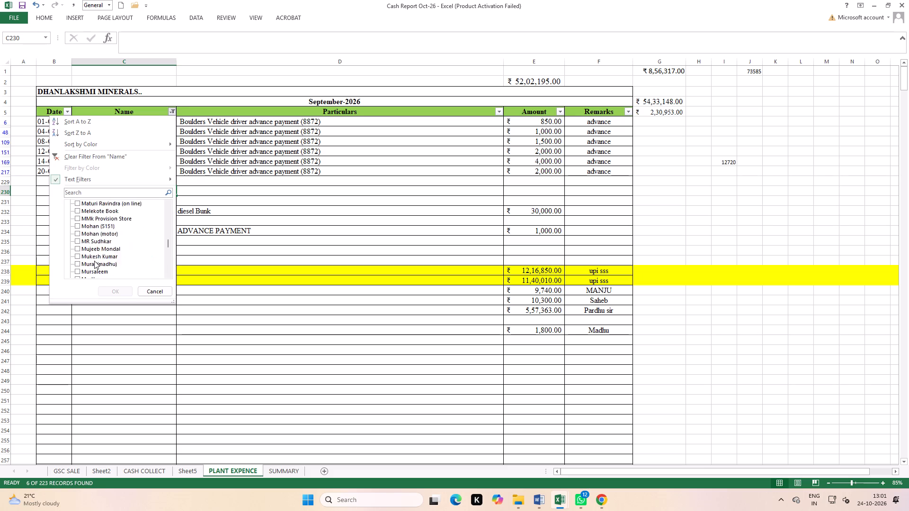
scroll(94, 261, "up", 1)
scroll(94, 261, "down", 8)
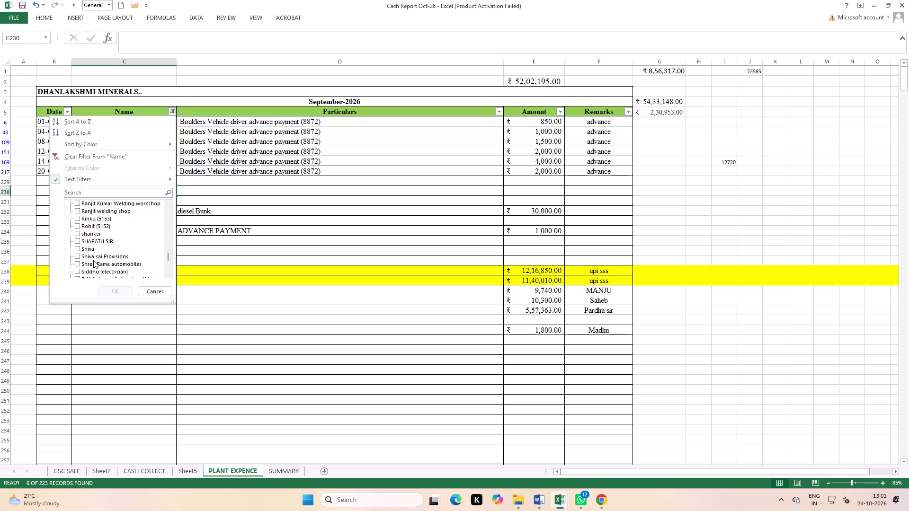
scroll(93, 260, "down", 3)
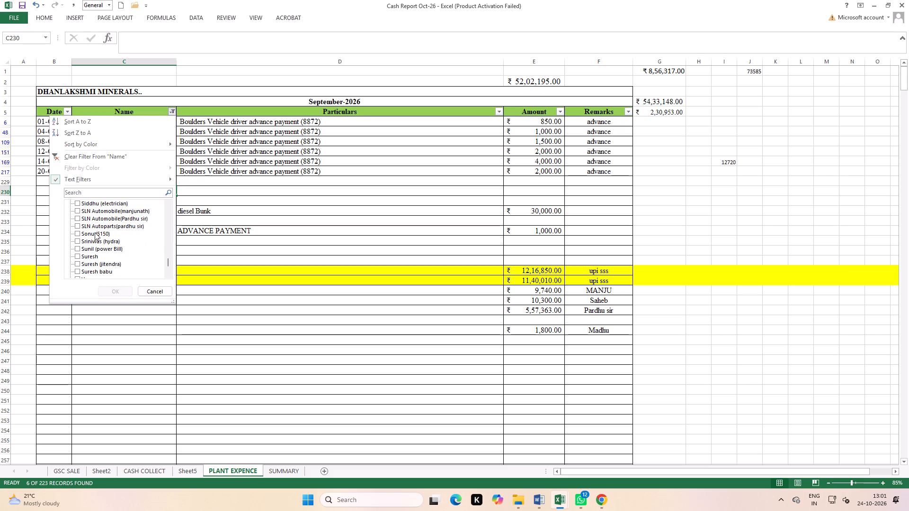
scroll(95, 258, "down", 1)
scroll(98, 232, "up", 3)
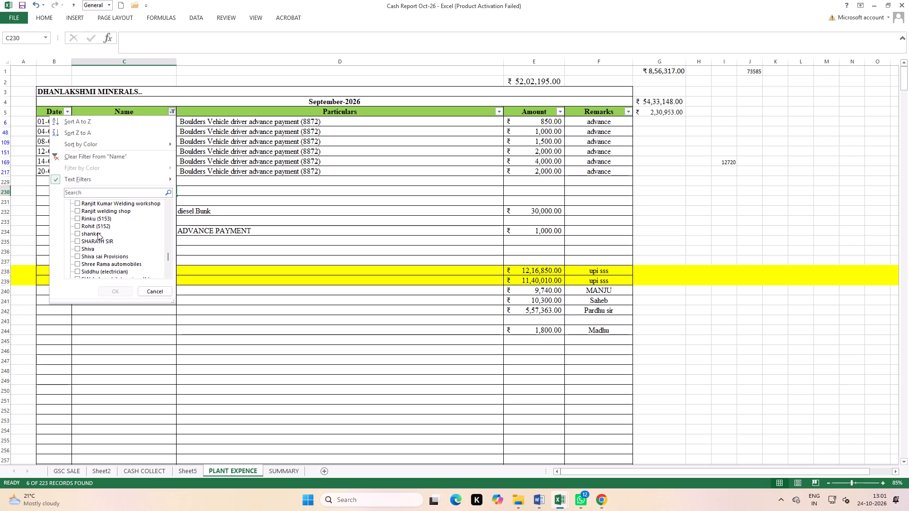
scroll(98, 232, "up", 1)
left_click(269, 224)
Filter the Name column to the two names beginning with "Ajay".
left_click(172, 110)
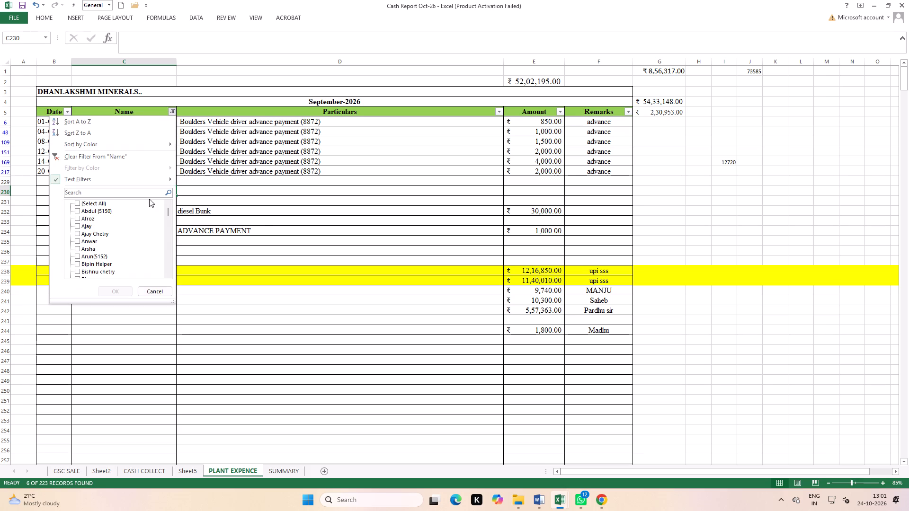
left_click(108, 201)
left_click(96, 202)
left_click(96, 202)
left_click(92, 232)
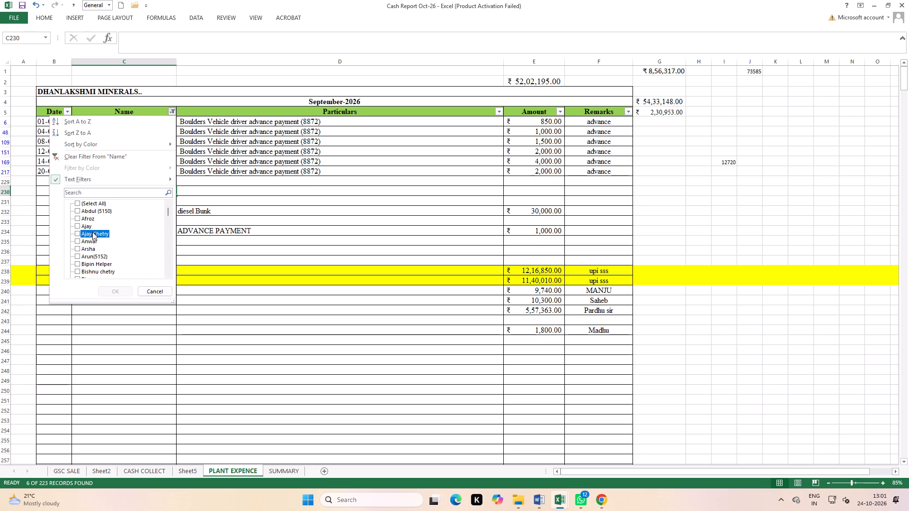
left_click(91, 228)
left_click(116, 291)
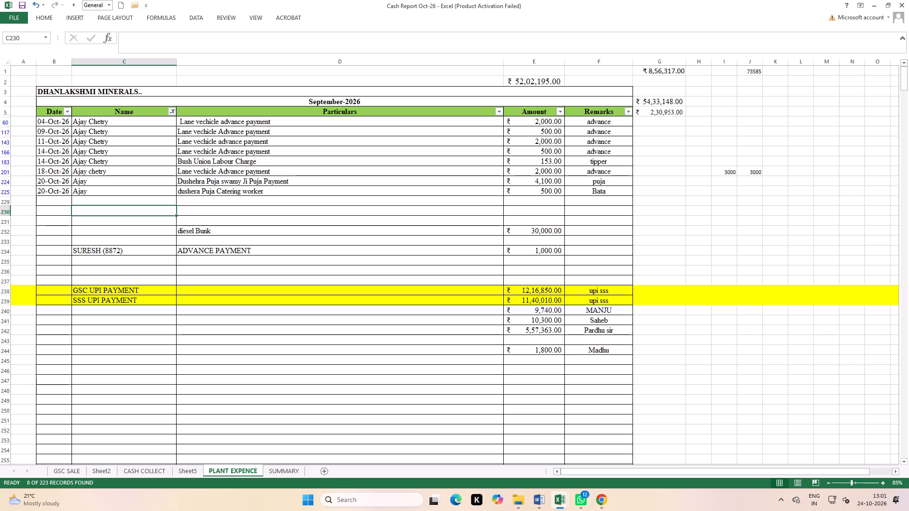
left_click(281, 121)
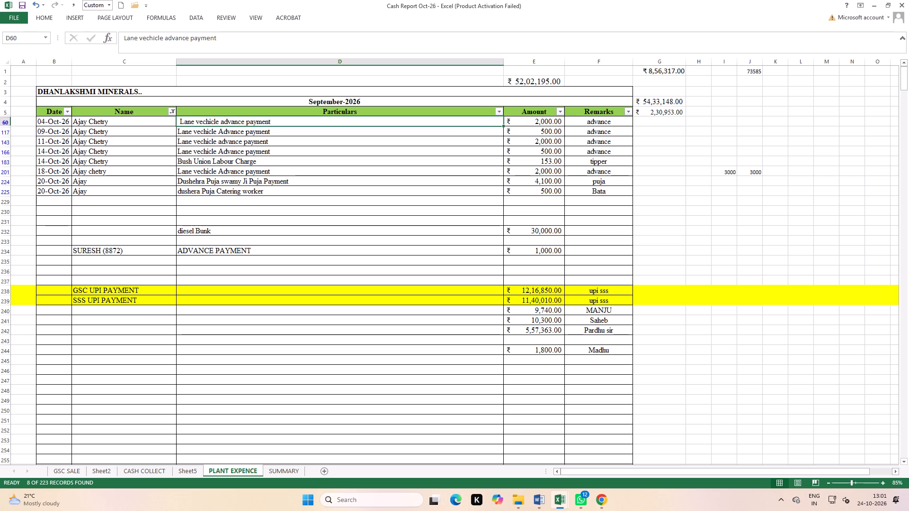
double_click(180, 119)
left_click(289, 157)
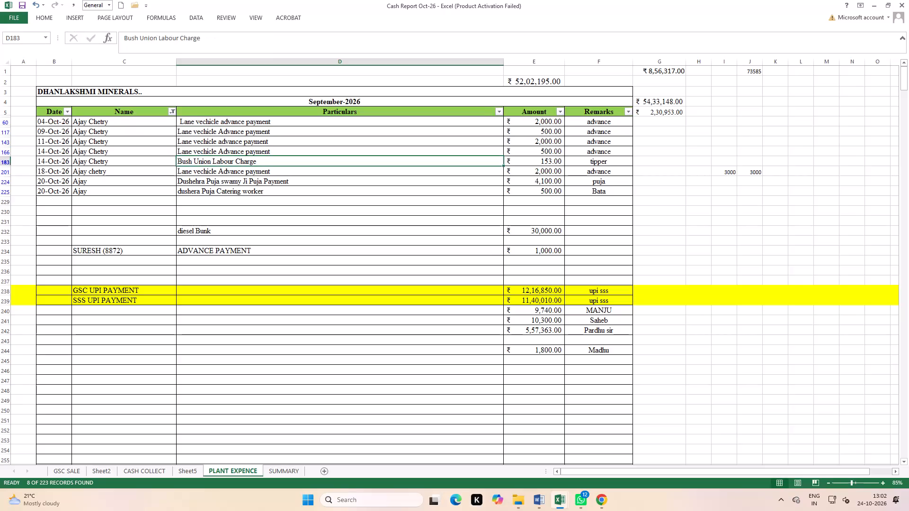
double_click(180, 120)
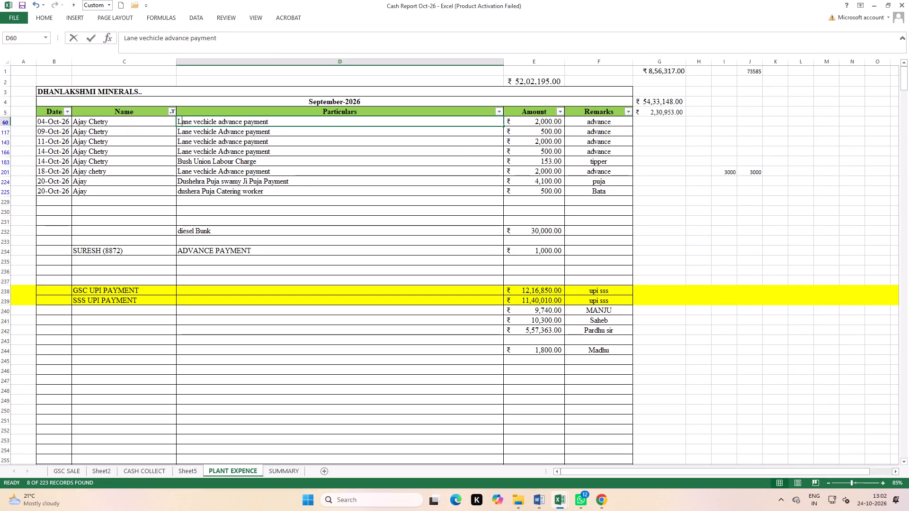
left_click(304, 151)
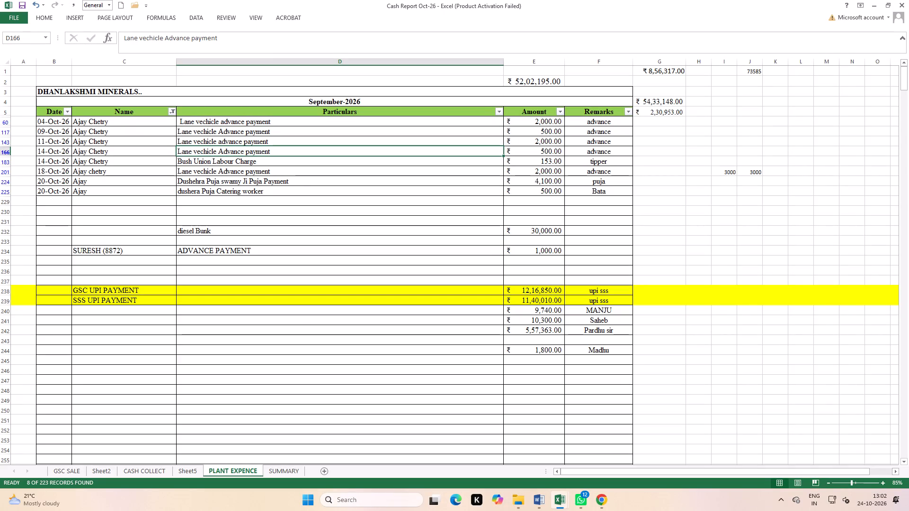
Change the 09-Oct-26 entry's particulars in D117 to "Lane vechicle driver Advance payment".
double_click(218, 129)
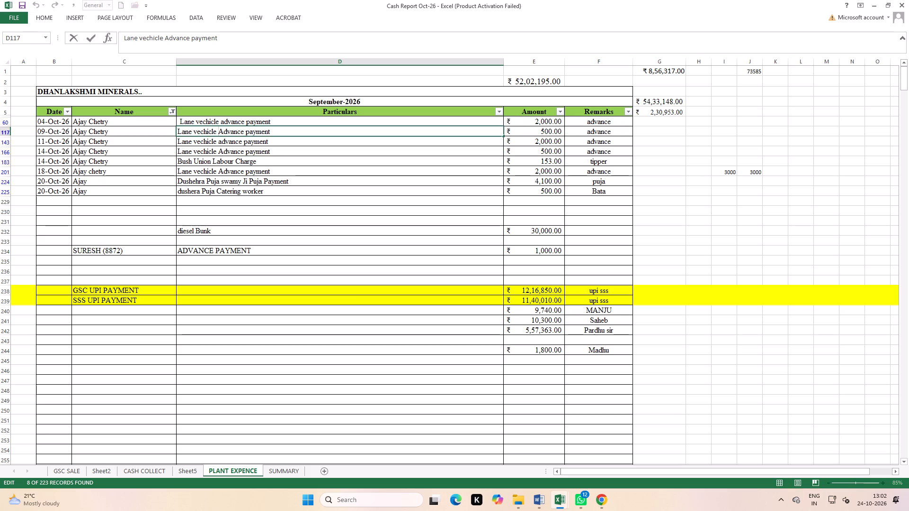
type("driver")
key("space")
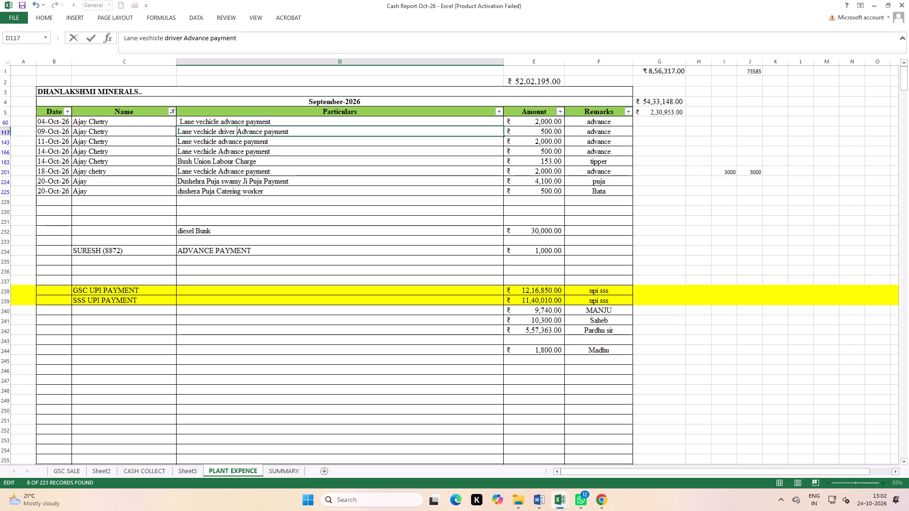
left_click(311, 165)
Copy the D117 particulars to the other visible lane vehicle advance rows from 04-Oct-26 to 14-Oct-26, D60 through D166.
left_click(254, 134)
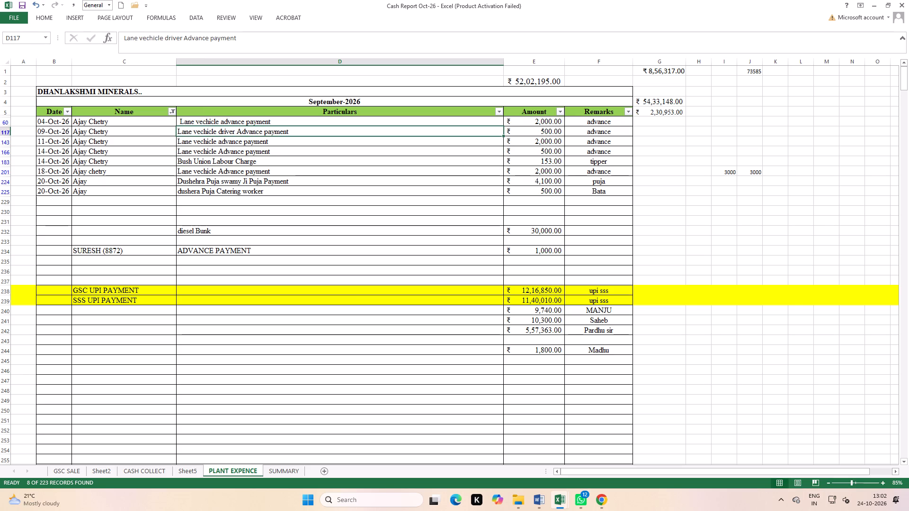
key("ctrl+c")
left_click(258, 120)
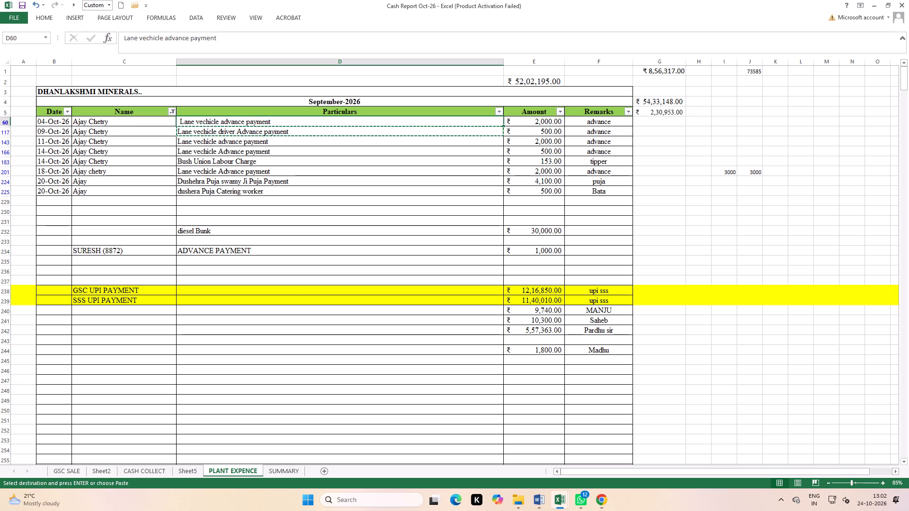
key("ctrl+v")
left_click(273, 151)
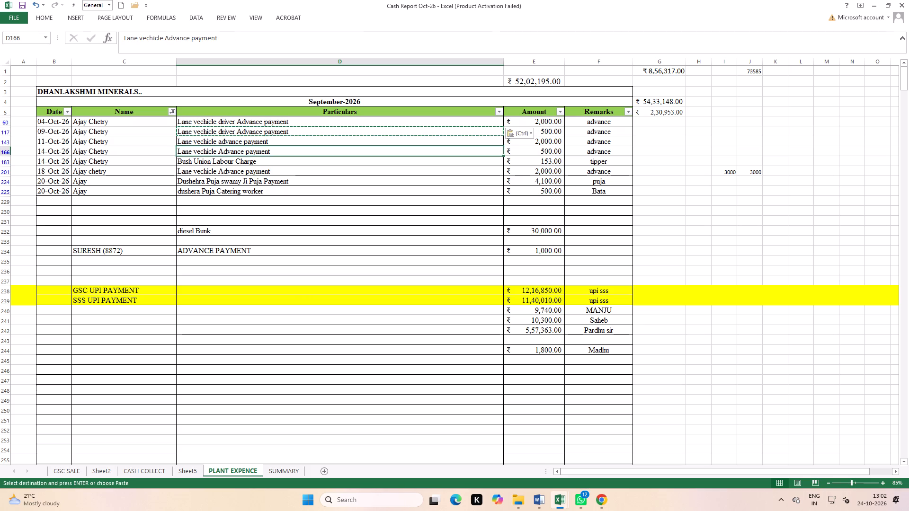
left_click_drag(272, 122, 276, 151)
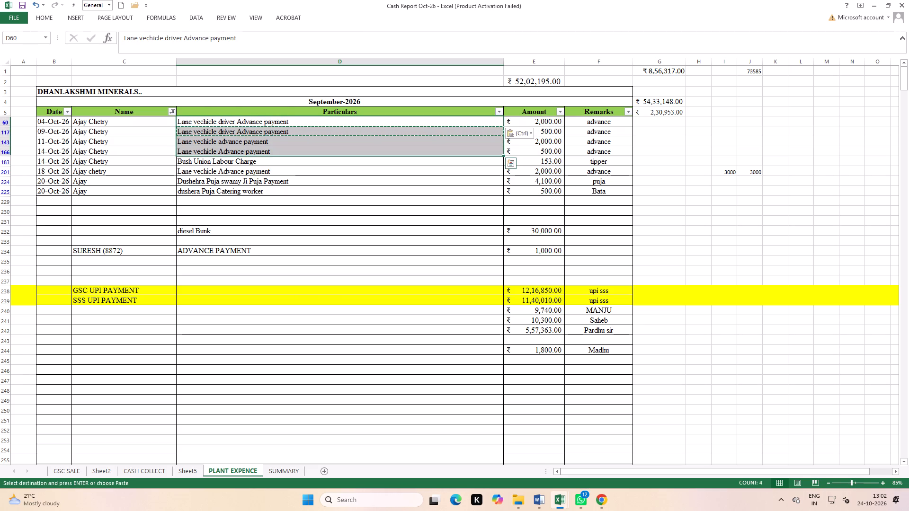
key("ctrl+v")
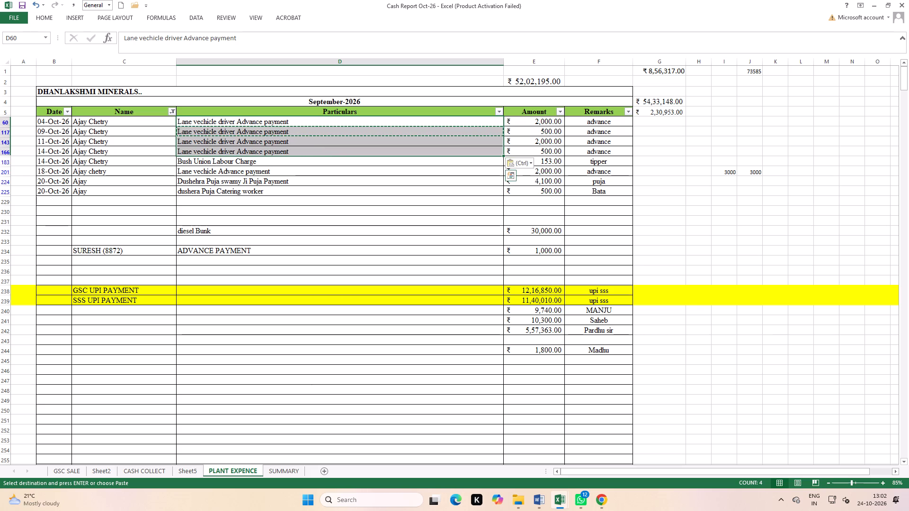
Copy the D166 particulars to the 18-Oct-26 lane vehicle advance entry in D201.
left_click(246, 149)
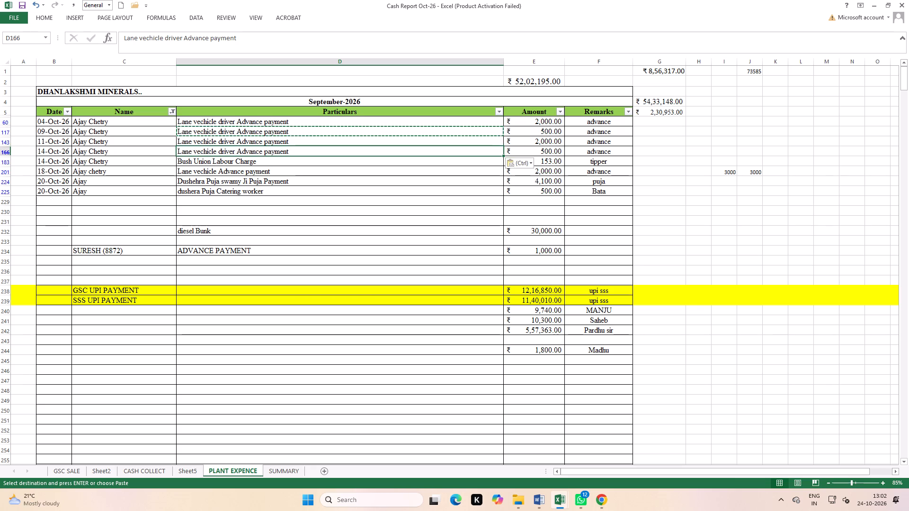
key("ctrl+c")
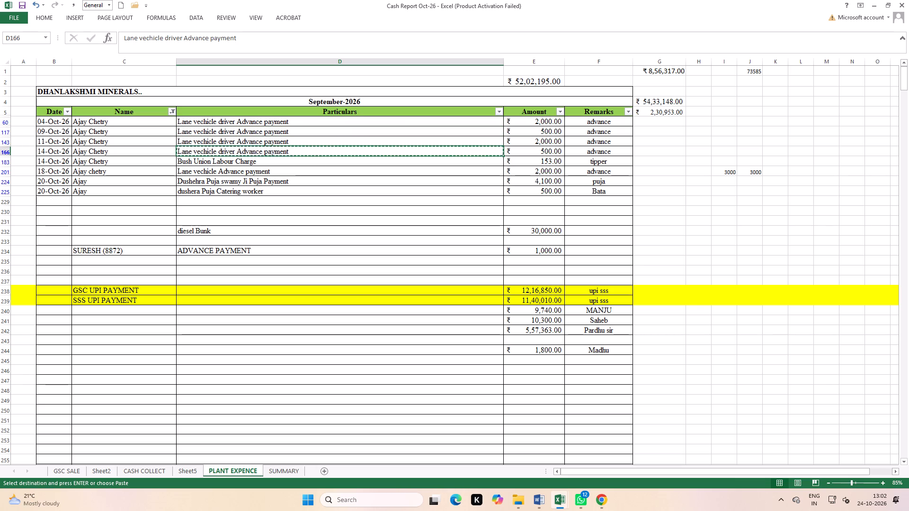
left_click(219, 171)
key("ctrl+v")
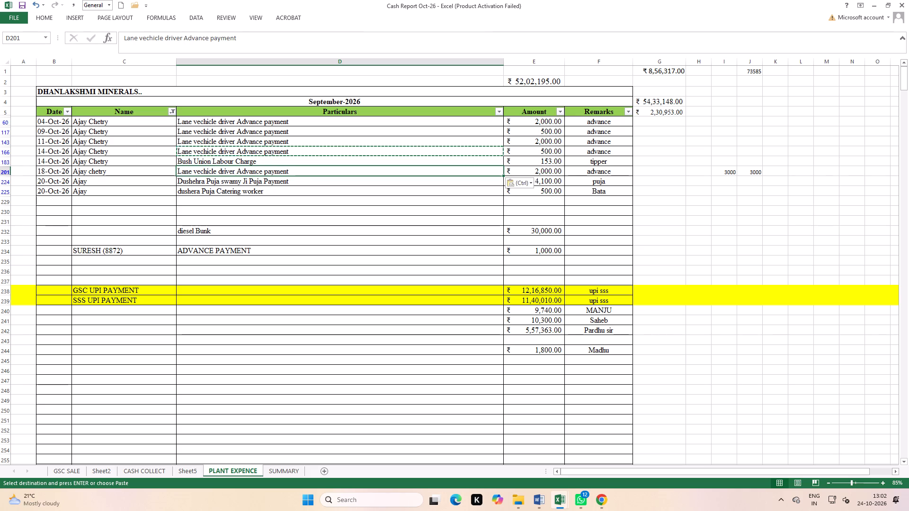
left_click(267, 211)
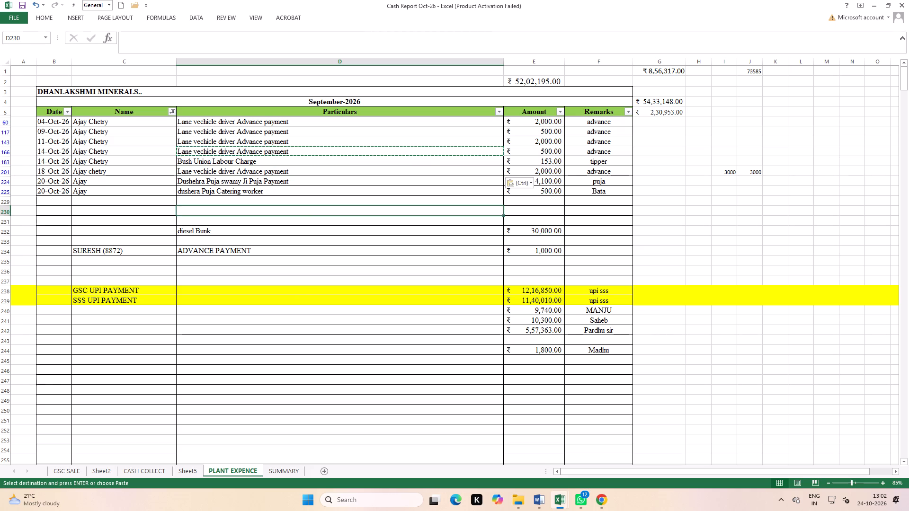
Reset the Name column filter so that all names are shown.
left_click(152, 185)
left_click(169, 113)
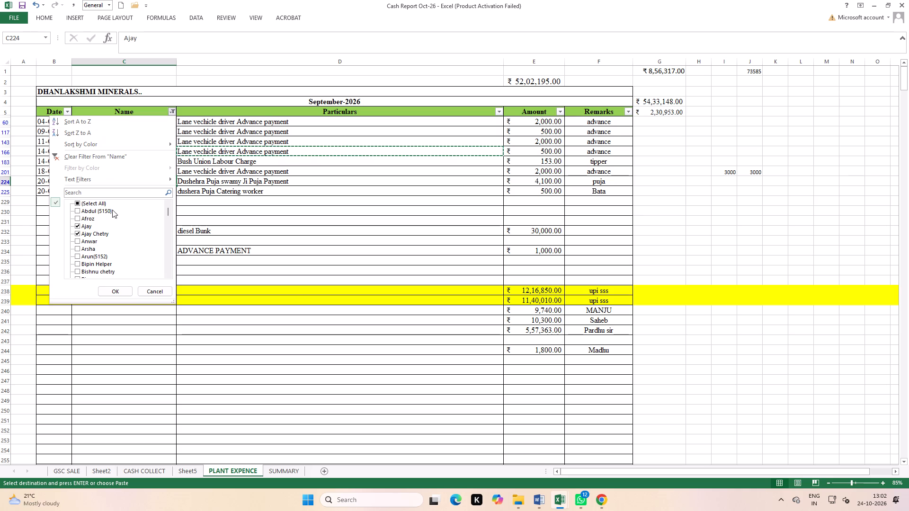
left_click(97, 206)
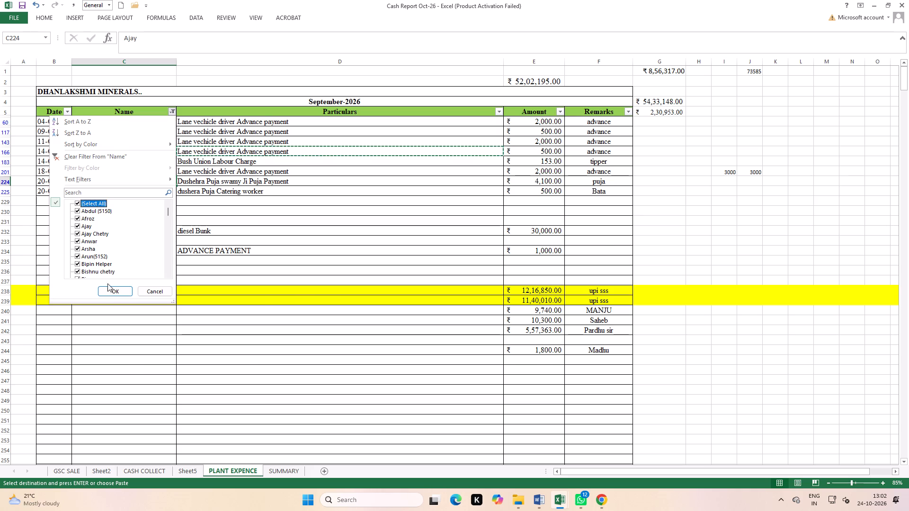
left_click(112, 289)
scroll(267, 251, "up", 5)
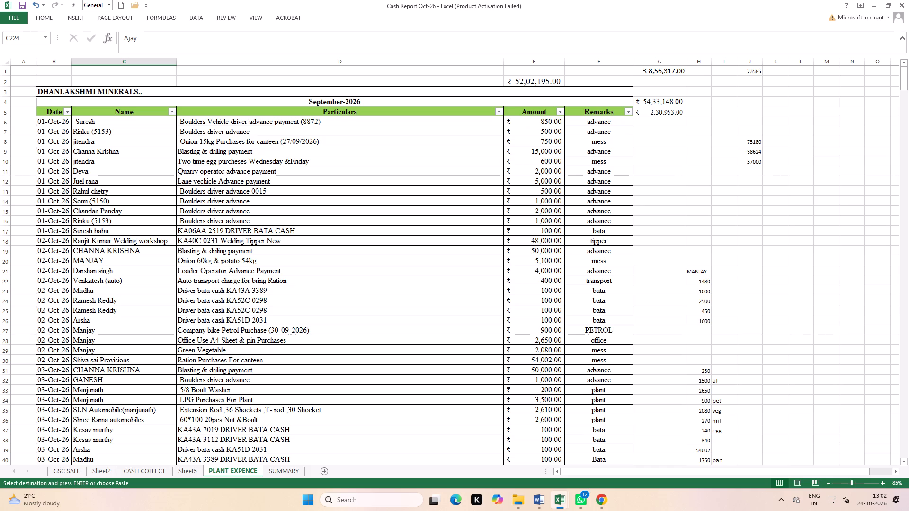
Change the 01-Oct-26 particulars in D7 to "Boulders Vehicle driver advance payment (5153)", based on the entry above it.
left_click(262, 131)
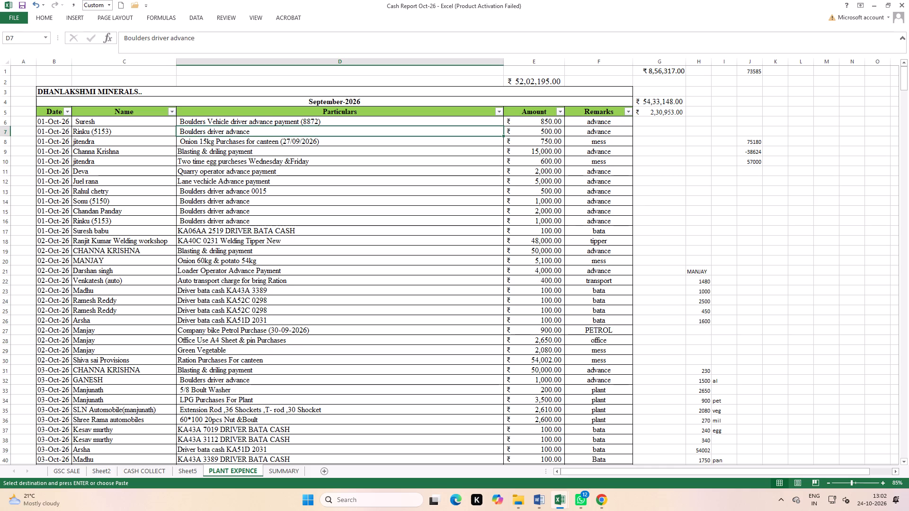
left_click(298, 213)
left_click(261, 132)
key("ctrl+d")
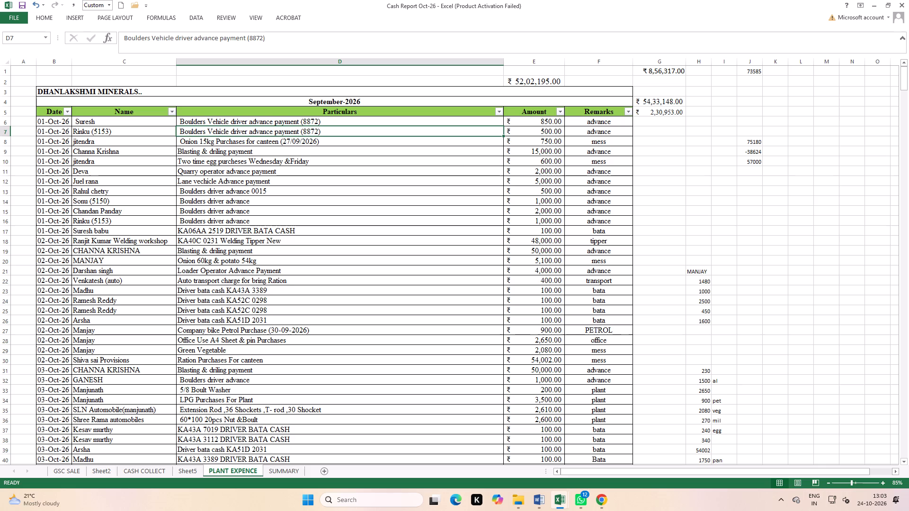
double_click(318, 133)
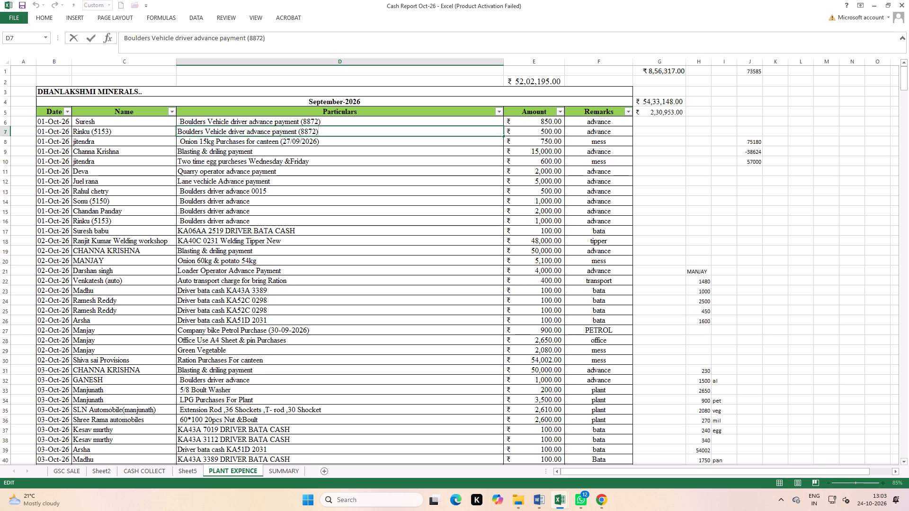
left_click(313, 132)
left_click(315, 132)
key("BackSpace")
key("BackSpace")
key("BackSpace")
key("BackSpace")
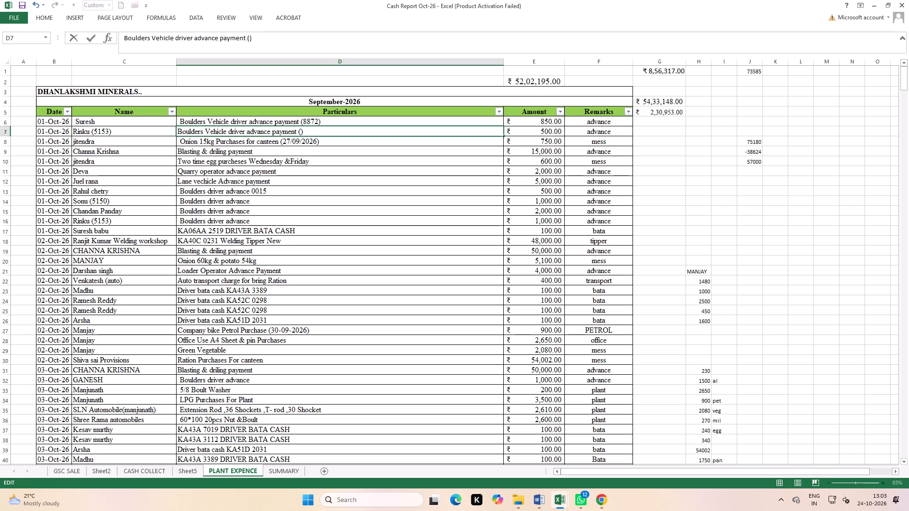
type("5153")
Remove the bracketed vehicle number from the name in C7, leaving "Rinku".
double_click(129, 132)
key("BackSpace")
key("BackSpace")
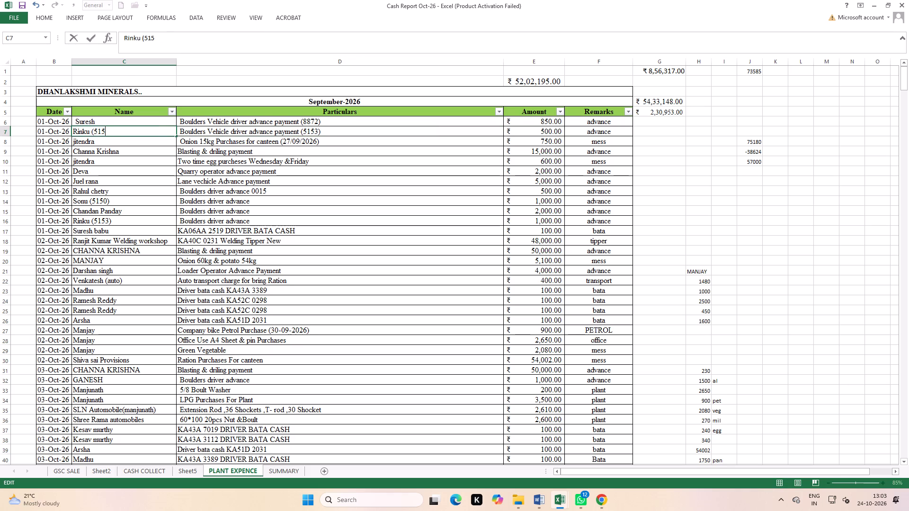
key("BackSpace")
key("BackSpace")
key("BackSpace")
key("BackSpace")
left_click(172, 177)
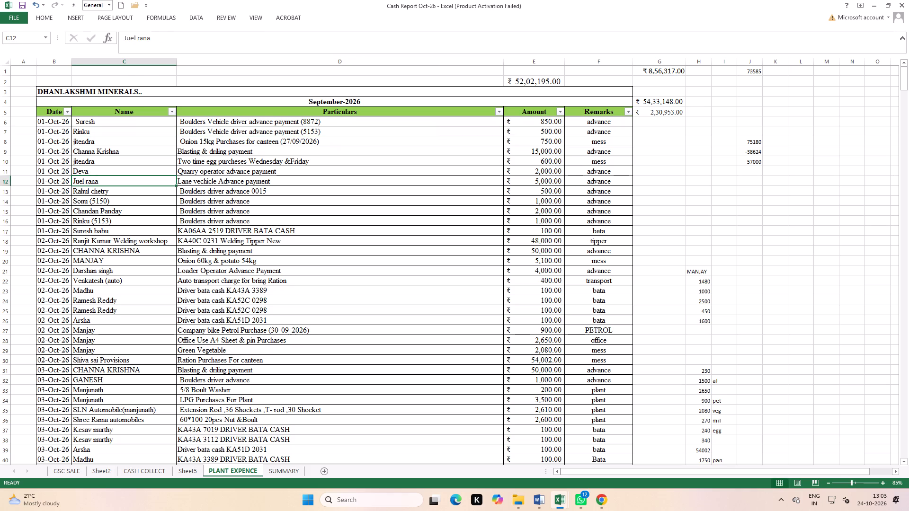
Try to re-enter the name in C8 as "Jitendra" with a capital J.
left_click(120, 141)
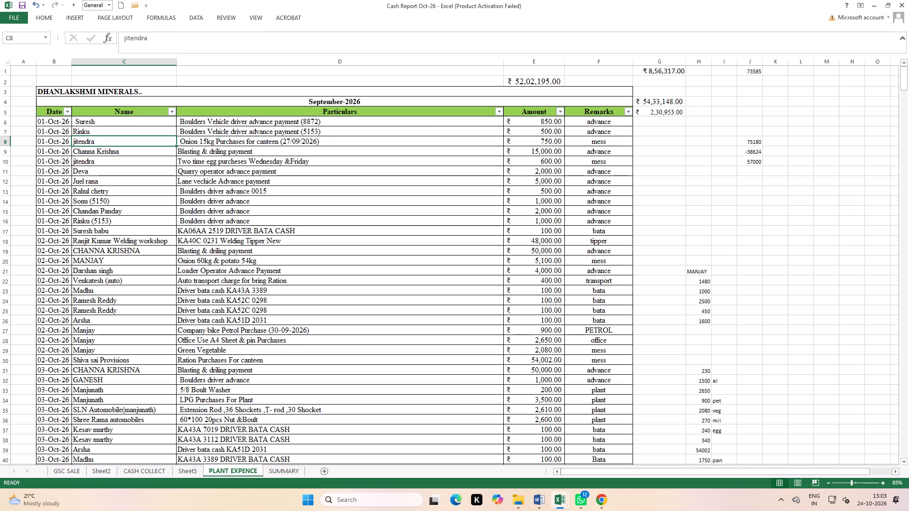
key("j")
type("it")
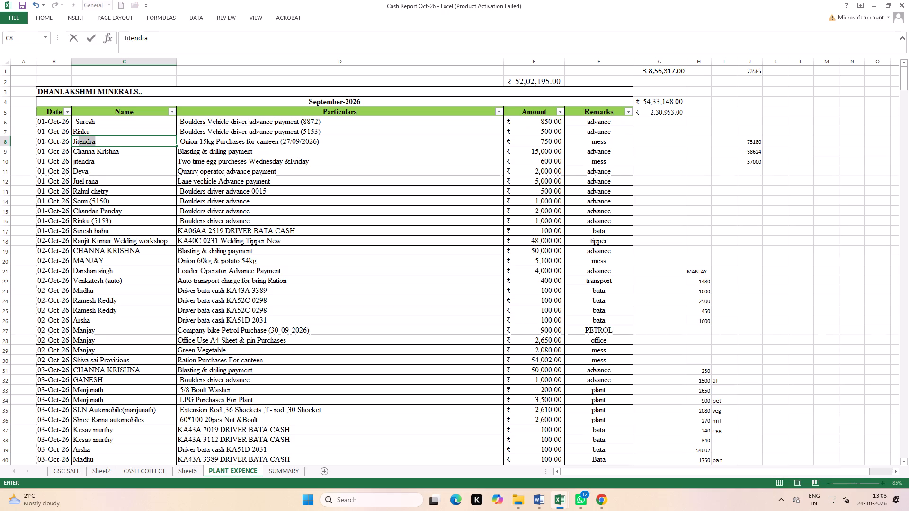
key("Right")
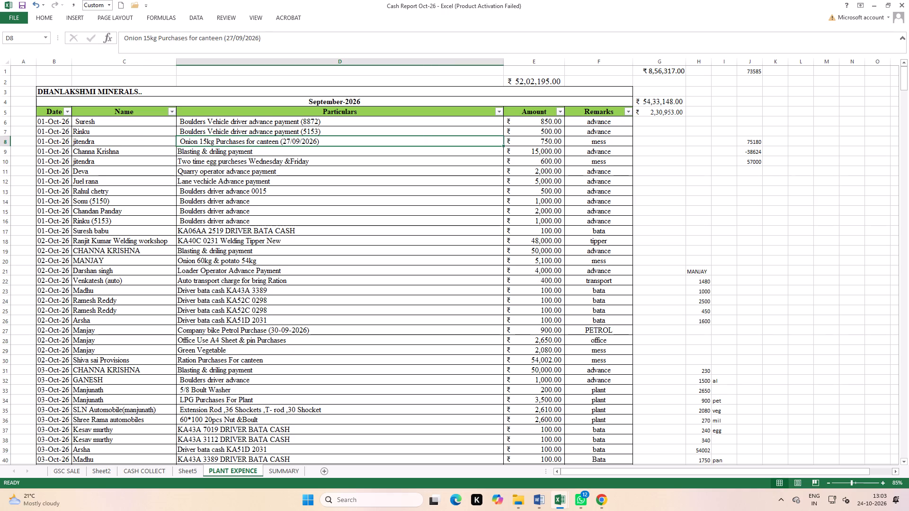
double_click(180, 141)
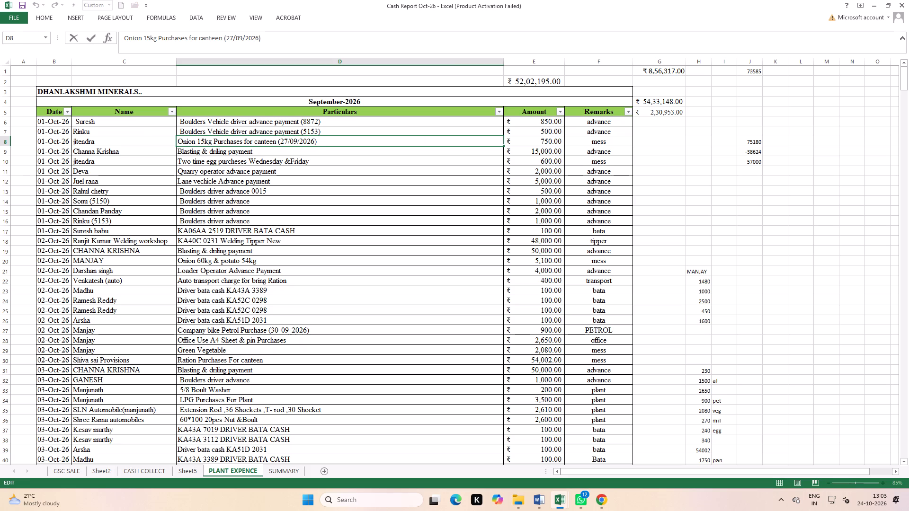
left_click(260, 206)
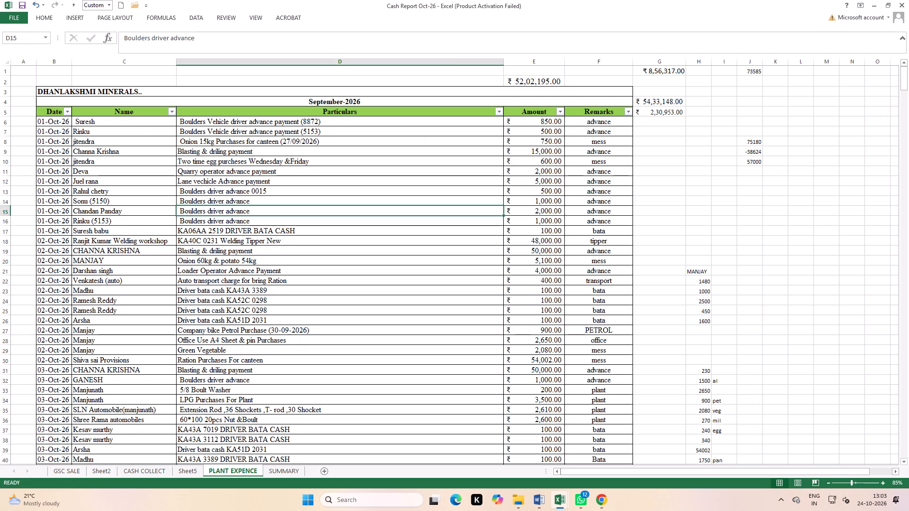
Change the 01-Oct-26 blasting entry's particulars in D9 to "Blasting & driling Advance payment".
double_click(255, 151)
key("space")
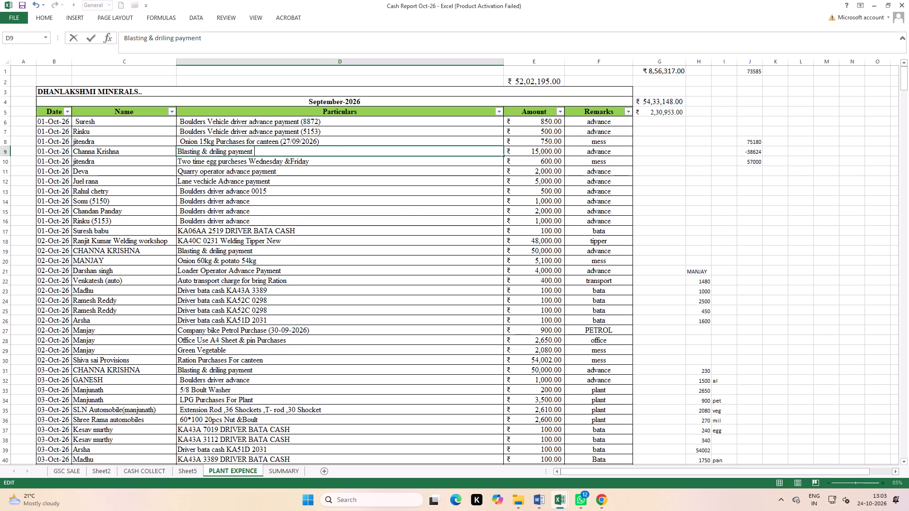
key("BackSpace")
key("BackSpace")
key("BackSpace")
key("BackSpace")
key("BackSpace")
key("BackSpace")
key("BackSpace")
key("BackSpace")
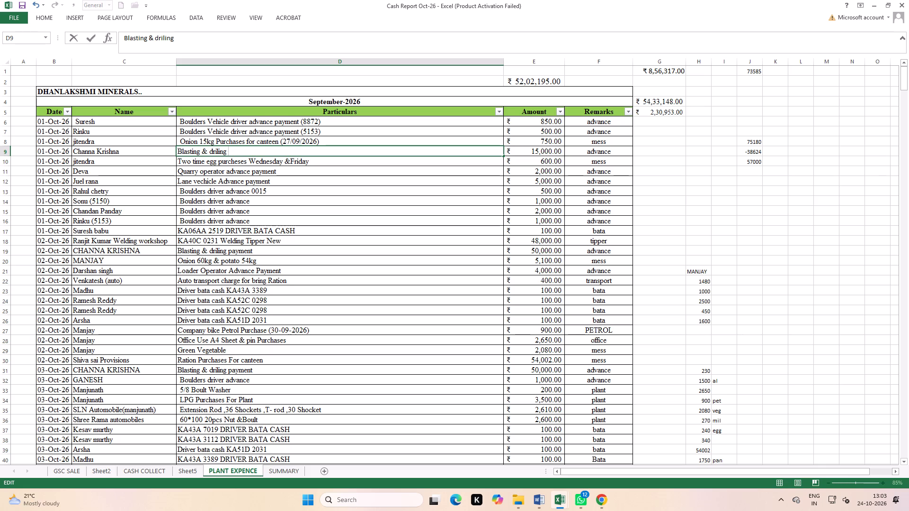
type("dvance")
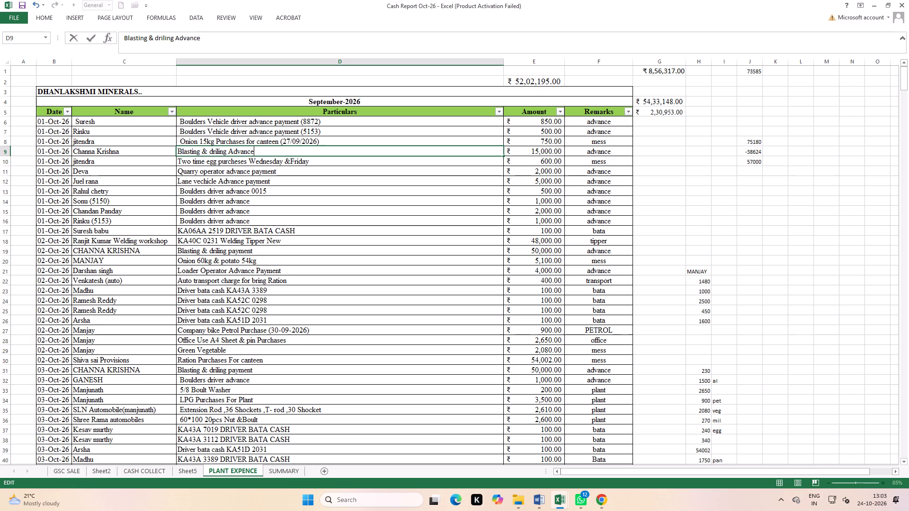
key("space")
type("paym")
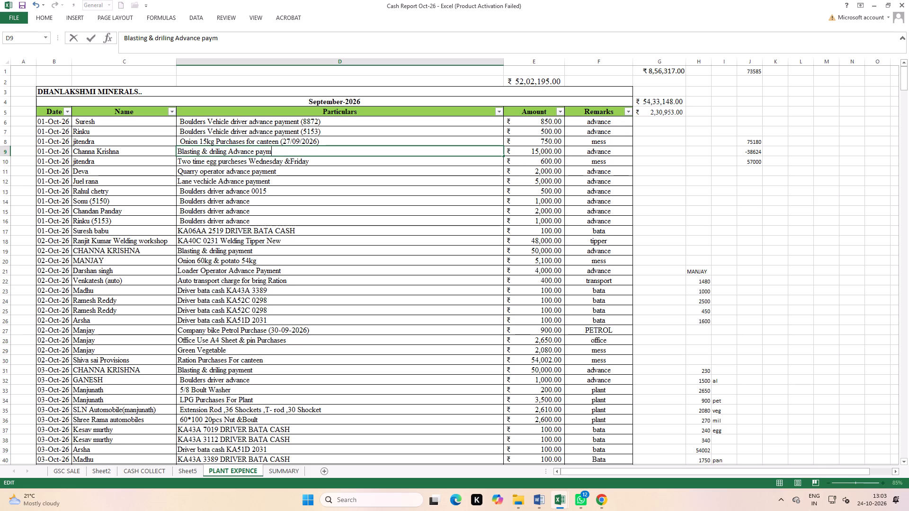
type("ent")
left_click(237, 225)
Filter the Name column to only the name beginning with "Channa".
left_click(177, 111)
left_click(174, 113)
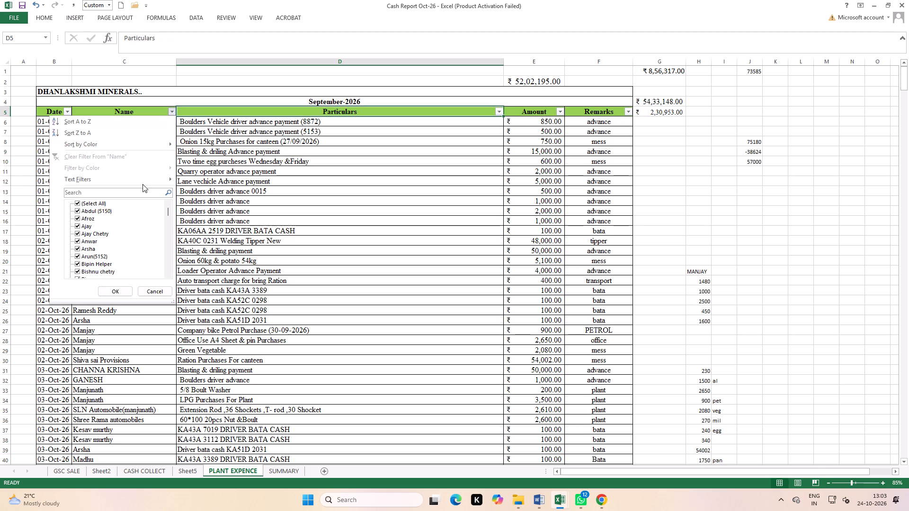
left_click(92, 206)
scroll(96, 256, "down", 2)
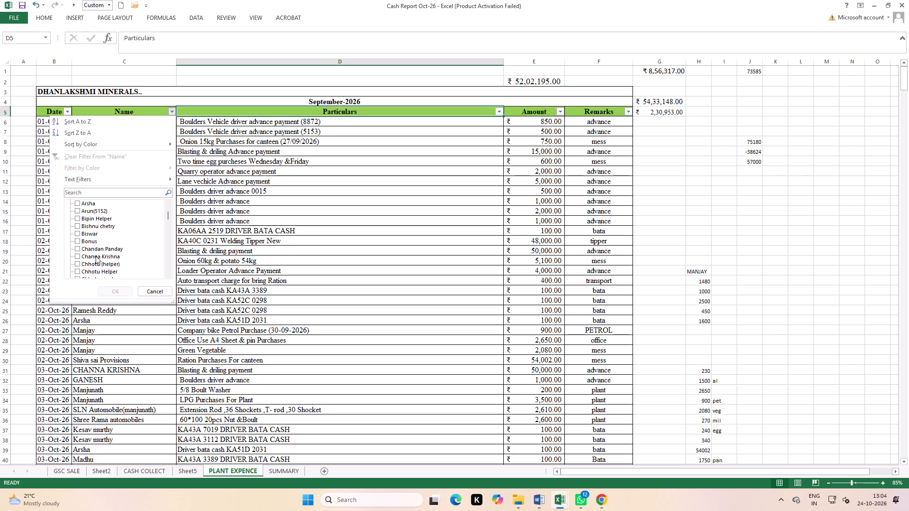
left_click(98, 248)
left_click(98, 248)
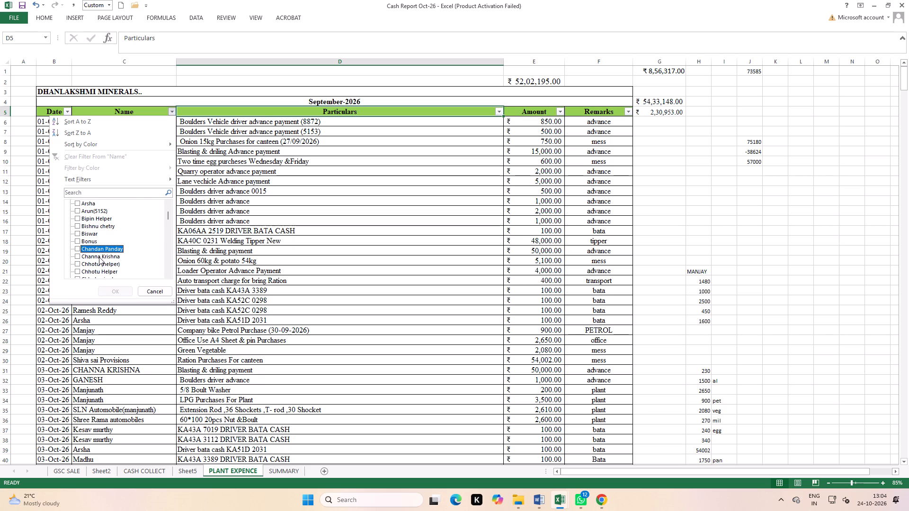
left_click(99, 257)
scroll(111, 255, "down", 1)
left_click(118, 296)
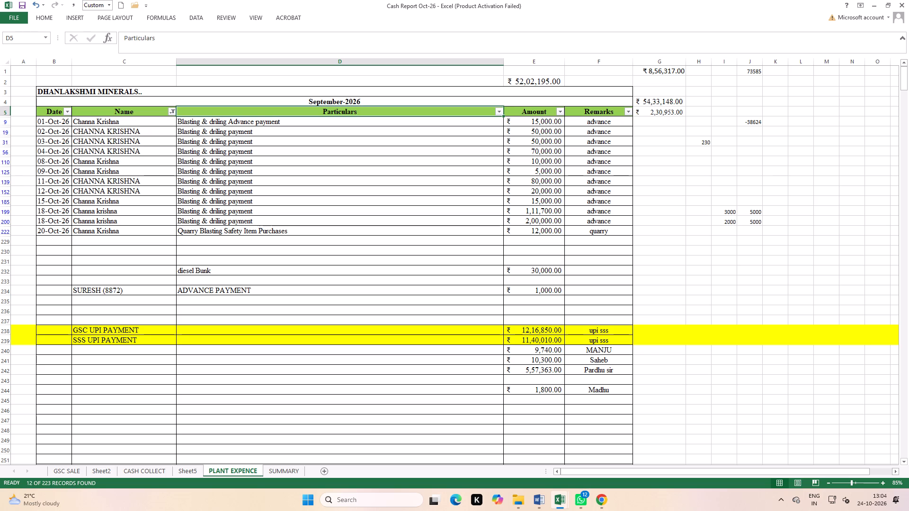
Fill the D9 particulars down through the other visible blasting advance rows, from 02-Oct-26 to 18-Oct-26, ending at D200.
left_click(335, 175)
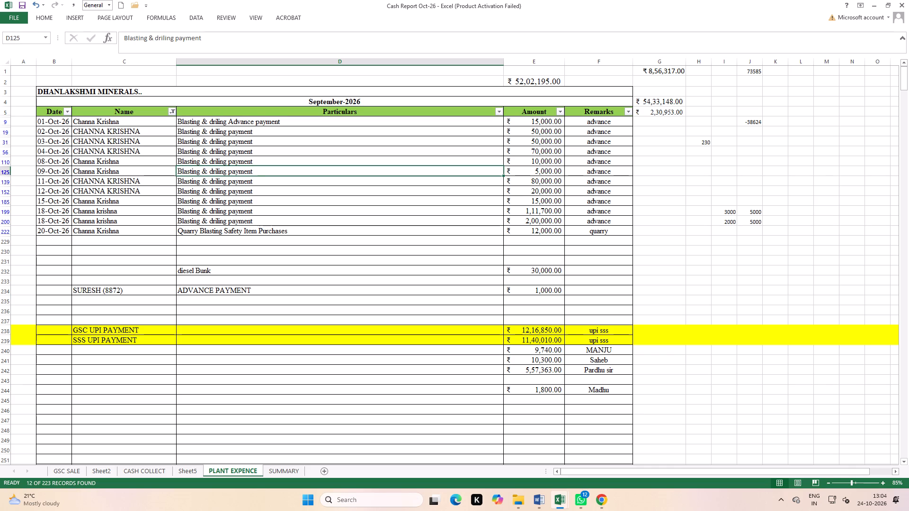
left_click_drag(284, 122, 293, 217)
key("ctrl+d")
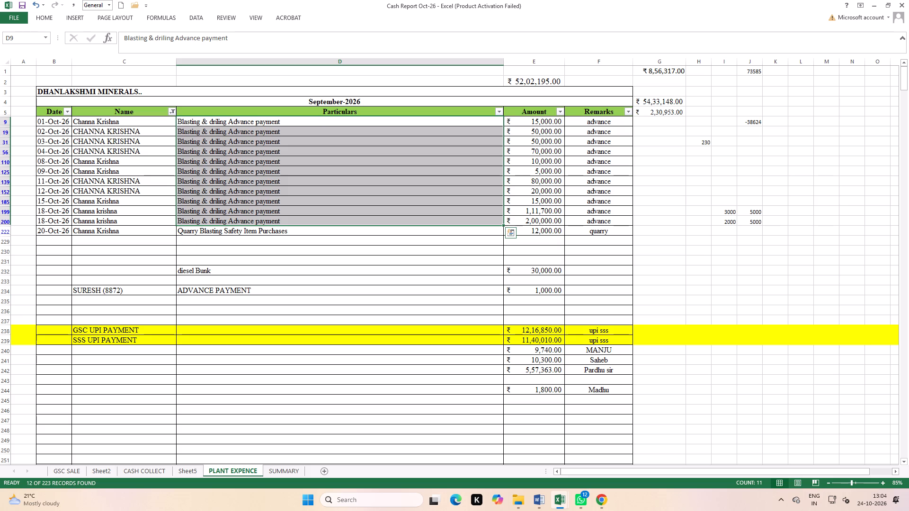
left_click(271, 256)
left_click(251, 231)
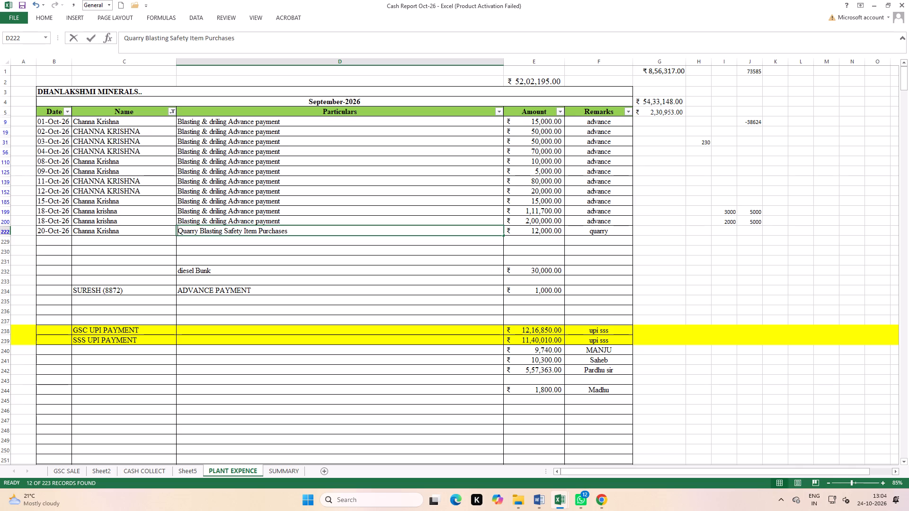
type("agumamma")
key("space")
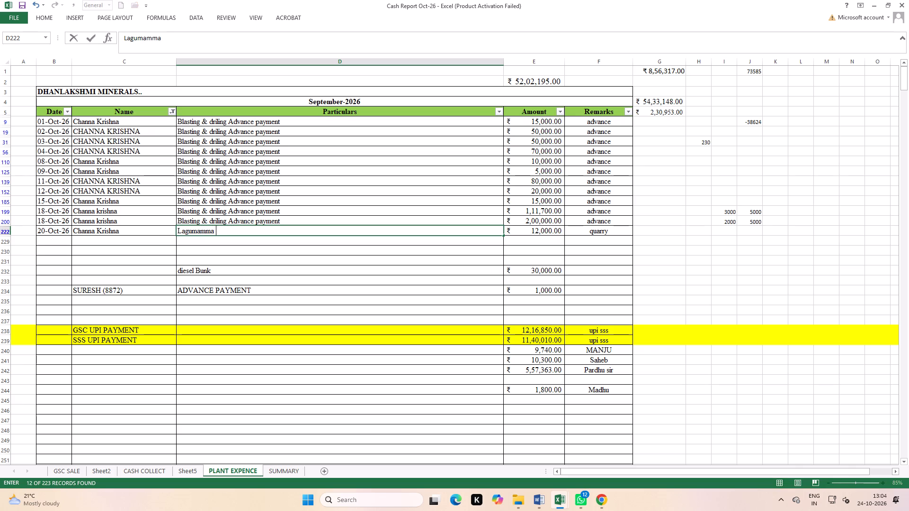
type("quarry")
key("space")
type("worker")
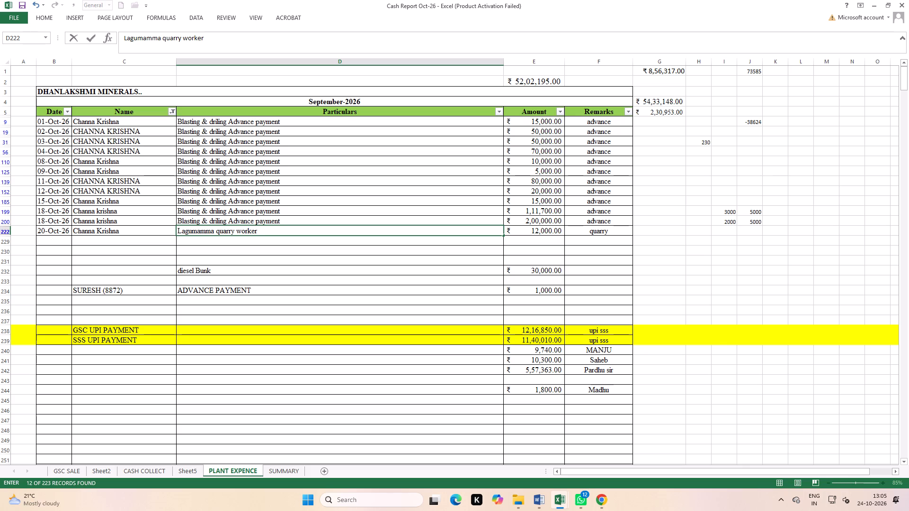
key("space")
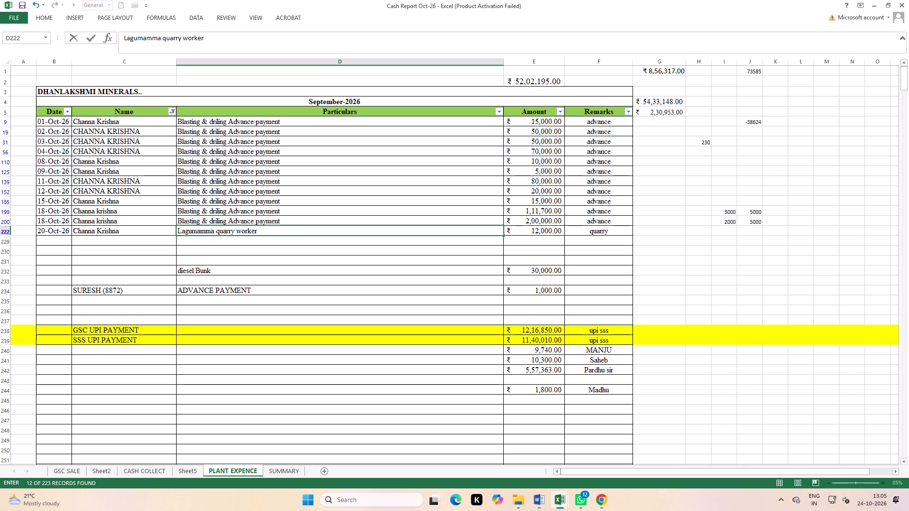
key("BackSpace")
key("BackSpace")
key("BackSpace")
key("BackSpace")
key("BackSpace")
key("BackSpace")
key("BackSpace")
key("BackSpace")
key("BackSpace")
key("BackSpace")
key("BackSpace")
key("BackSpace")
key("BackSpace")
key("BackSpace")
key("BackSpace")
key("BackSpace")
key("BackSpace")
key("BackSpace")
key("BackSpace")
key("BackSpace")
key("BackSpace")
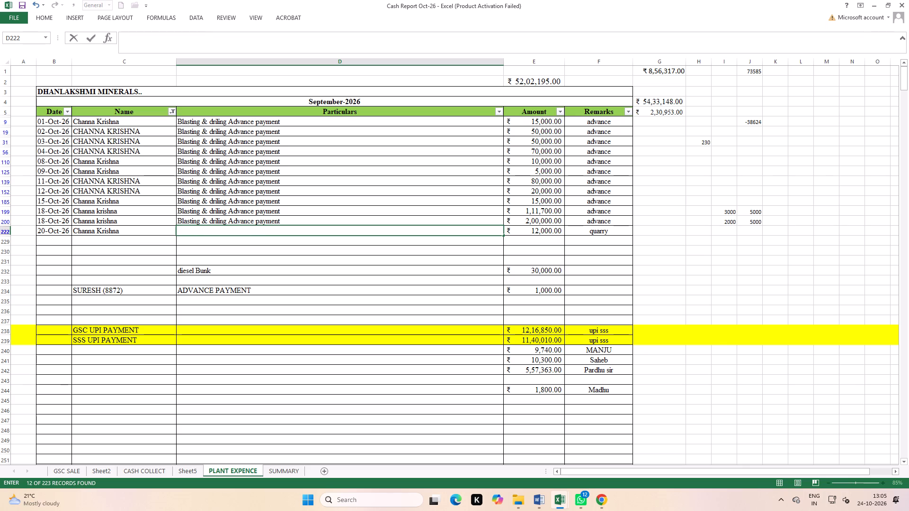
Replace the 20-Oct-26 quarry entry's particulars in D222 with "Safety kits purchase for Lagumamma quarry workers".
key("a")
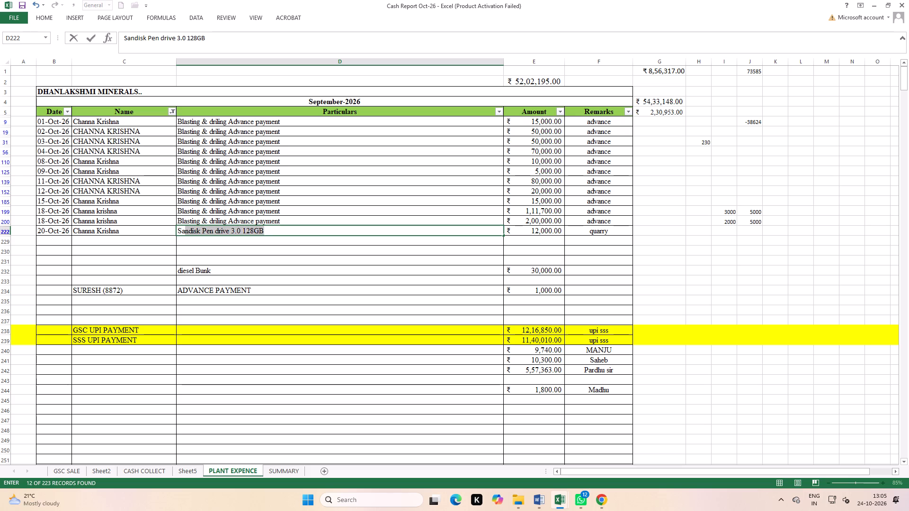
type("fety")
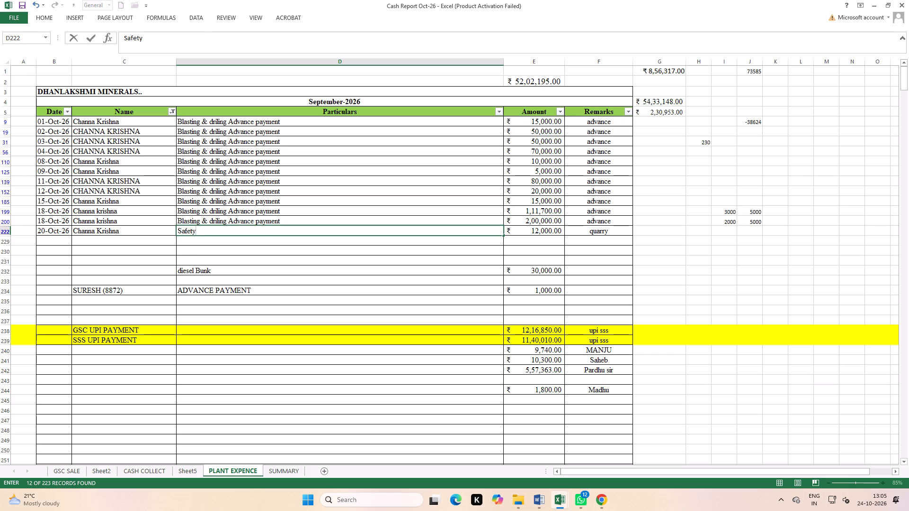
key("space")
type("kit")
type("s")
key("space")
type("pur")
type("chase for")
key("space")
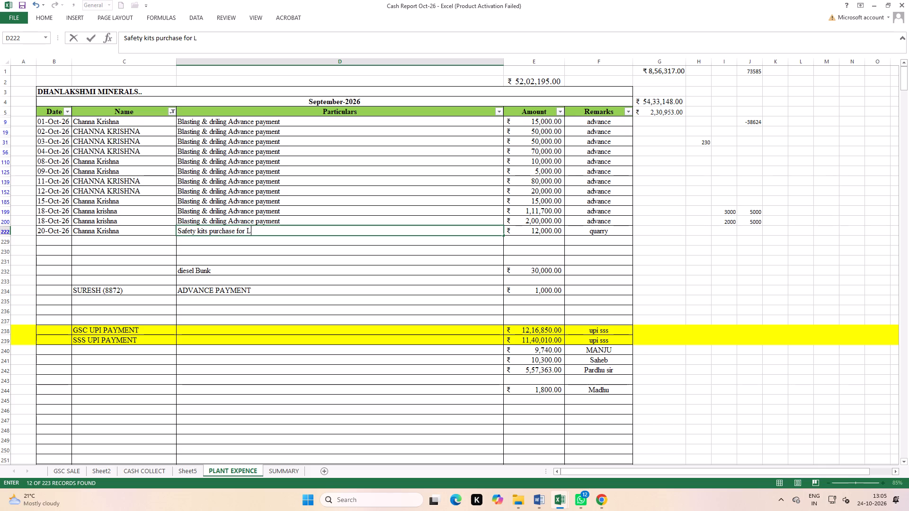
type("agumamma")
key("space")
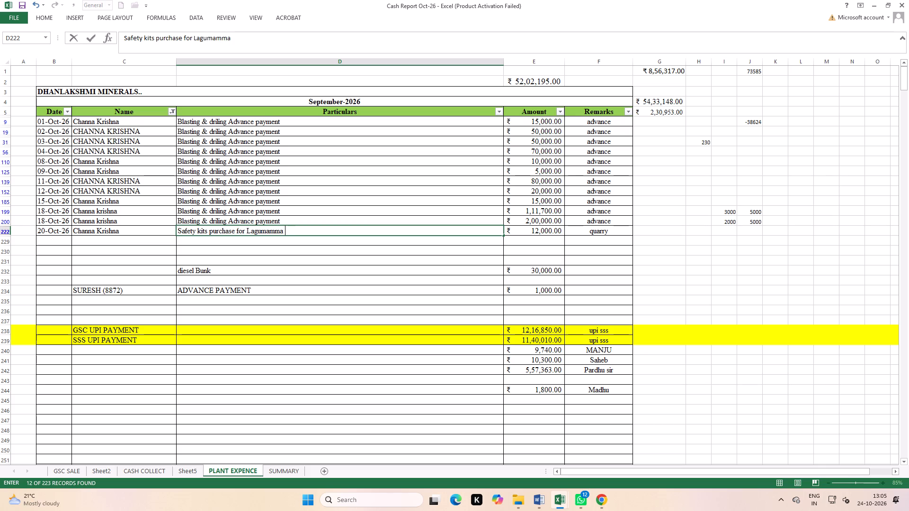
key("q")
type("uarry")
key("space")
key("w")
type("orkers")
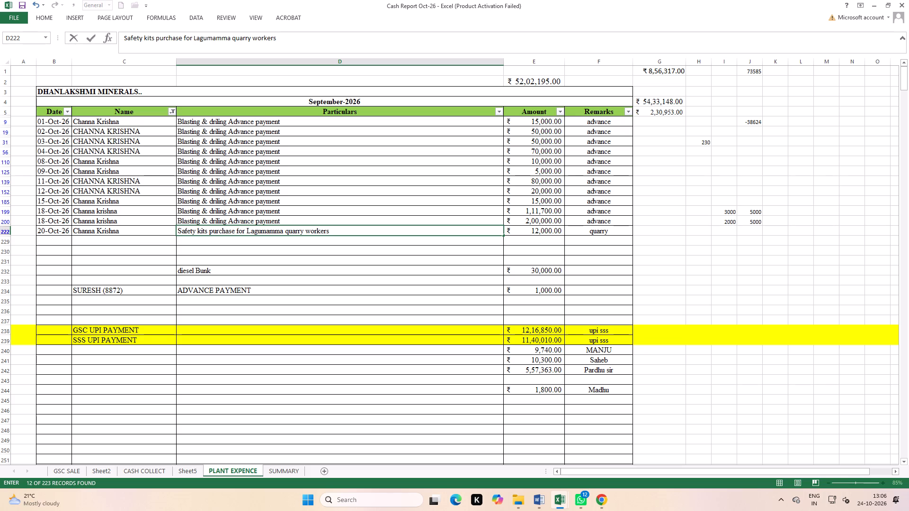
left_click(290, 267)
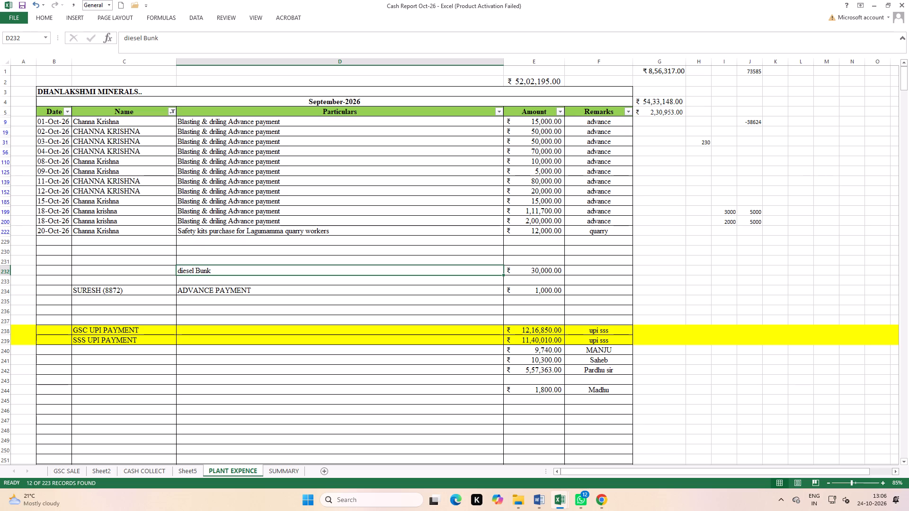
Fill the name in C9 down through the visible filtered rows, from 02-Oct-26 to 20-Oct-26, ending at C222.
left_click_drag(132, 122, 127, 149)
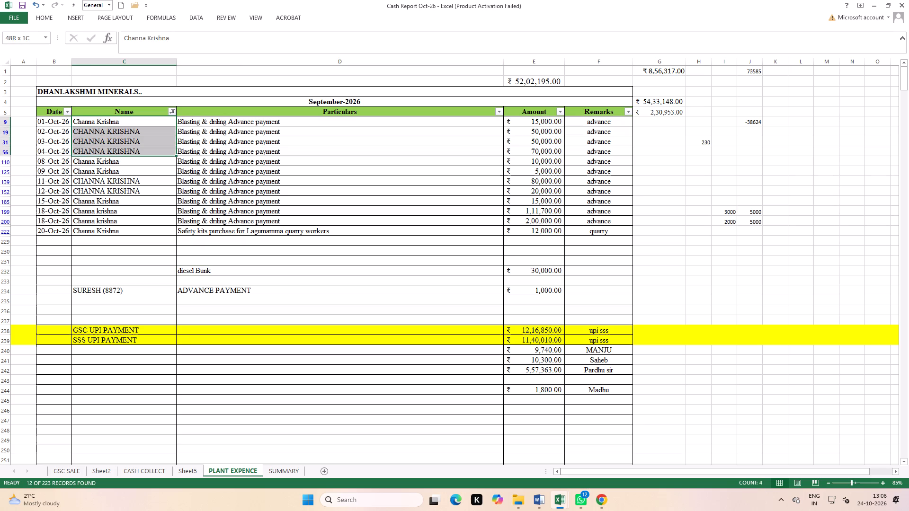
left_click_drag(127, 149, 133, 224)
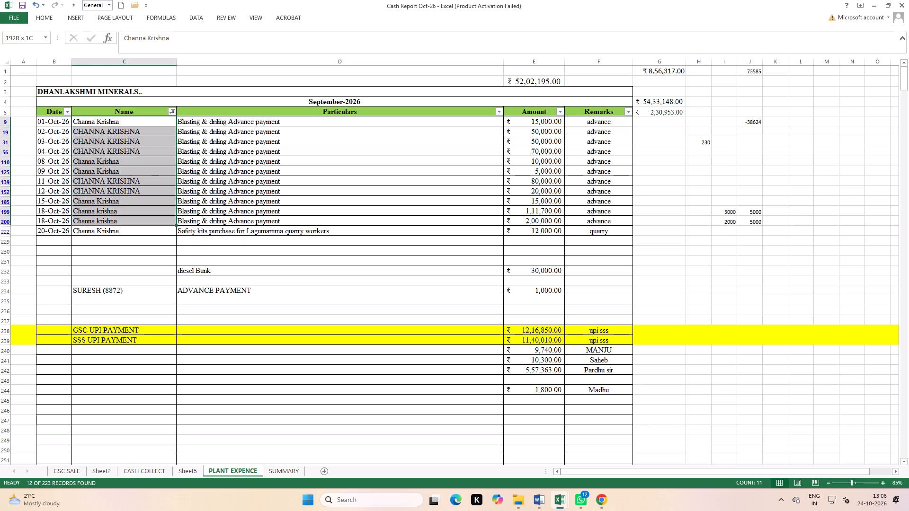
left_click_drag(133, 224, 133, 226)
key("ctrl+d")
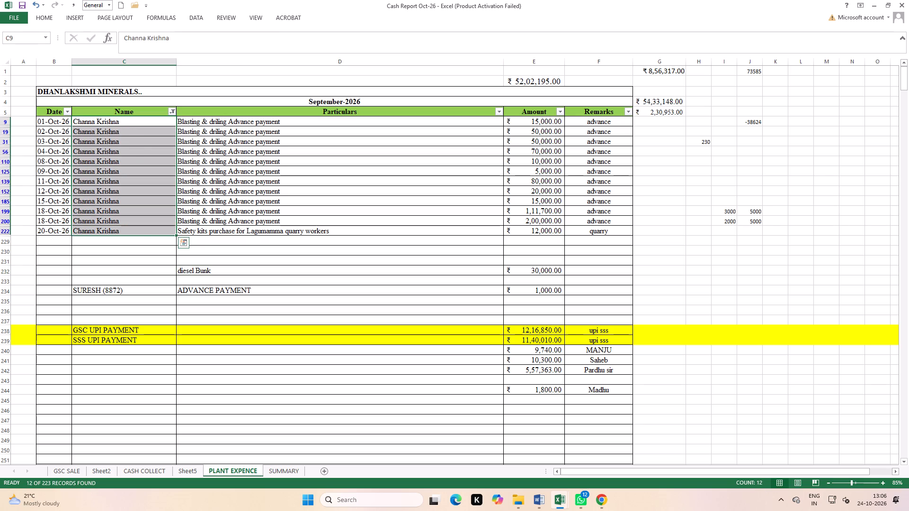
left_click(142, 283)
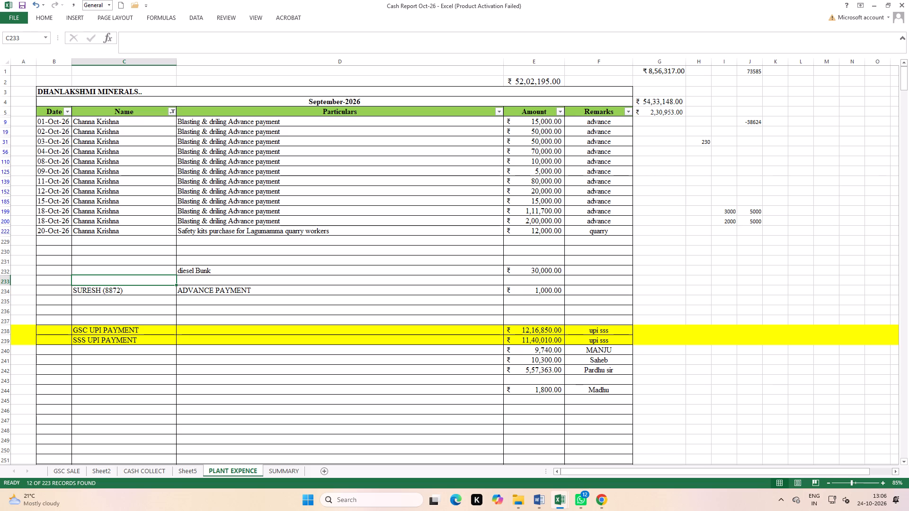
Reset the Name column filter to include all names.
left_click(173, 111)
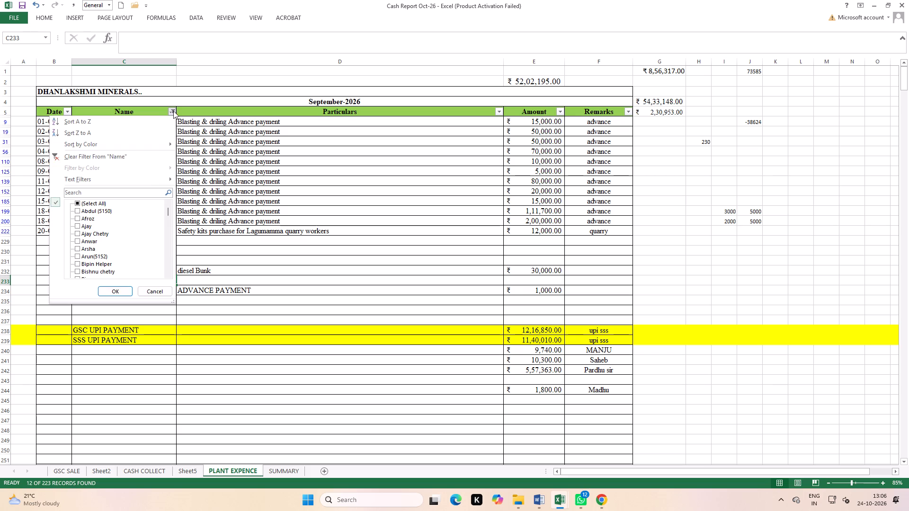
left_click(89, 203)
left_click(116, 284)
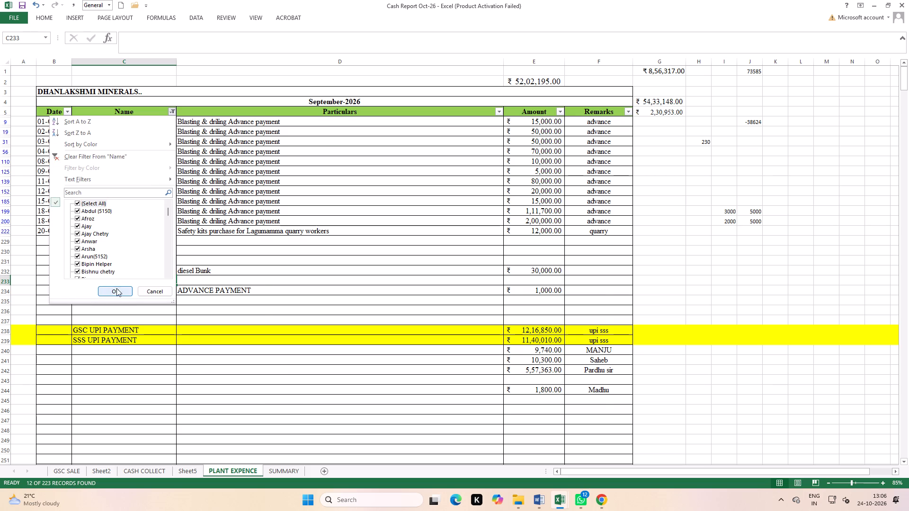
left_click(117, 292)
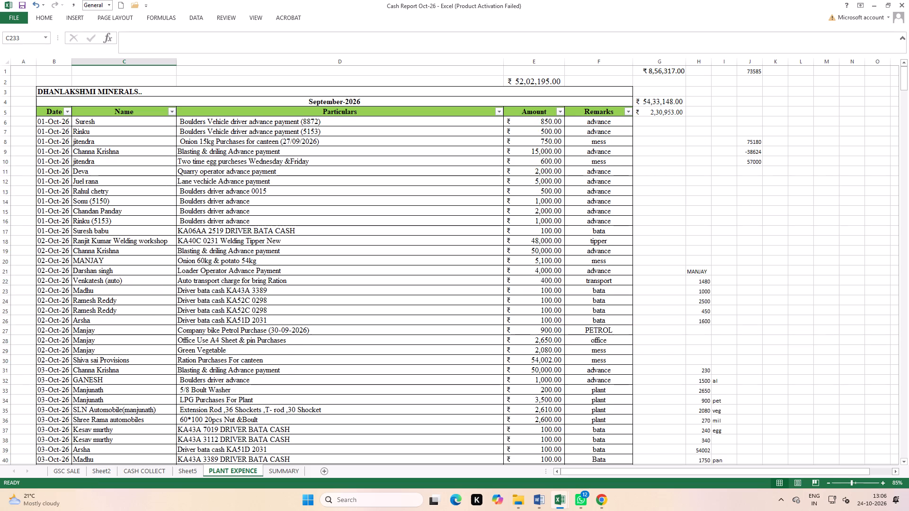
Filter the Remarks column to only "puja" entries.
left_click(629, 115)
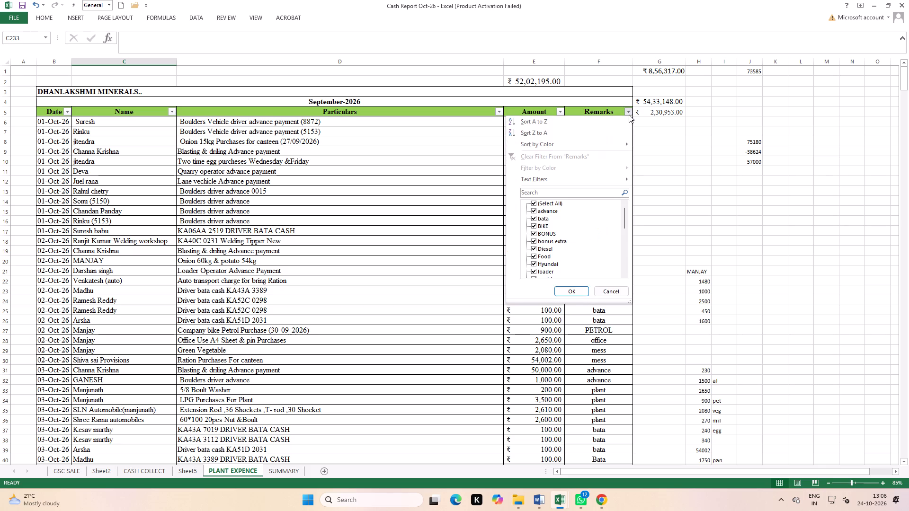
left_click(552, 207)
scroll(546, 259, "down", 4)
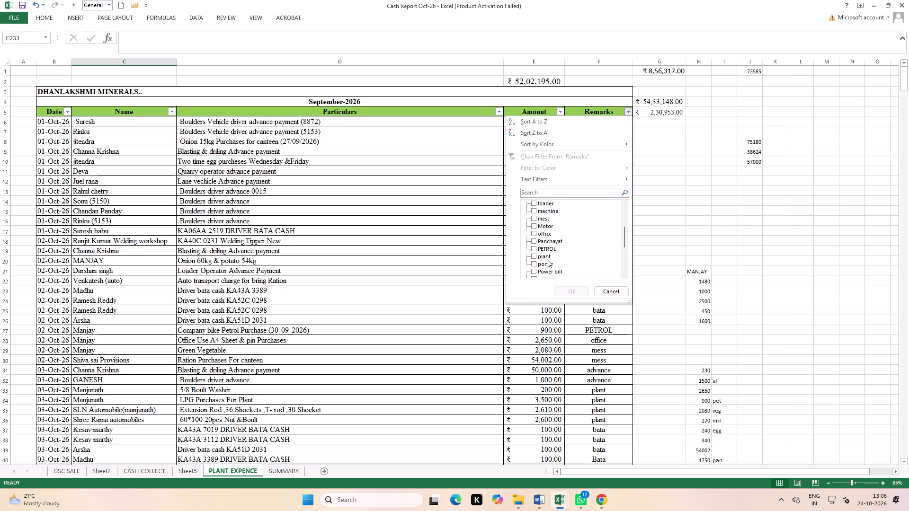
left_click(542, 256)
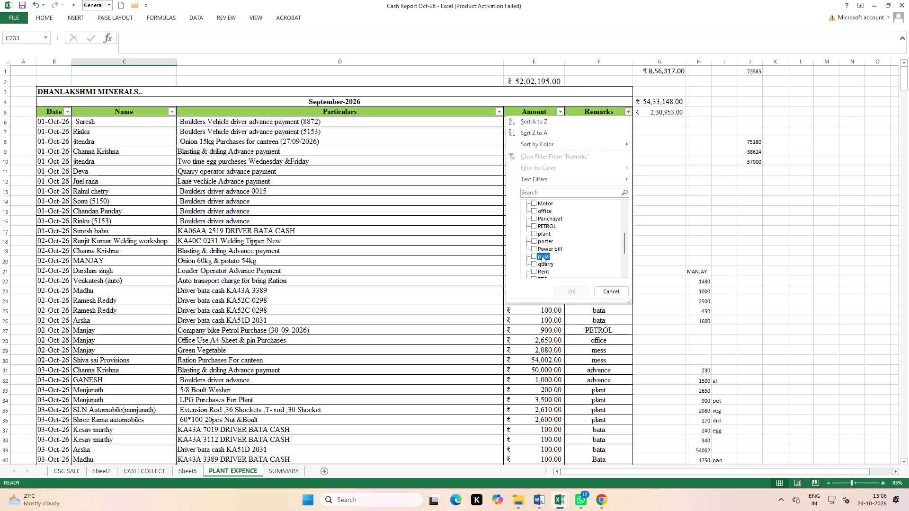
left_click(561, 293)
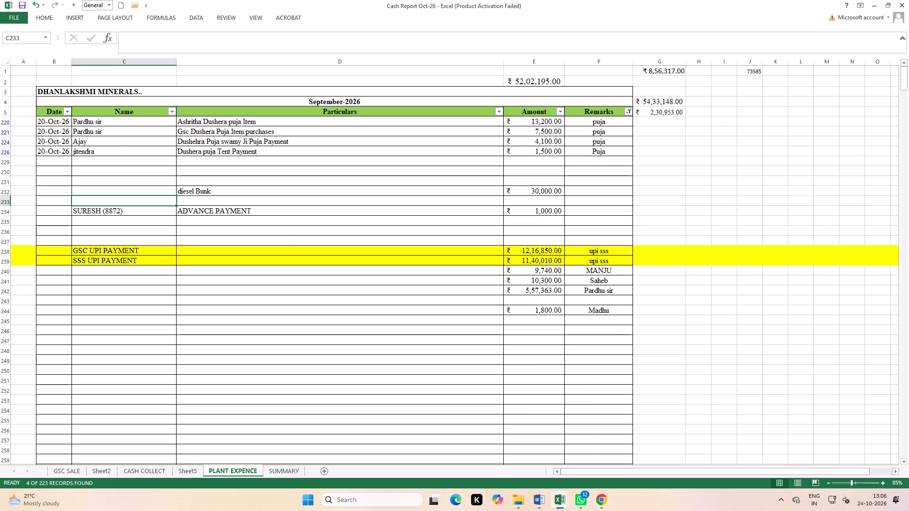
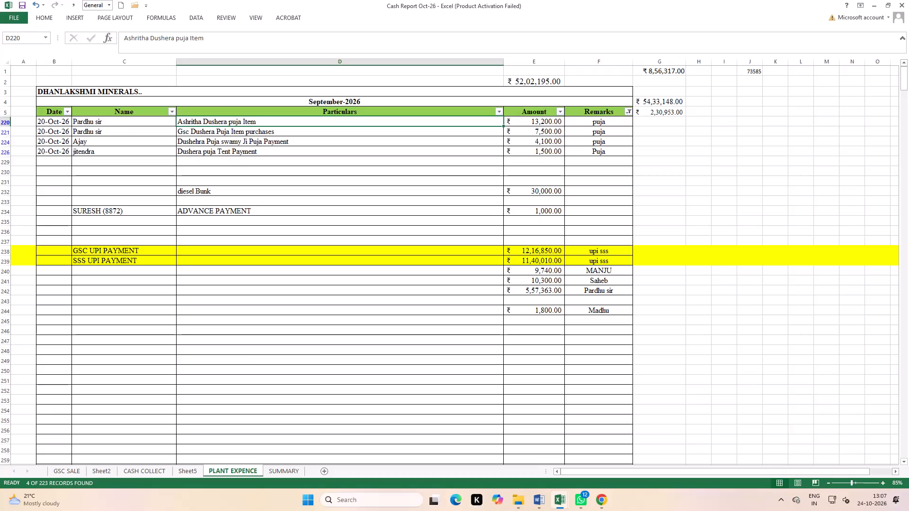
Change the Remarks column filter from puja entries to only "advance" entries.
left_click(630, 115)
left_click(547, 204)
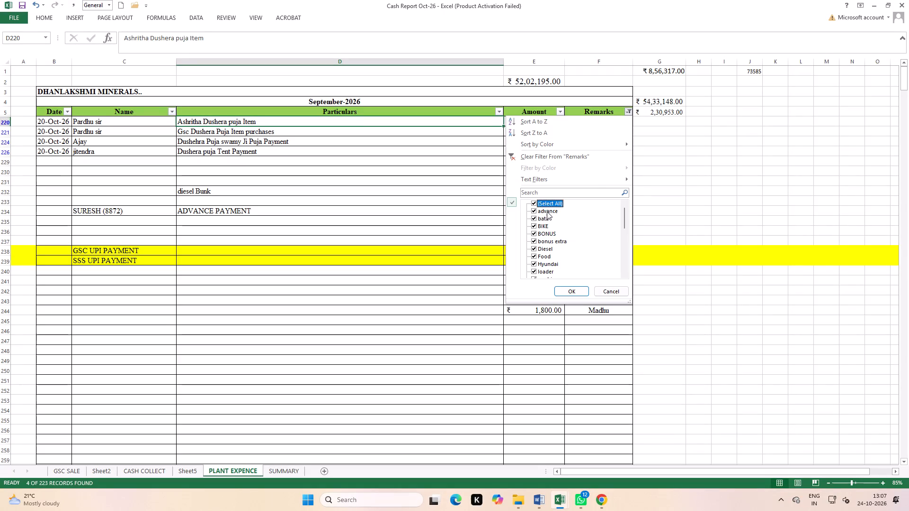
left_click(574, 291)
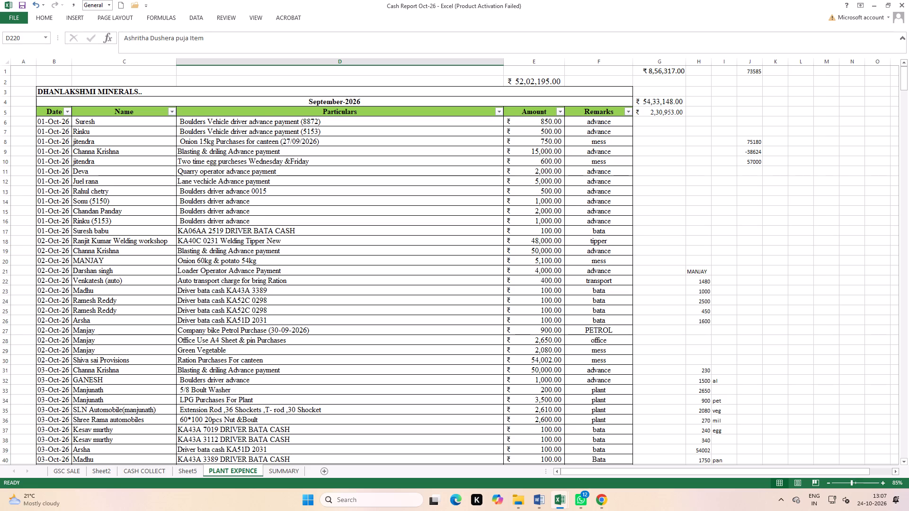
left_click(629, 113)
left_click(549, 204)
left_click(548, 212)
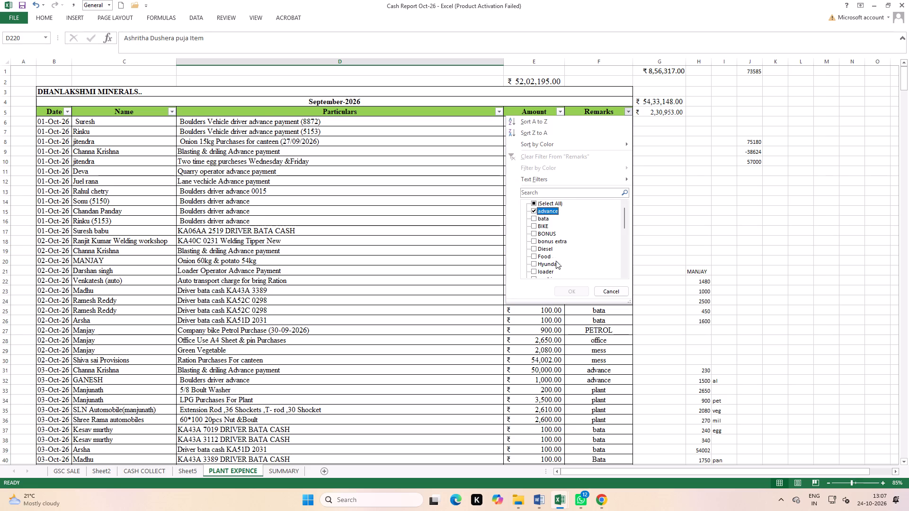
left_click(564, 290)
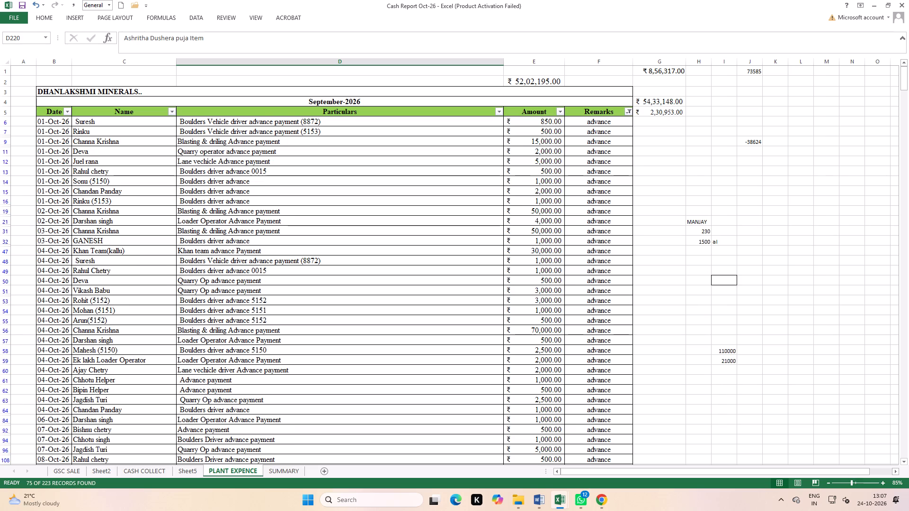
left_click(173, 114)
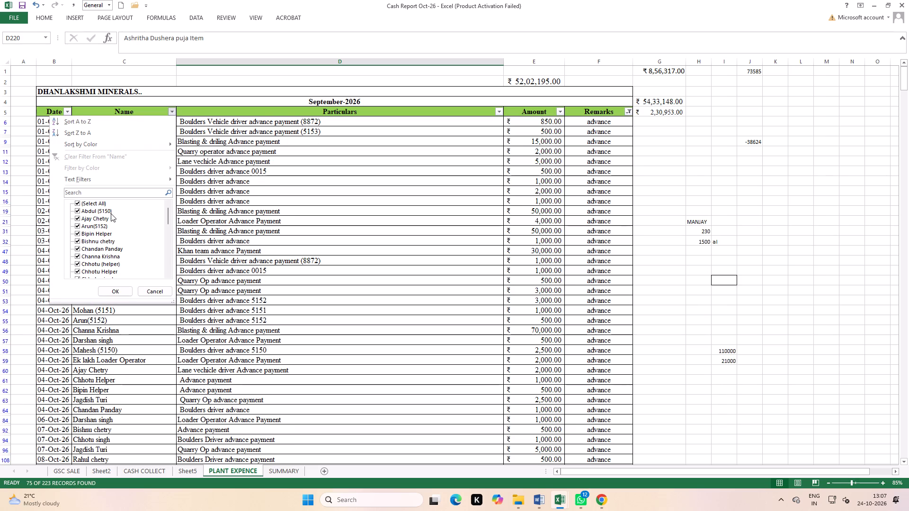
left_click(93, 206)
left_click(96, 210)
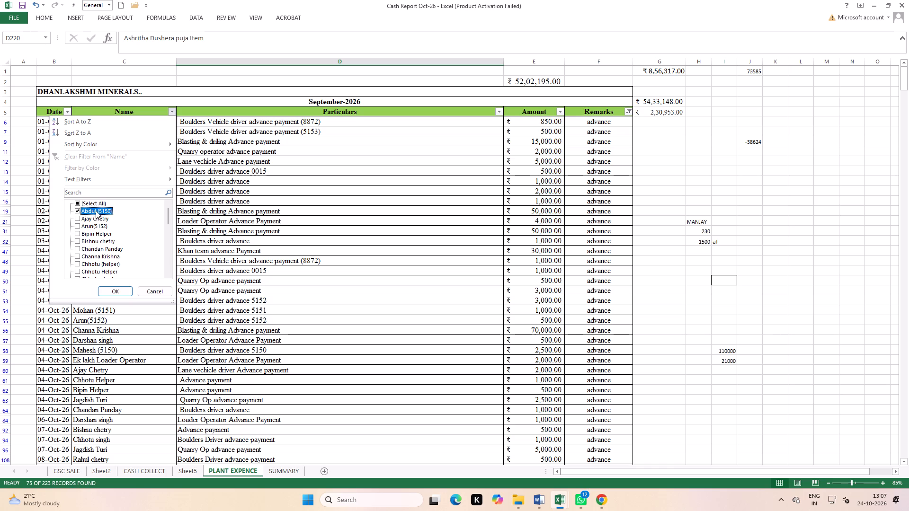
left_click(112, 292)
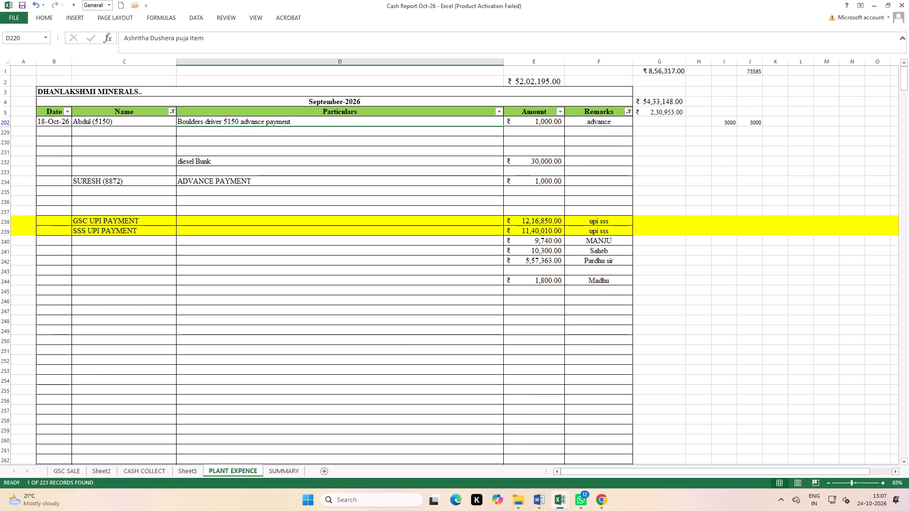
Replace the 18-Oct-26 particulars in D202 with "Boulders vehicle driver advance payment (5150)".
left_click(214, 122)
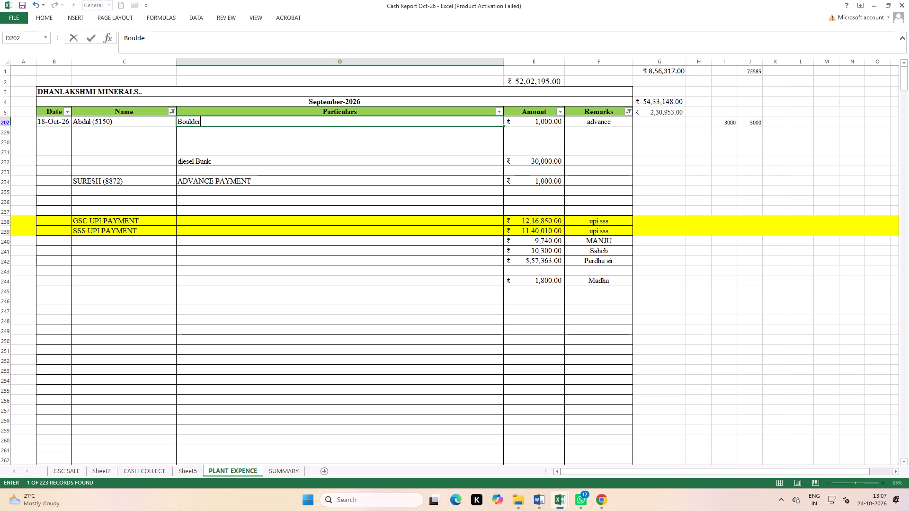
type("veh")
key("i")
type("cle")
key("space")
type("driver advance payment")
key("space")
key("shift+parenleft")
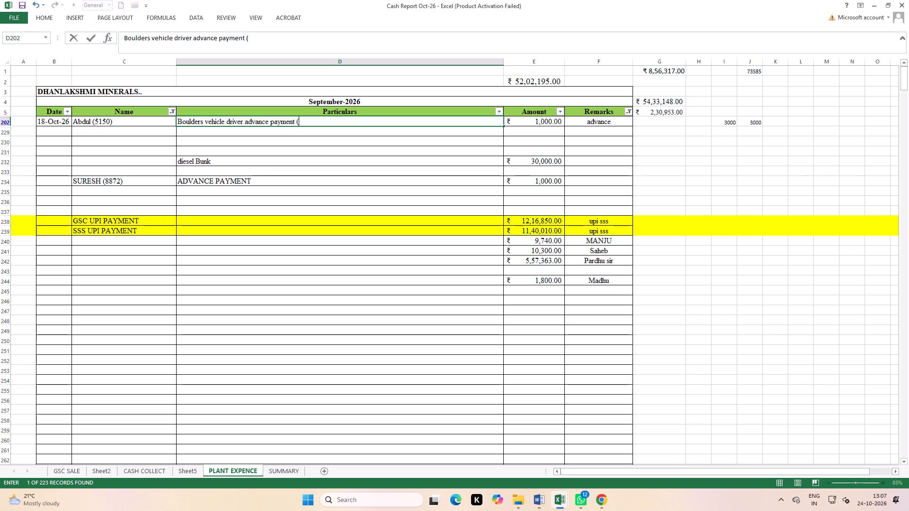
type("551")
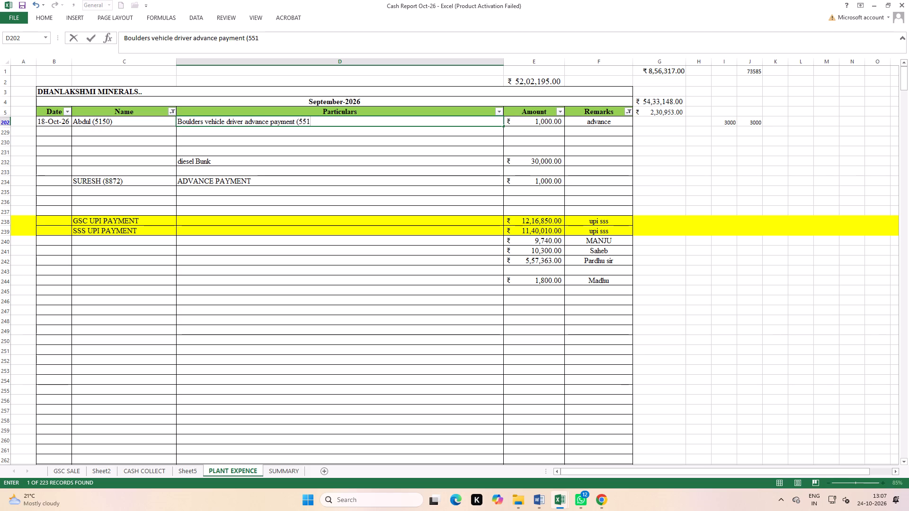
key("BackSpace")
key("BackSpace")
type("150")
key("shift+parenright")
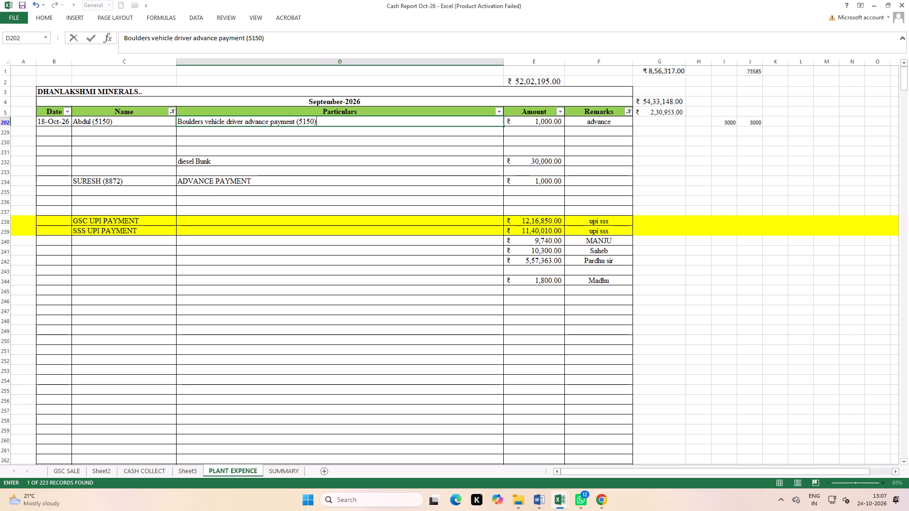
left_click(301, 166)
Switch the Name column filter from Abdul (5150) to only the entries for Ajay.
left_click(173, 110)
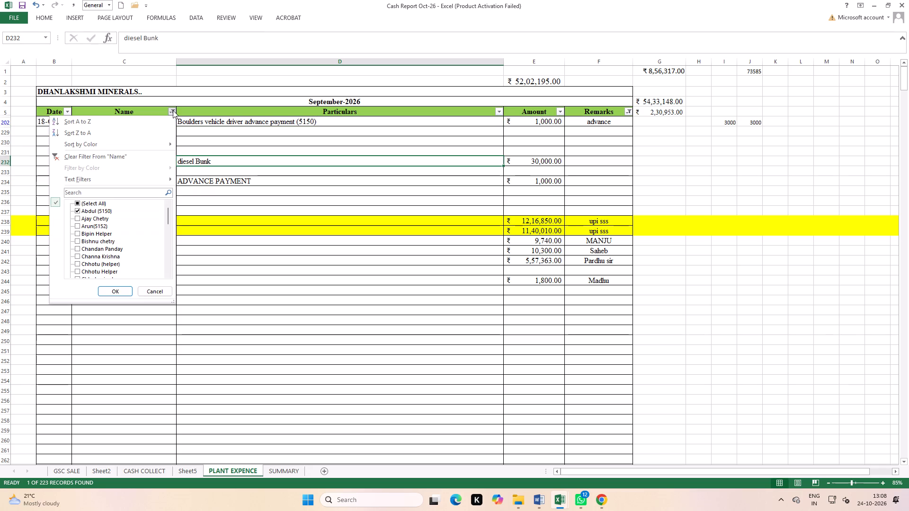
left_click(97, 211)
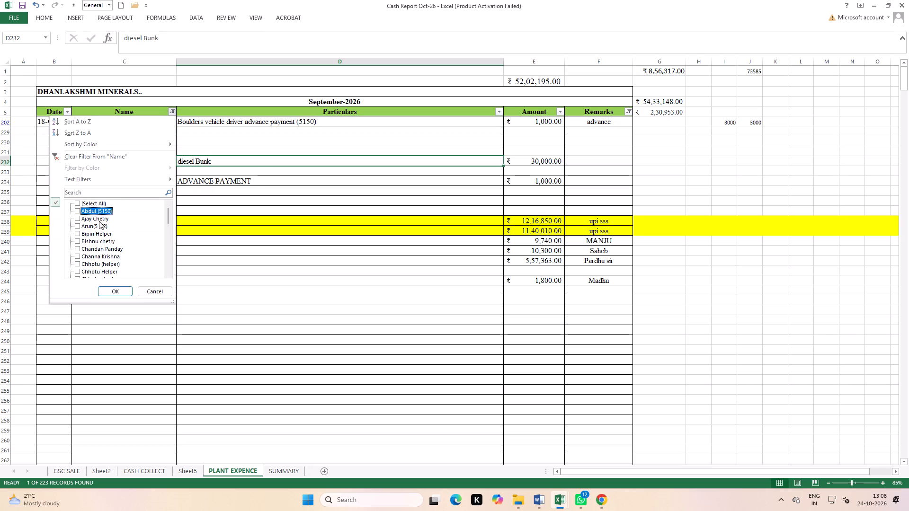
left_click(99, 221)
left_click(123, 294)
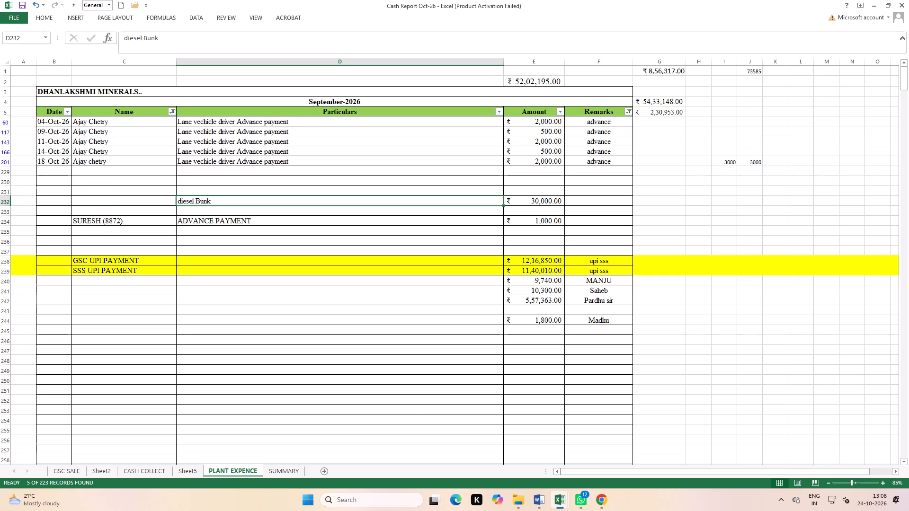
Append "(5698)" to the particulars in D60 and fill the text down the visible rows to D201.
double_click(299, 123)
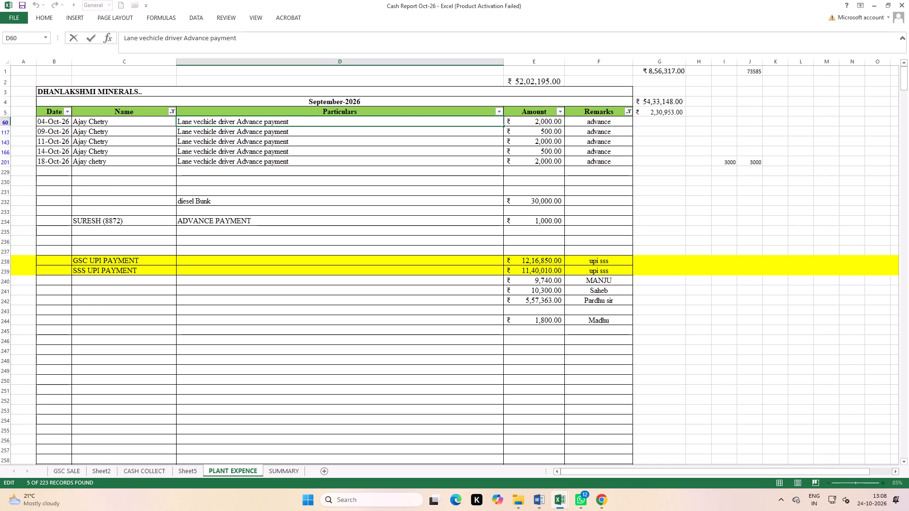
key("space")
key("shift+parenleft")
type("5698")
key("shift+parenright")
left_click(351, 164)
left_click_drag(315, 120, 318, 160)
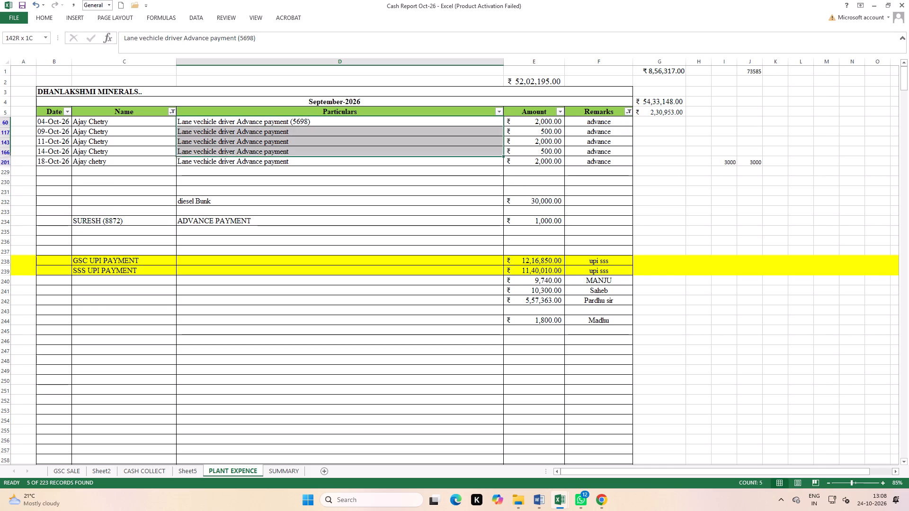
left_click_drag(318, 160, 318, 161)
key("ctrl+d")
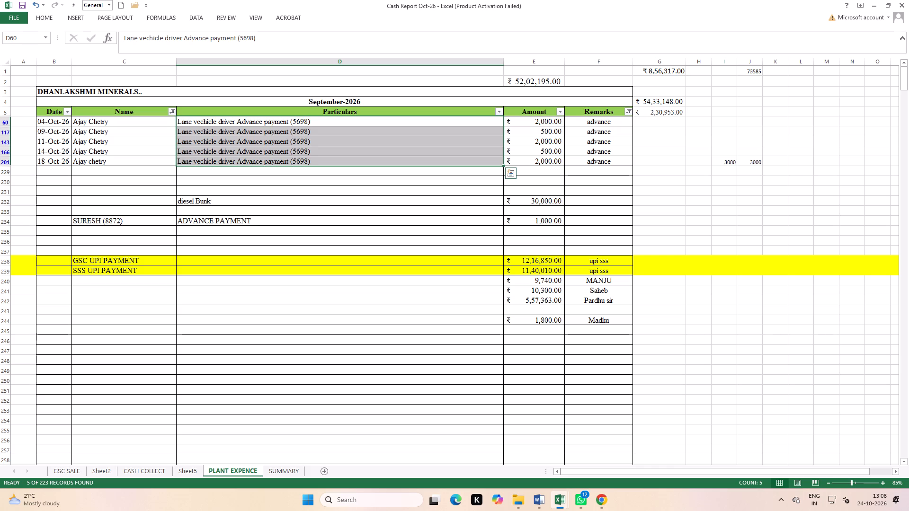
left_click(326, 205)
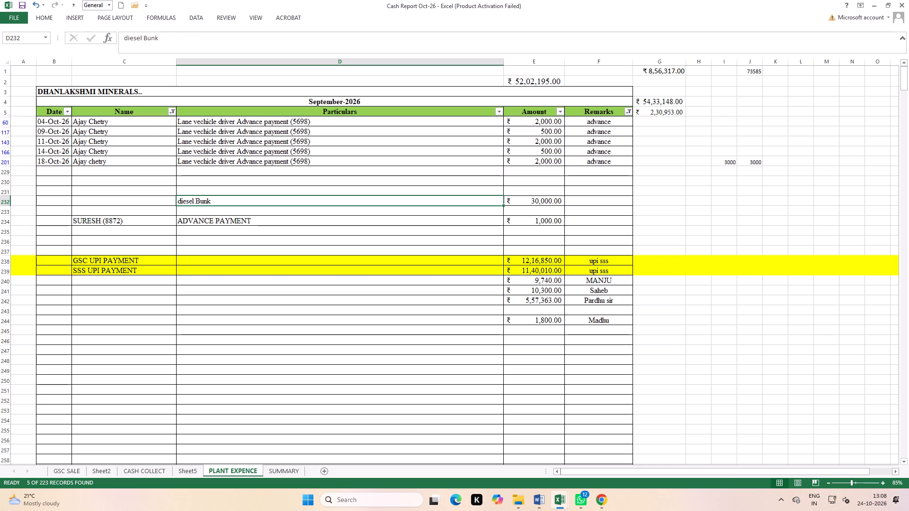
Fill the name in C60 down through the visible filtered rows to C201.
left_click_drag(108, 123, 112, 159)
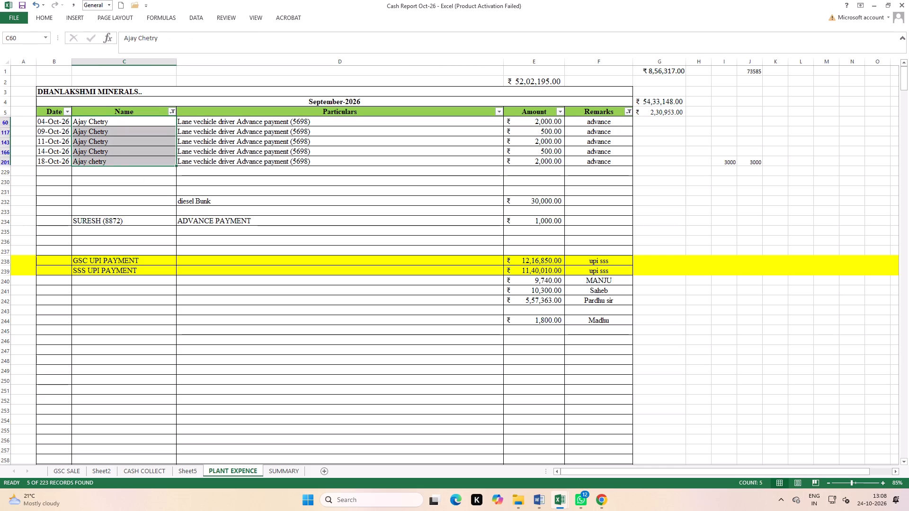
key("ctrl+d")
left_click(124, 187)
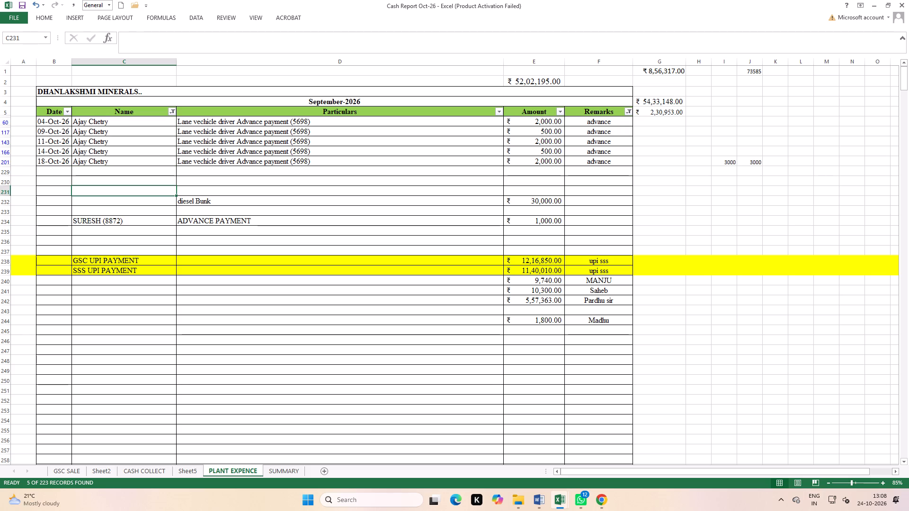
left_click(172, 111)
left_click(104, 219)
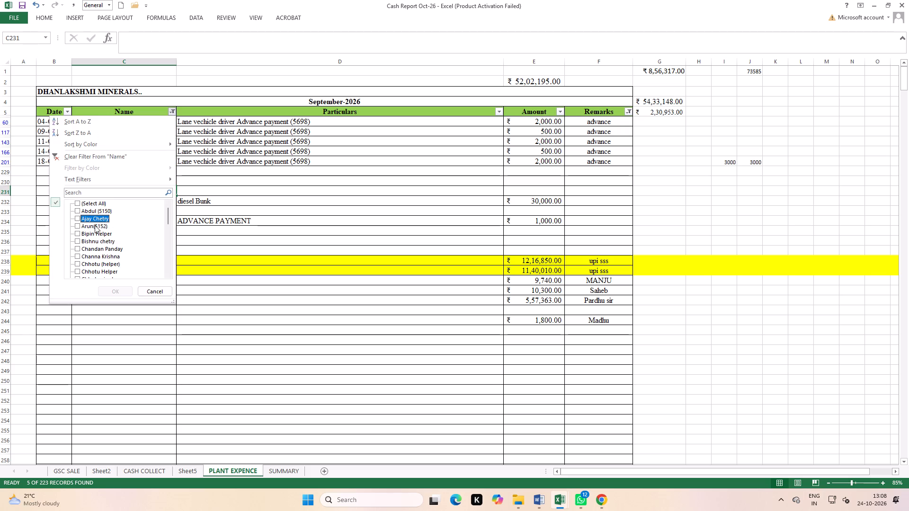
left_click(95, 225)
left_click(113, 287)
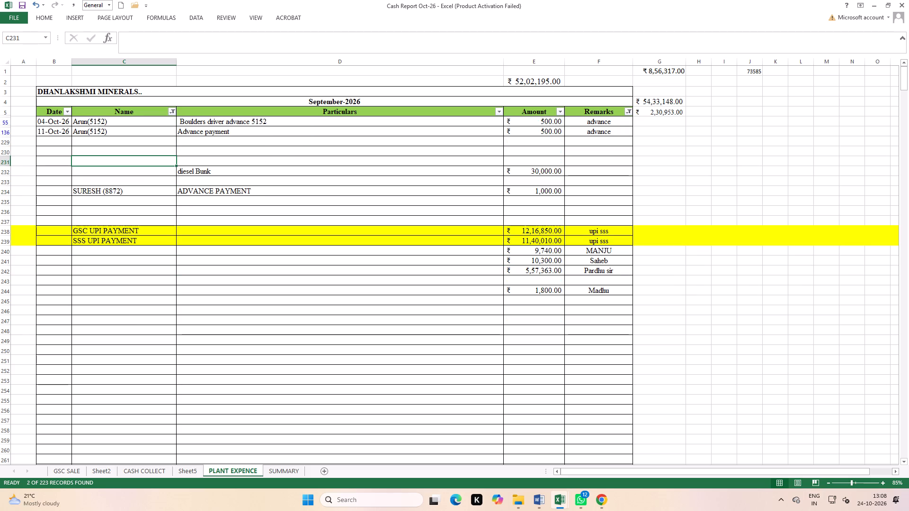
Edit the 04-Oct-26 particulars in D55 to read "Boulders vehicle driver advance (5152)".
double_click(207, 121)
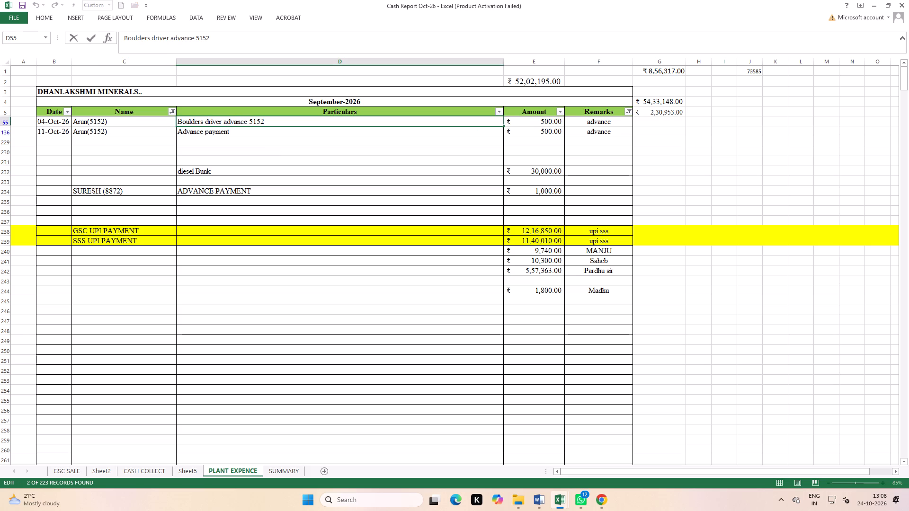
left_click(204, 122)
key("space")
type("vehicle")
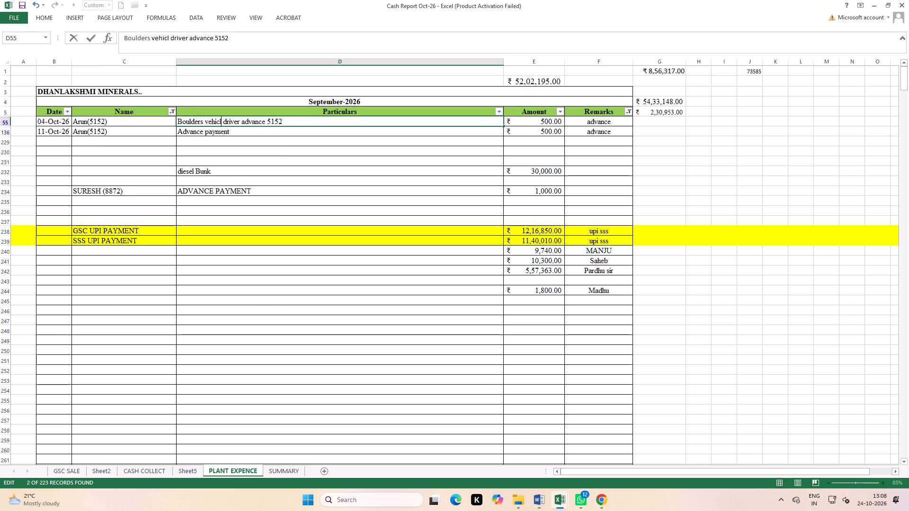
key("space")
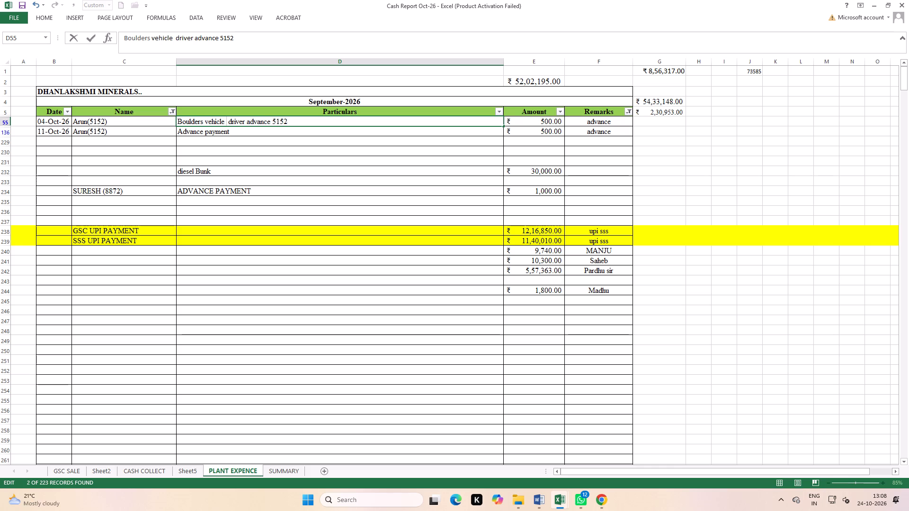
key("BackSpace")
left_click(312, 173)
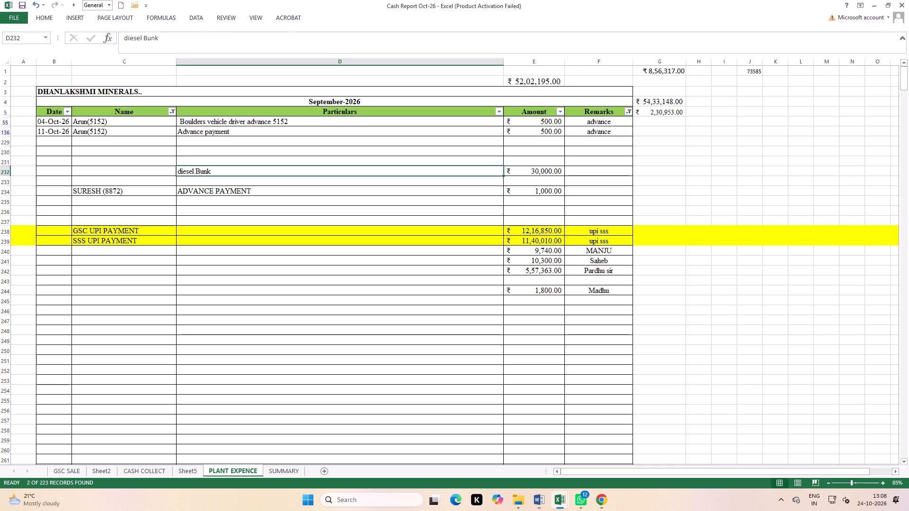
double_click(272, 118)
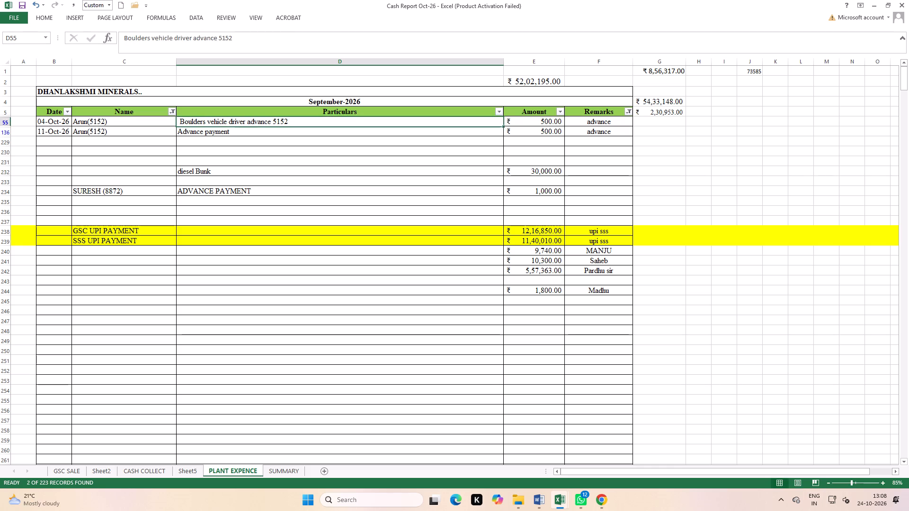
key("shift+parenleft")
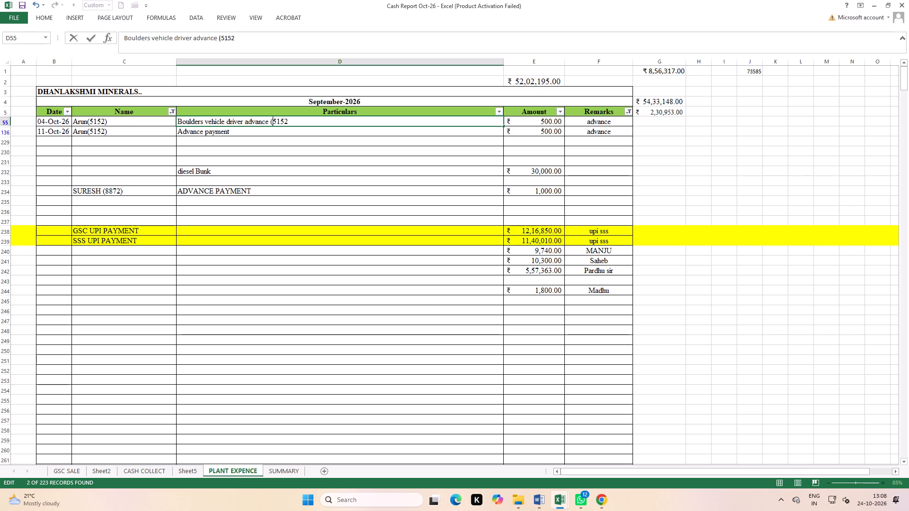
left_click(293, 123)
key("shift+parenright")
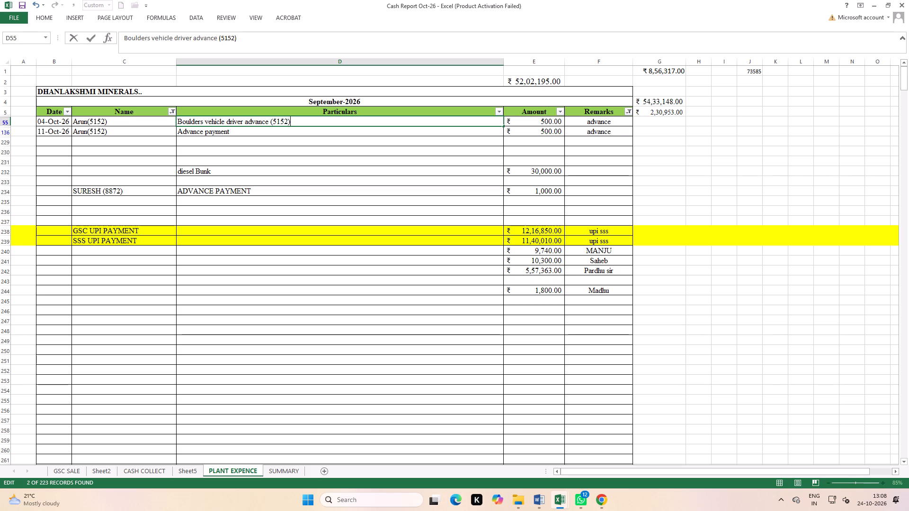
left_click(331, 168)
Fill the particulars in D55 down to the 11-Oct-26 row, D136.
left_click_drag(274, 122, 274, 125)
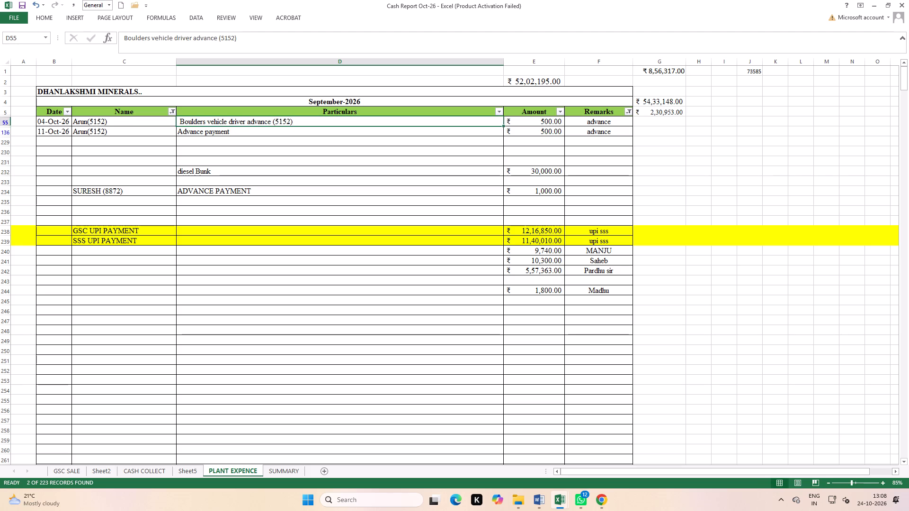
left_click_drag(274, 125, 274, 130)
key("ctrl+d")
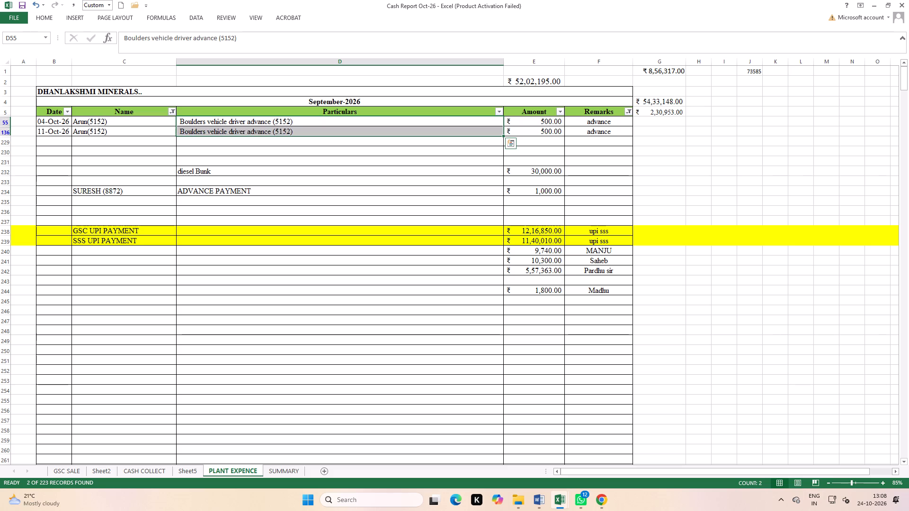
left_click(287, 178)
left_click(174, 111)
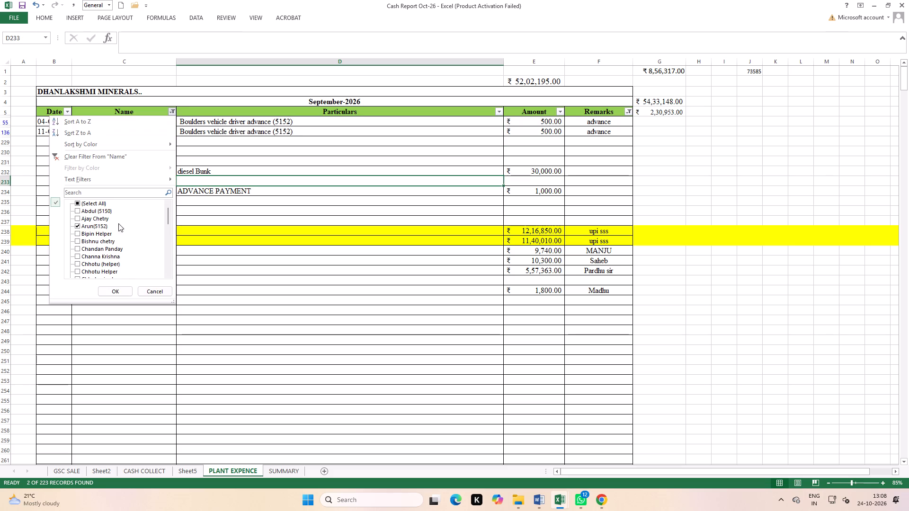
left_click(98, 227)
left_click(101, 232)
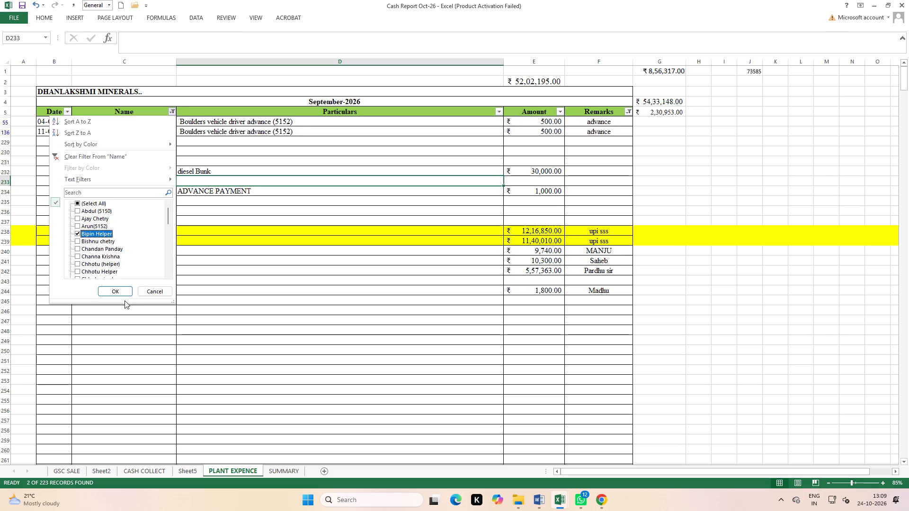
left_click(118, 292)
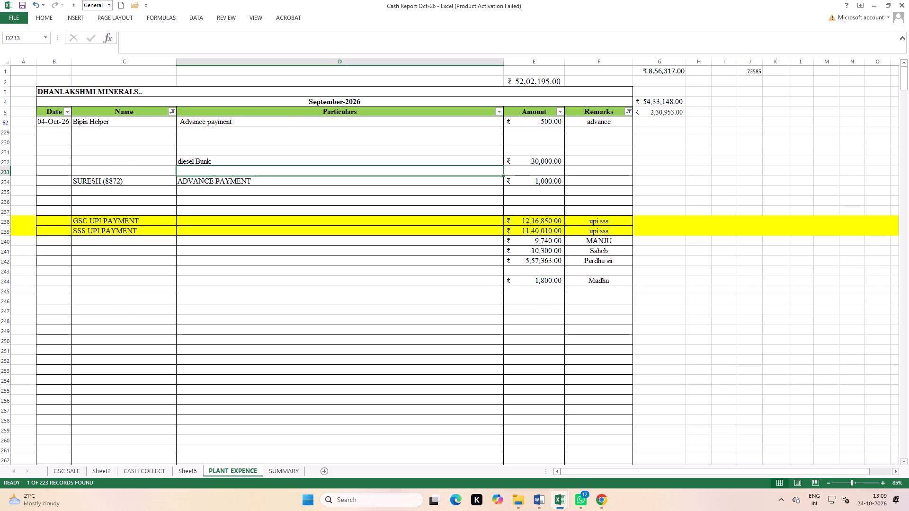
Edit the 04-Oct-26 particulars in D62 to read "Helper Advance payment".
left_click(255, 149)
double_click(182, 120)
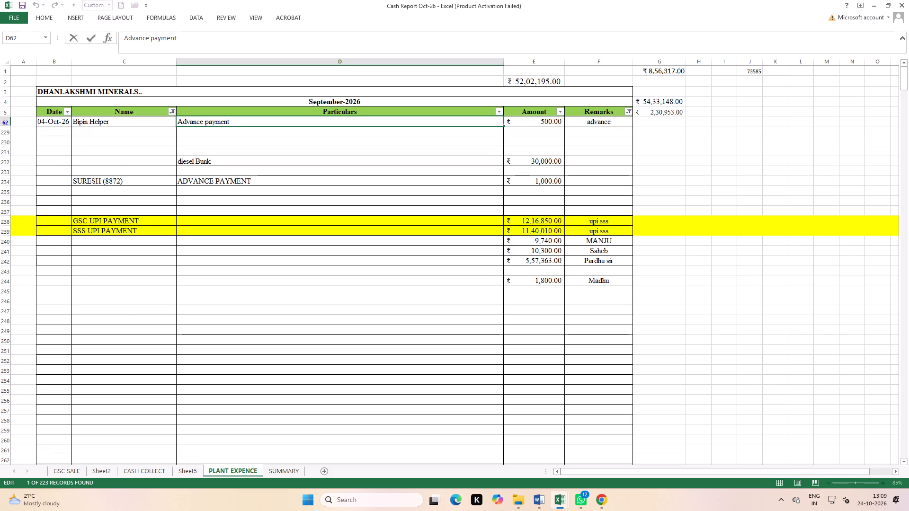
key("Left")
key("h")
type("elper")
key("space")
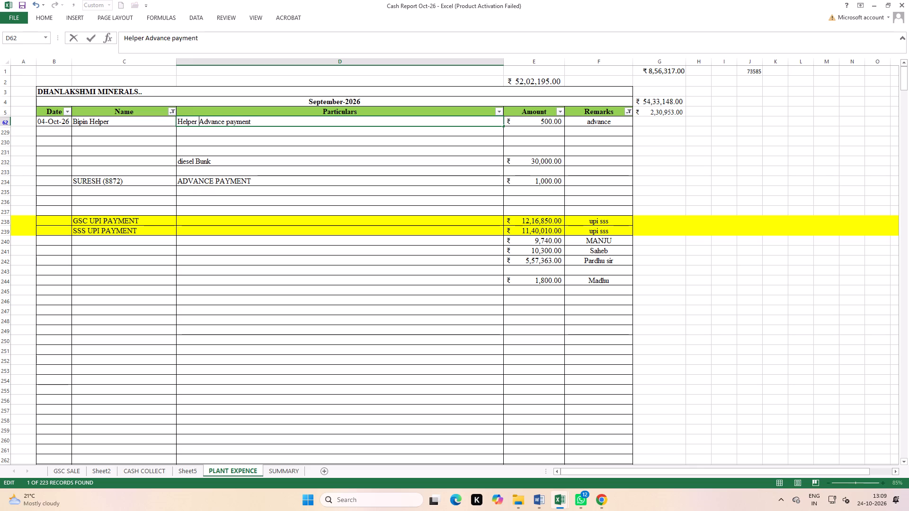
left_click(261, 159)
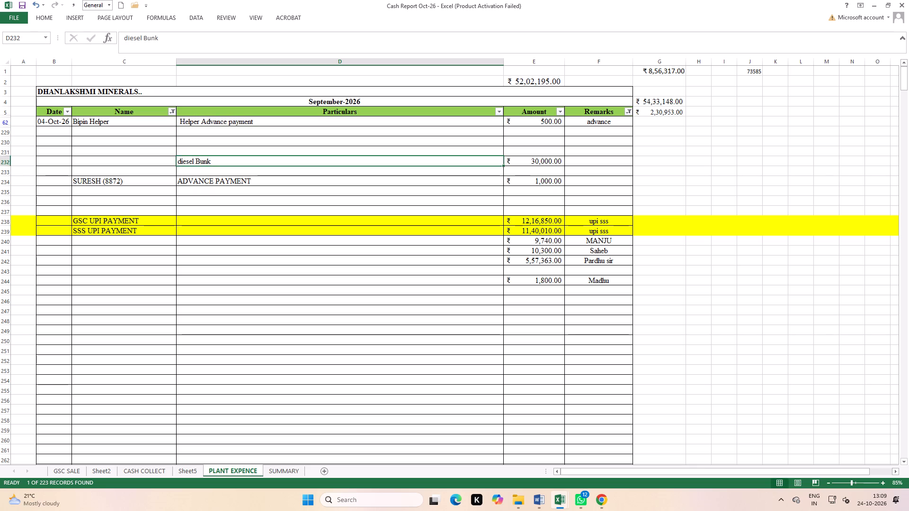
Switch the Name column filter to only the Bishnu entry.
left_click(170, 109)
left_click(106, 234)
left_click(98, 242)
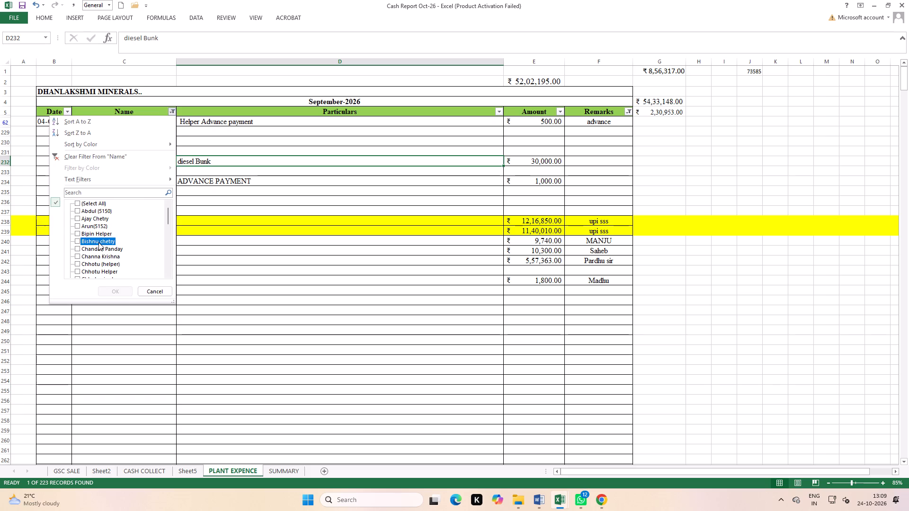
left_click(116, 291)
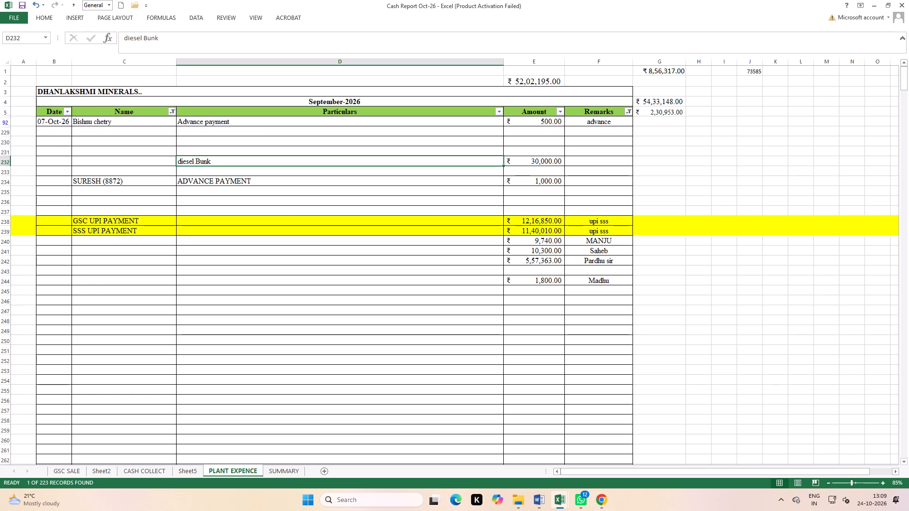
Edit the 07-Oct-26 particulars in D92 to read "Boulders vehicle driver Advance payment(0014)".
double_click(180, 121)
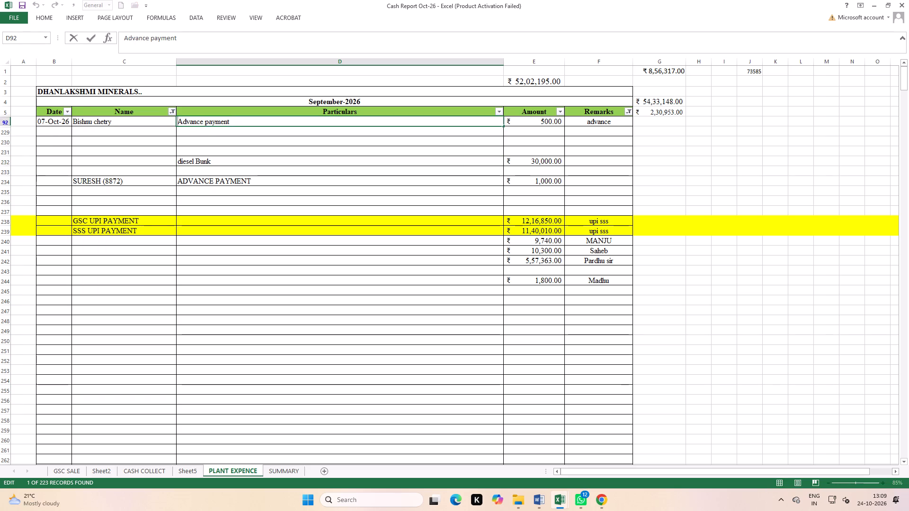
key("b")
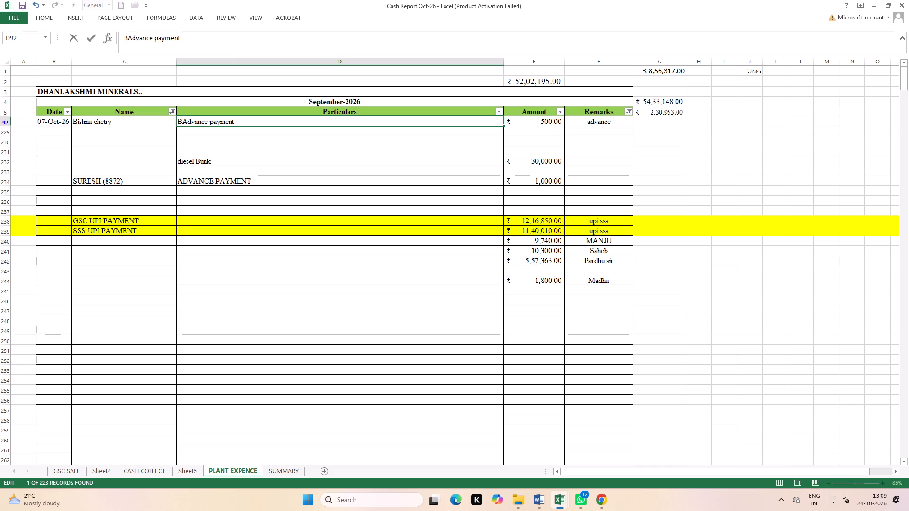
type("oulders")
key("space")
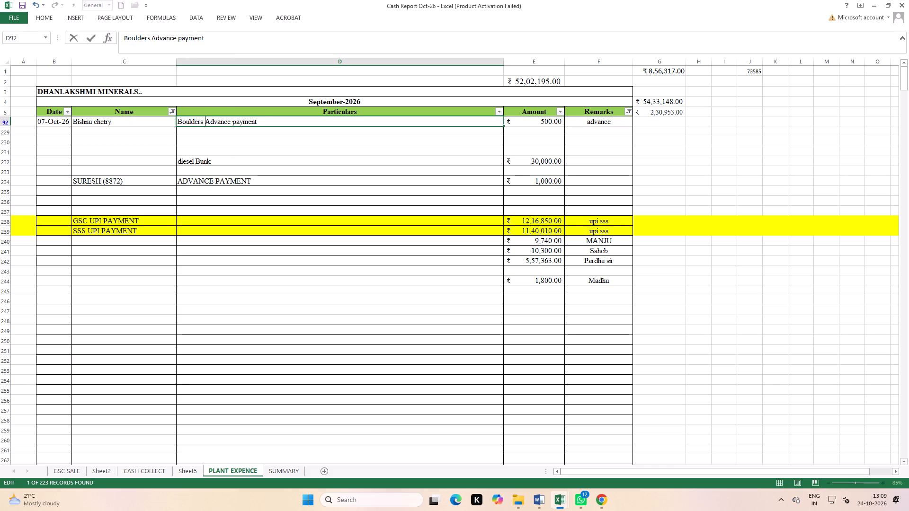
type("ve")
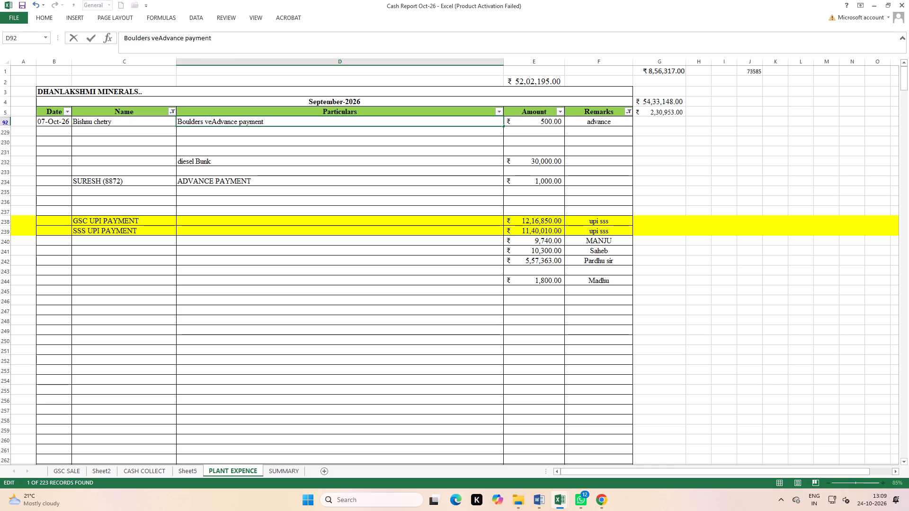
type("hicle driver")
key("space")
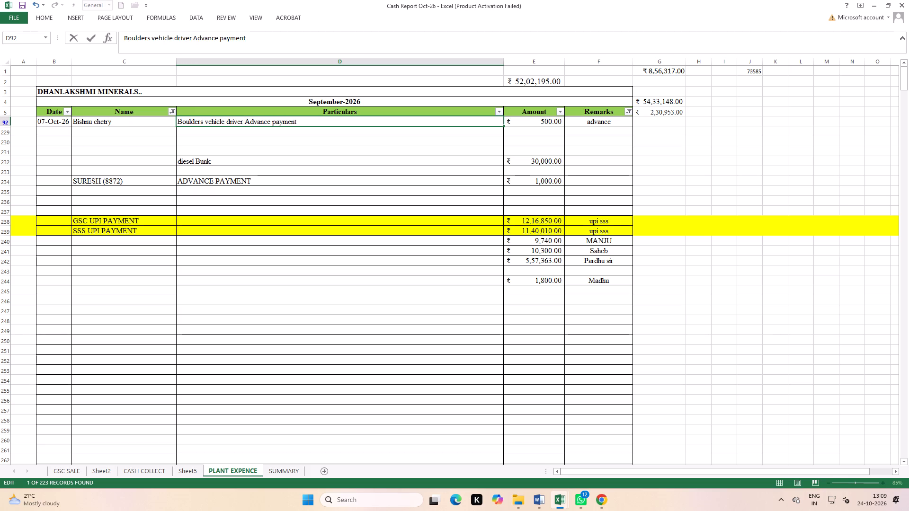
left_click(308, 119)
key("shift+parenleft")
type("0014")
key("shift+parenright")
left_click(346, 175)
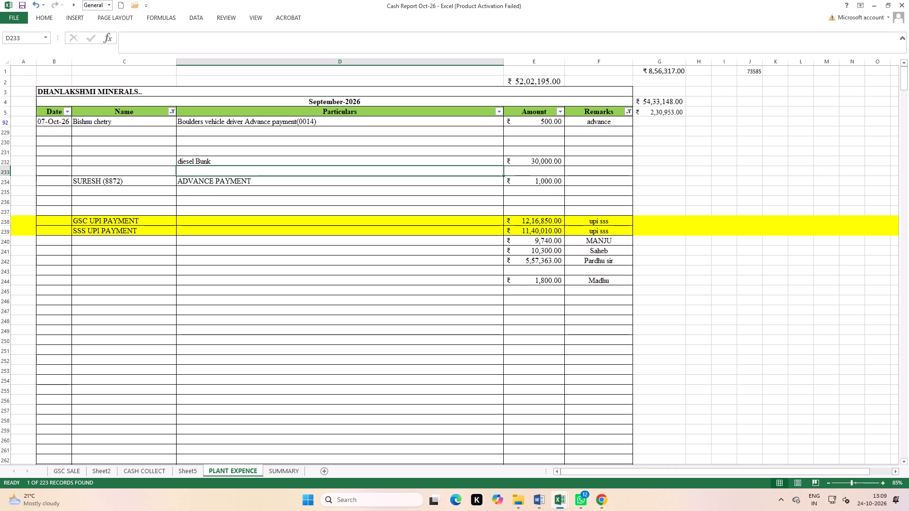
Switch the Name column filter to only the Chandan entry.
left_click(172, 114)
left_click(94, 241)
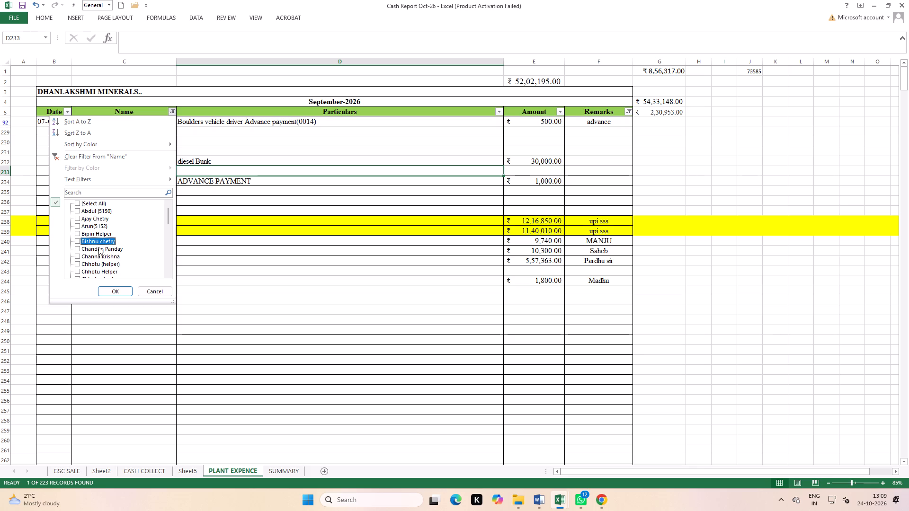
left_click(98, 247)
left_click(111, 288)
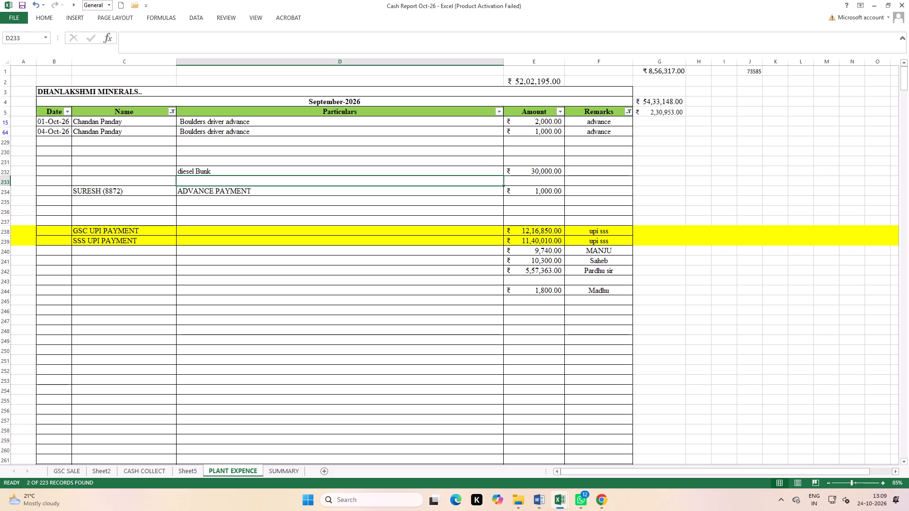
Edit the 01-Oct-26 particulars in D15 to read "Boulders vehicle driver advance (0014)".
double_click(207, 123)
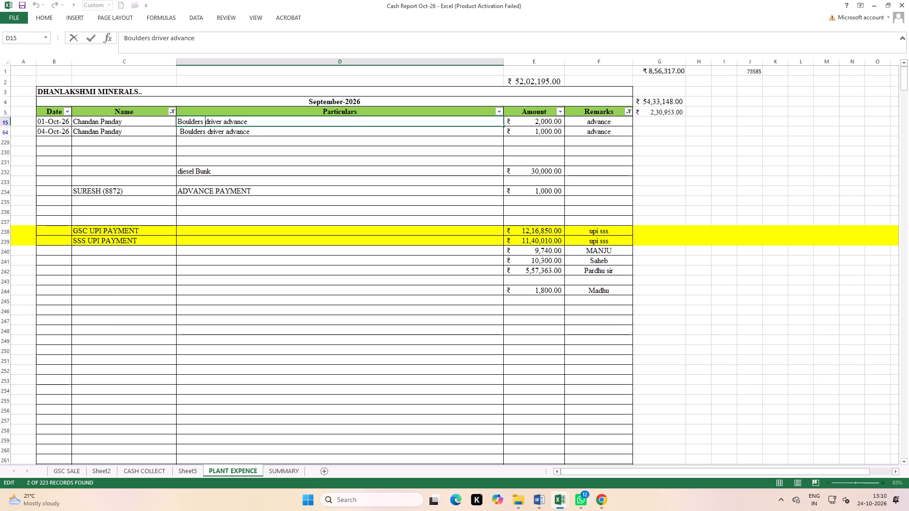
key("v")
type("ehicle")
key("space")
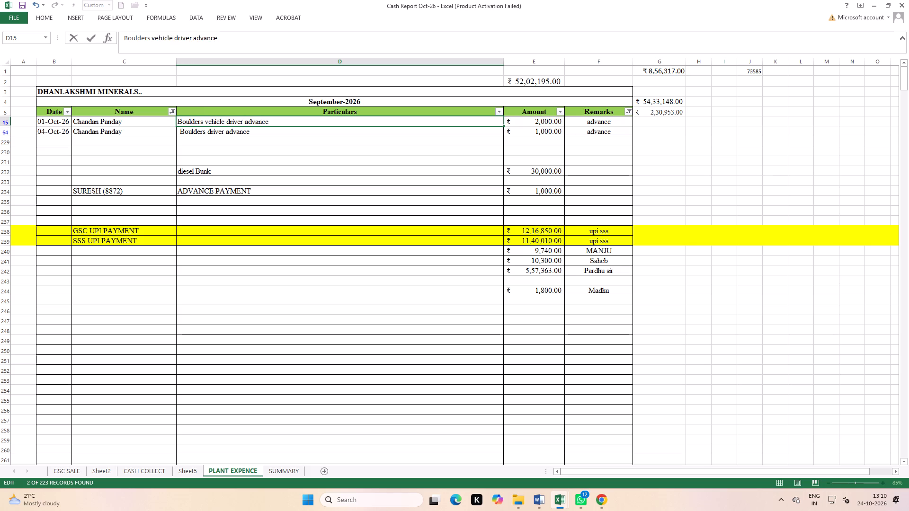
double_click(278, 122)
left_click(278, 122)
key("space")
key("shift+parenleft")
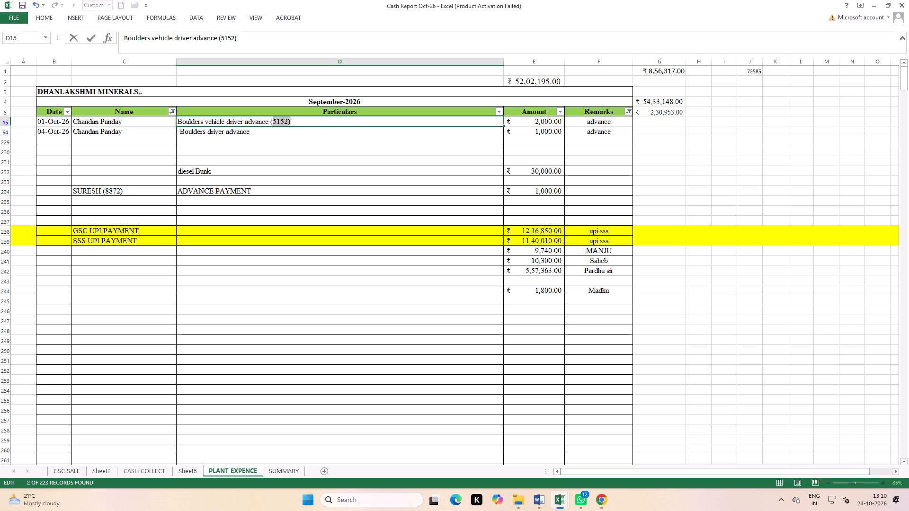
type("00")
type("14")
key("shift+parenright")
left_click(297, 154)
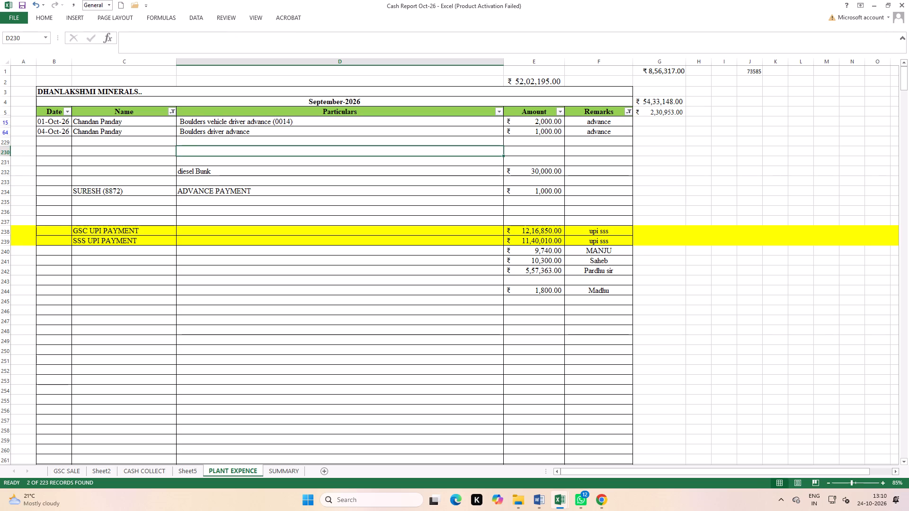
Fill the particulars in D15 down to the 04-Oct-26 row, D64.
left_click_drag(283, 122, 283, 130)
key("ctrl+d")
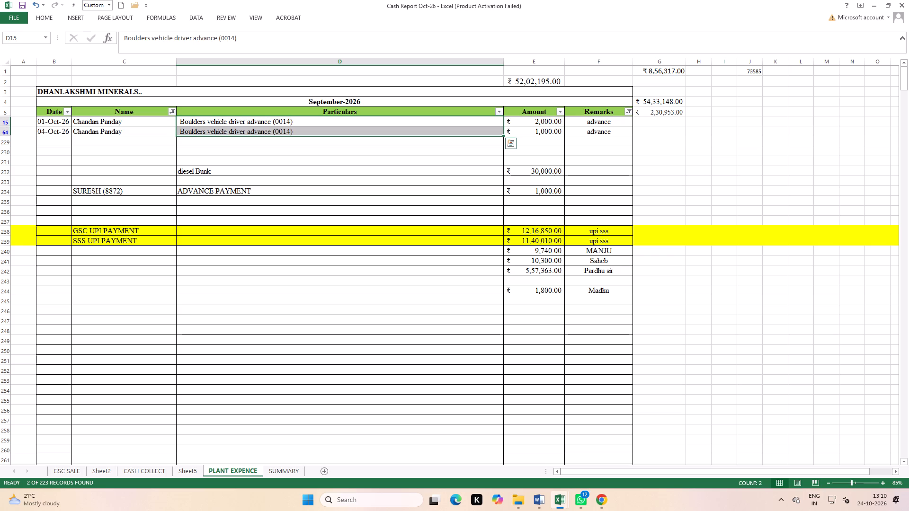
left_click(254, 173)
Switch the Name column filter to only the Channa entry and check the particulars of its advance rows.
left_click(174, 110)
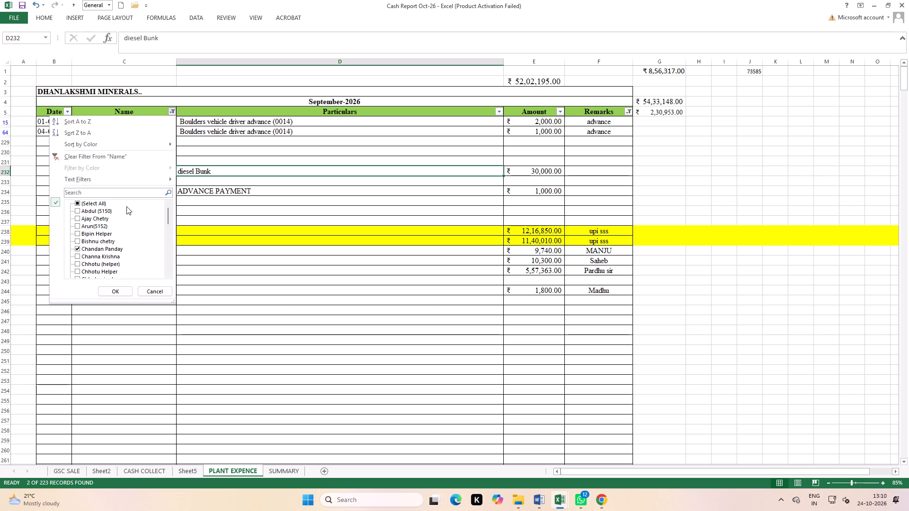
left_click(90, 249)
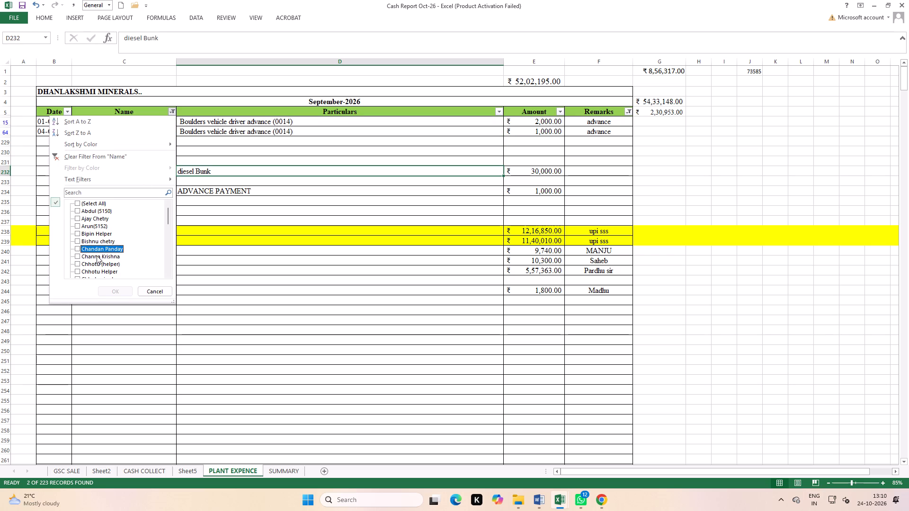
left_click(97, 255)
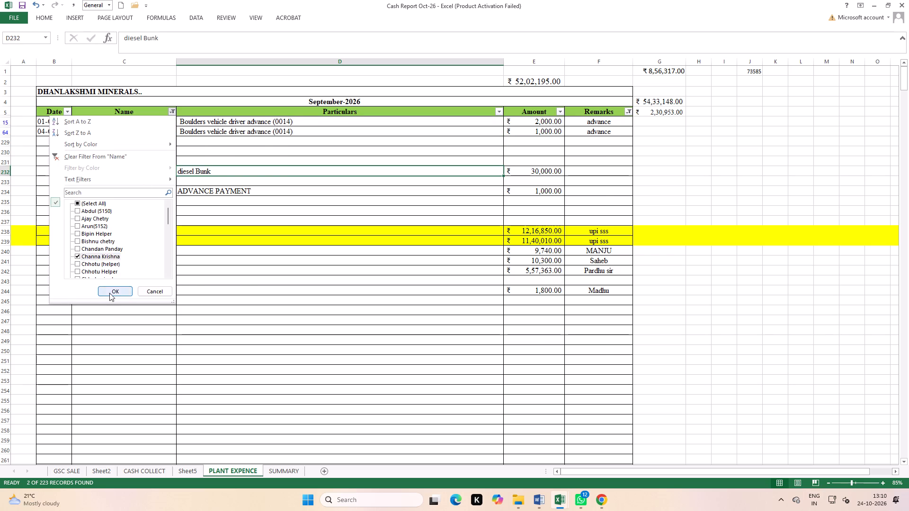
left_click(109, 293)
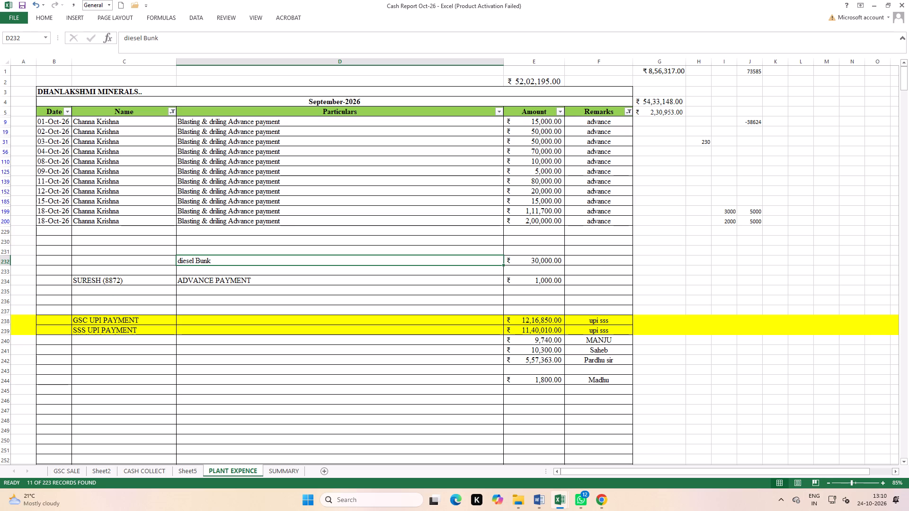
scroll(247, 226, "up", 3)
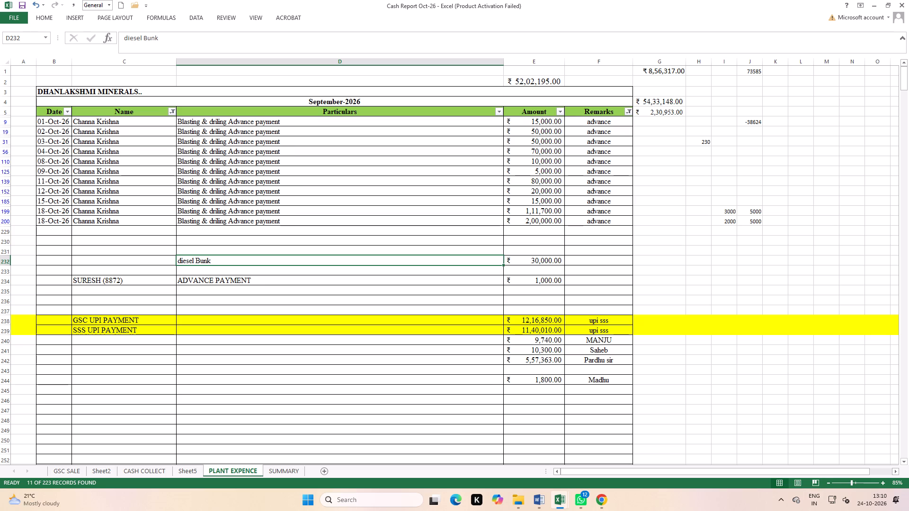
Switch the Name column filter to only the Chhotu (helper) entry.
left_click(173, 114)
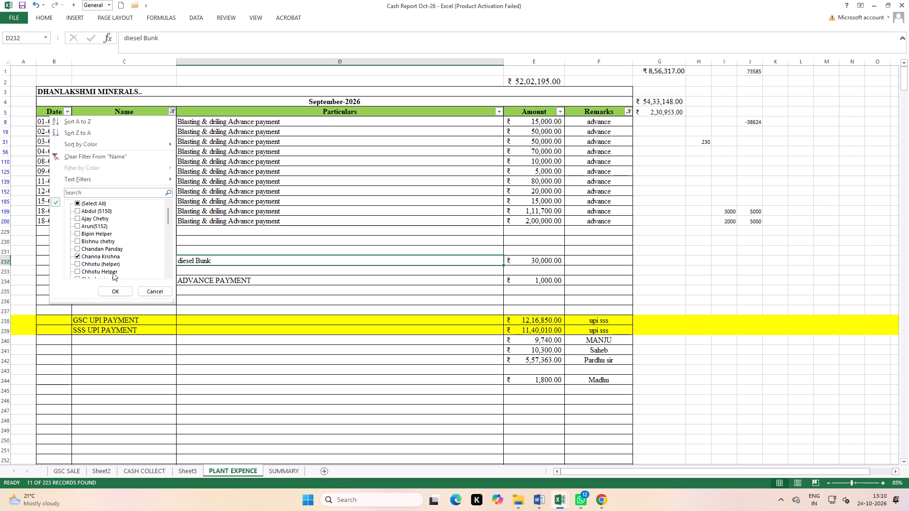
left_click(96, 256)
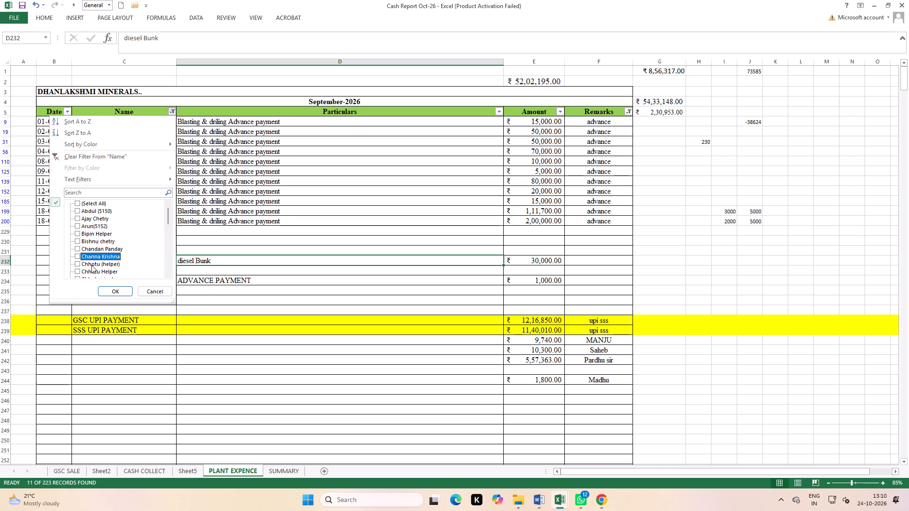
left_click(98, 265)
left_click(108, 292)
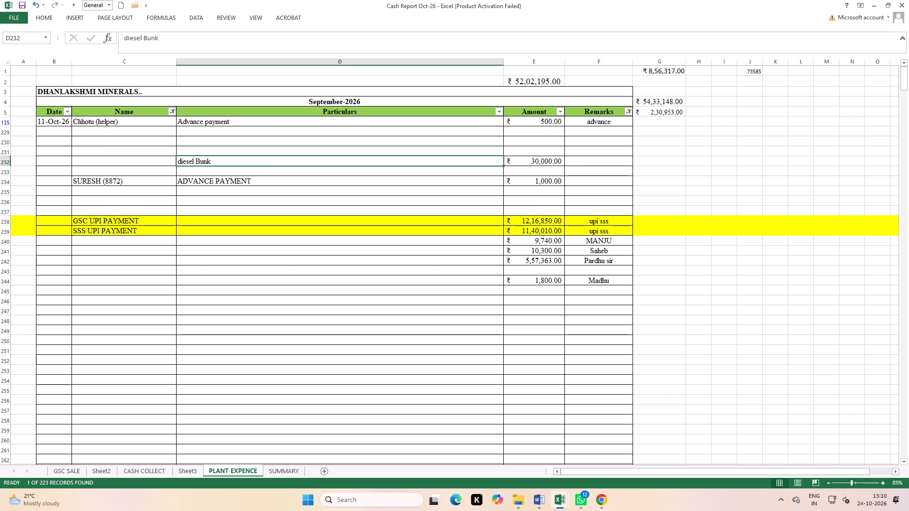
Edit the 11-Oct-26 particulars in D135 to read "Helper Advance payment".
double_click(180, 121)
key("Left")
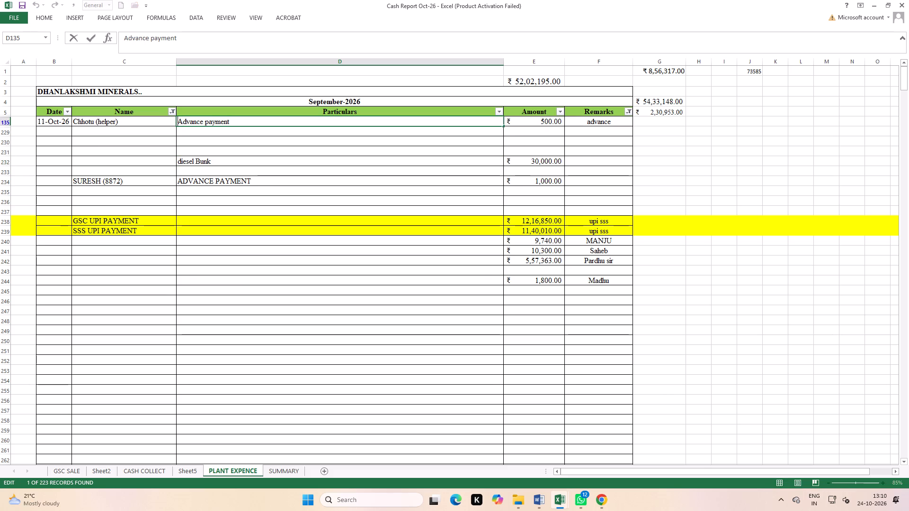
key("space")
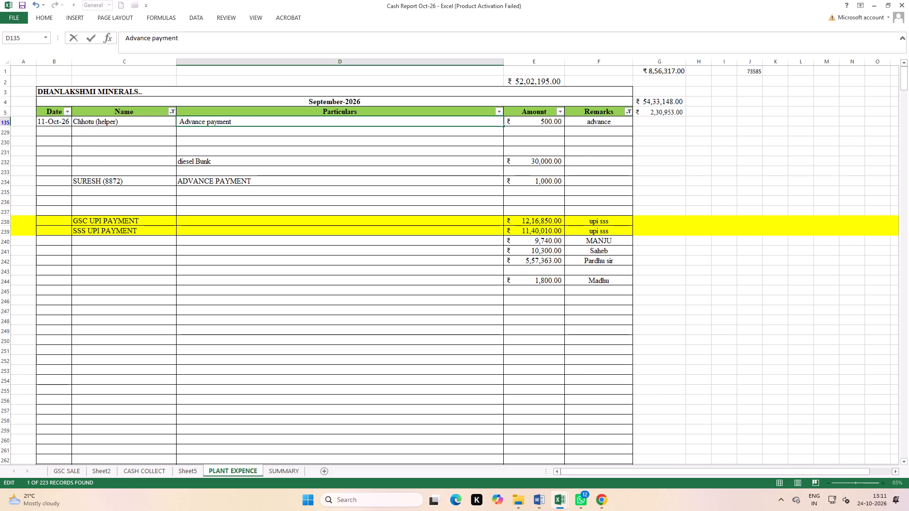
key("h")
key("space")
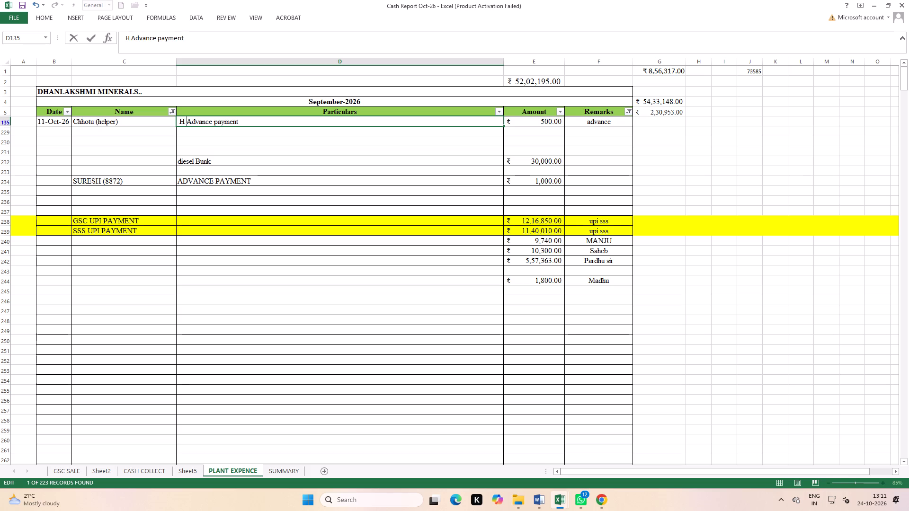
key("BackSpace")
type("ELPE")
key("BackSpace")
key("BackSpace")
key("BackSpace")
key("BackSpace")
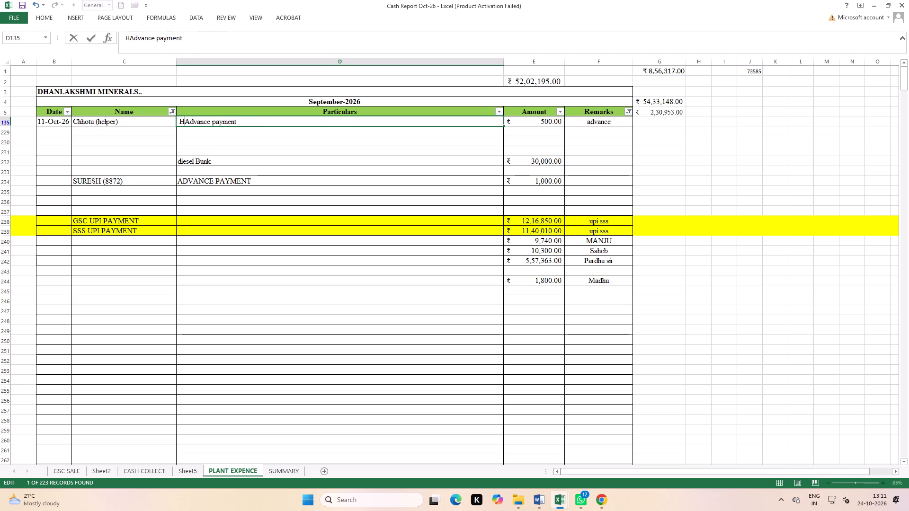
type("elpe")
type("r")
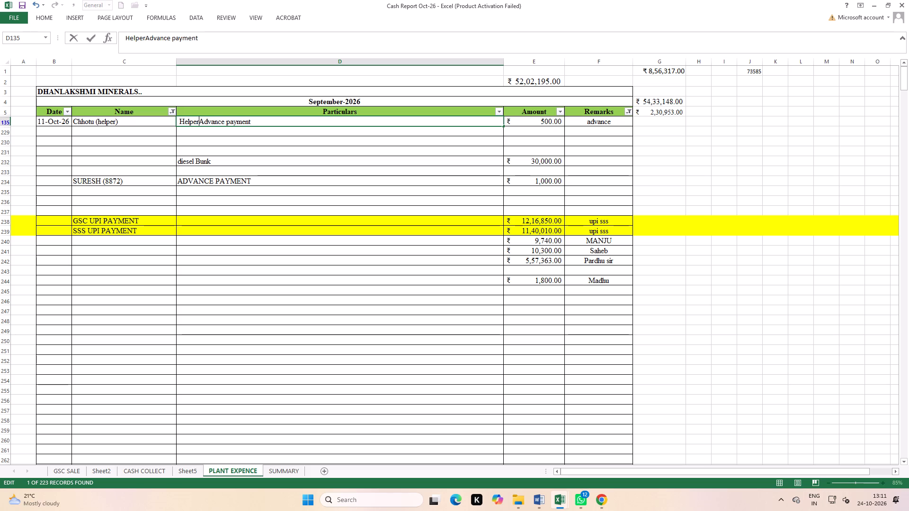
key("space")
left_click(269, 139)
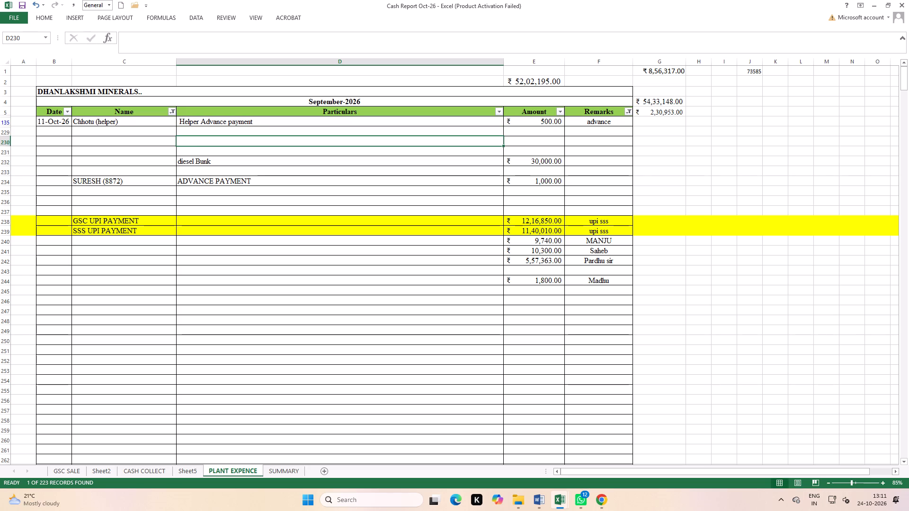
Set the Name column filter to show both Chhotu helper spellings, "Chhotu (helper)" and "Chhotu Helper".
left_click(171, 114)
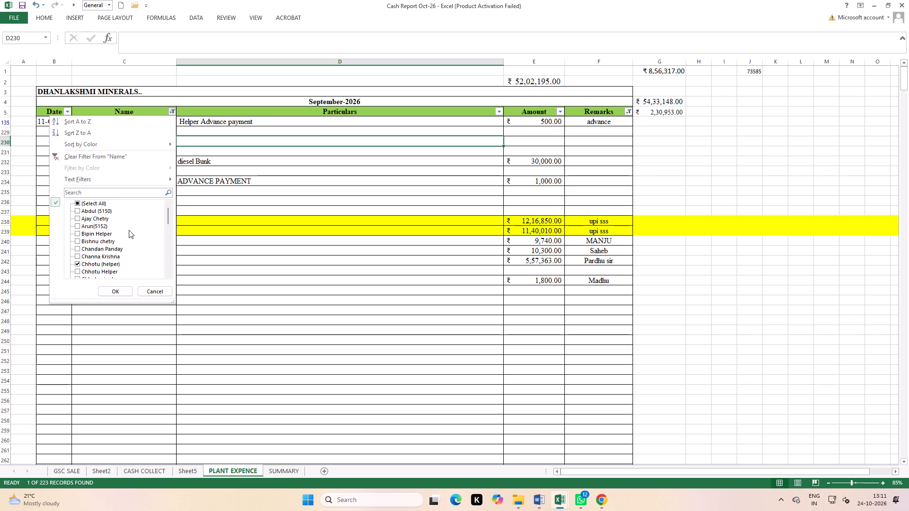
left_click(97, 264)
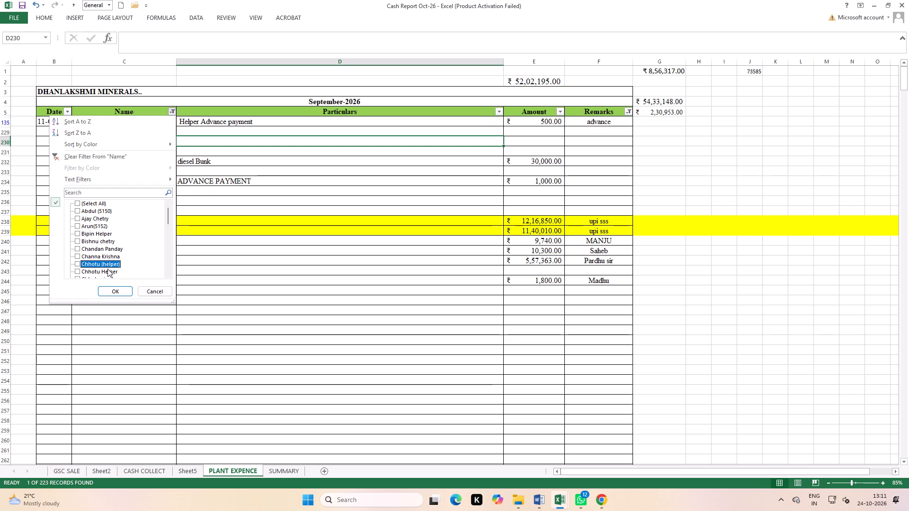
left_click(110, 271)
scroll(109, 266, "down", 1)
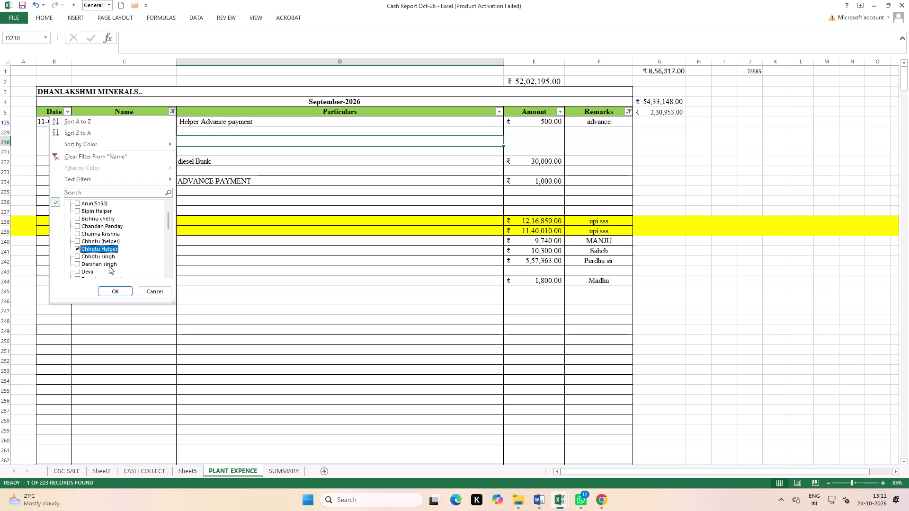
left_click(110, 241)
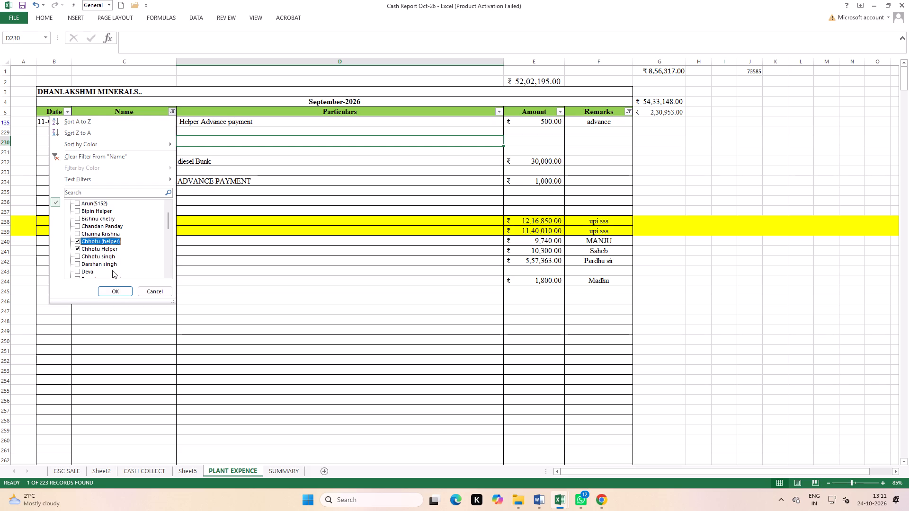
left_click(115, 288)
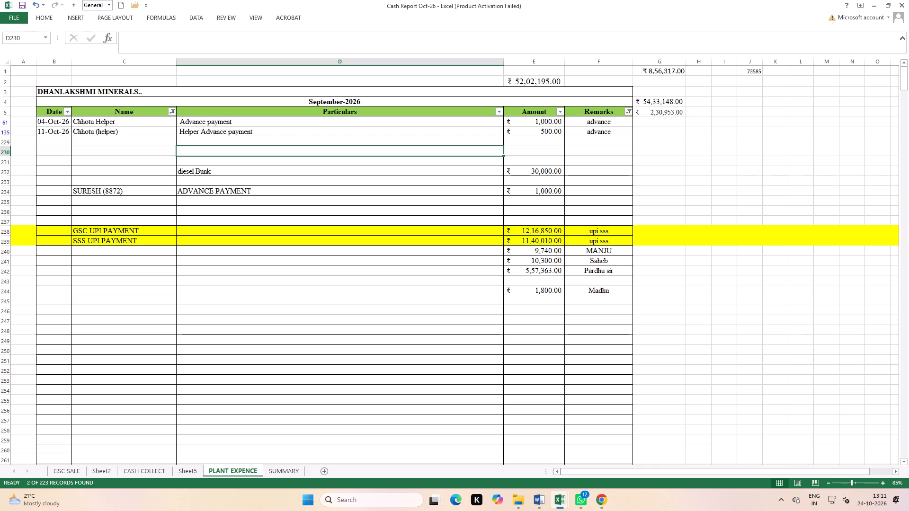
Shorten the 04-Oct-26 name in C61 to "Chhotu" and fill it down to the 11-Oct-26 row, C135.
double_click(97, 118)
left_click_drag(96, 118, 118, 120)
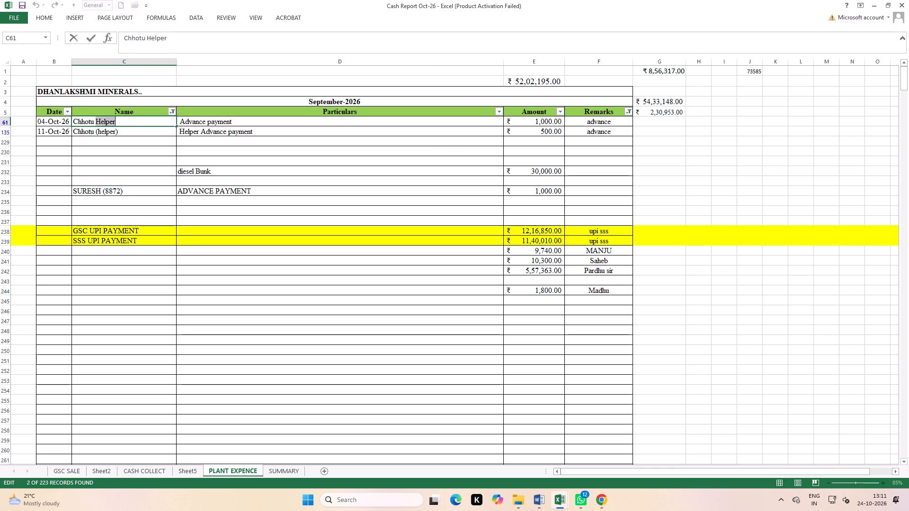
key("Delete")
left_click(123, 167)
left_click_drag(123, 124, 123, 130)
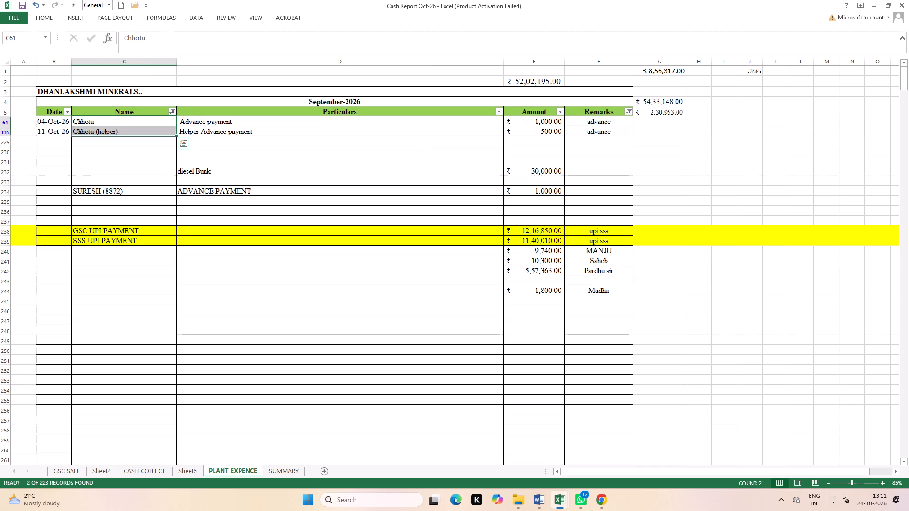
key("ctrl+d")
left_click(121, 165)
Switch the Name column filter to only the Chhotu entry that includes a surname.
left_click(170, 110)
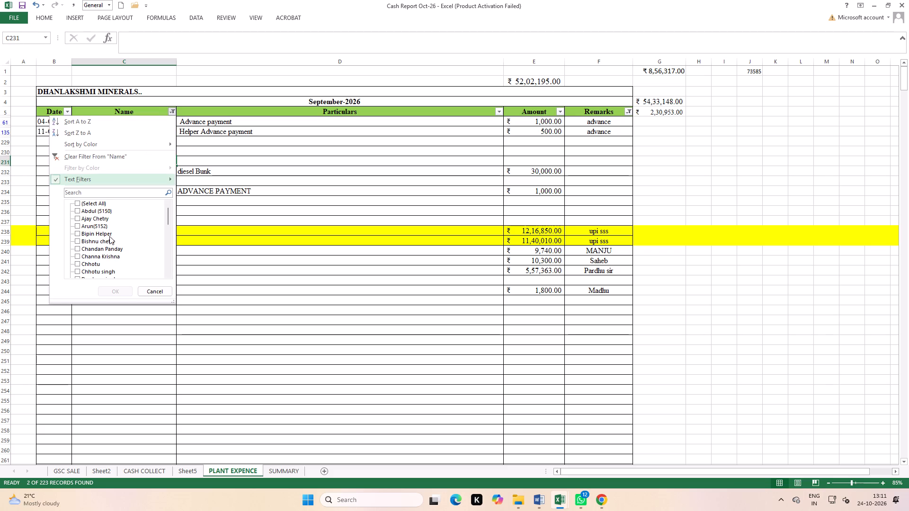
left_click(106, 243)
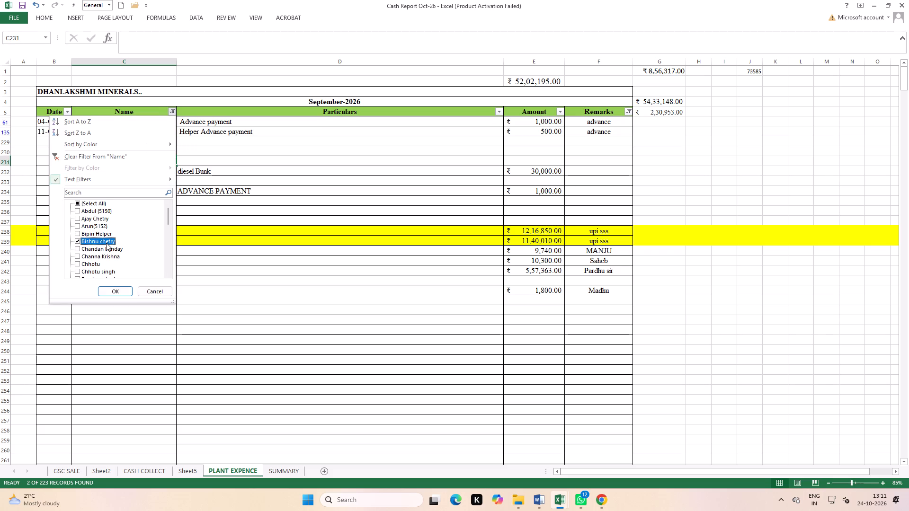
left_click(106, 243)
scroll(105, 259, "down", 1)
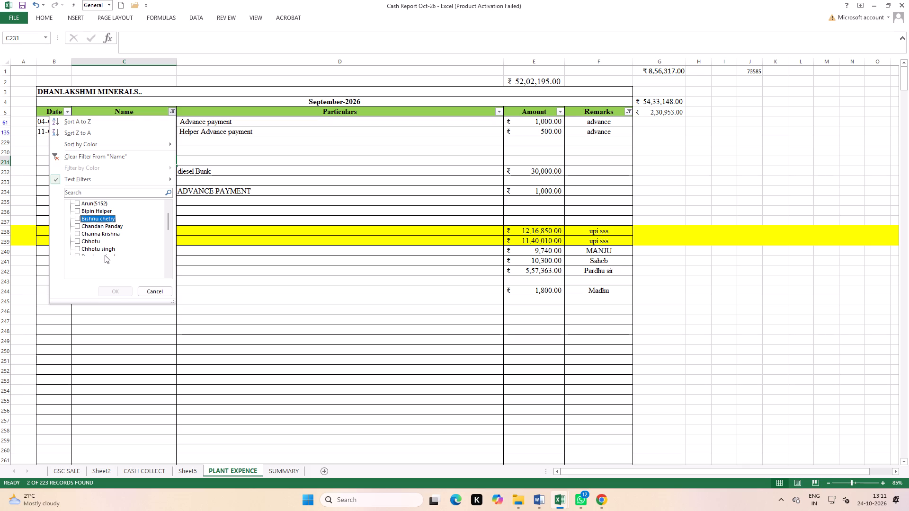
left_click(102, 249)
left_click(107, 291)
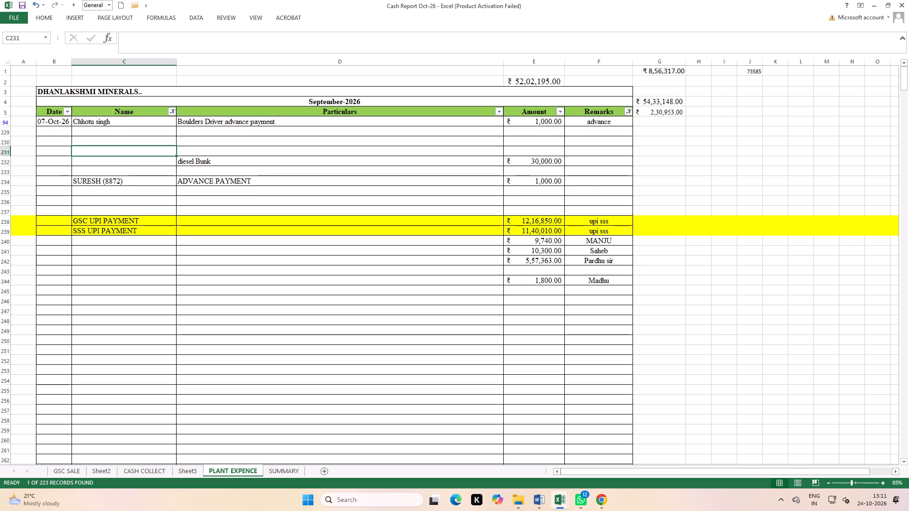
Edit the 07-Oct-26 particulars in D94 to read "Boulders vehicle driver advance payment".
double_click(205, 122)
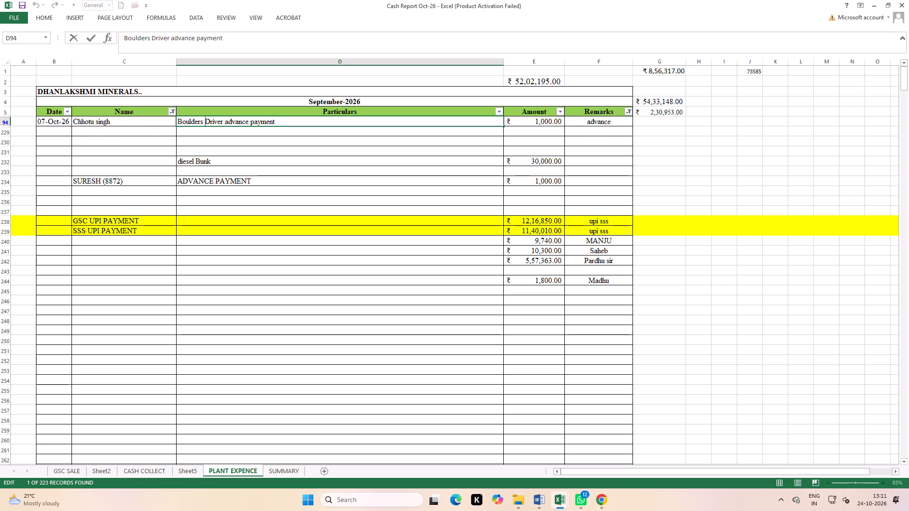
left_click(210, 122)
key("BackSpace")
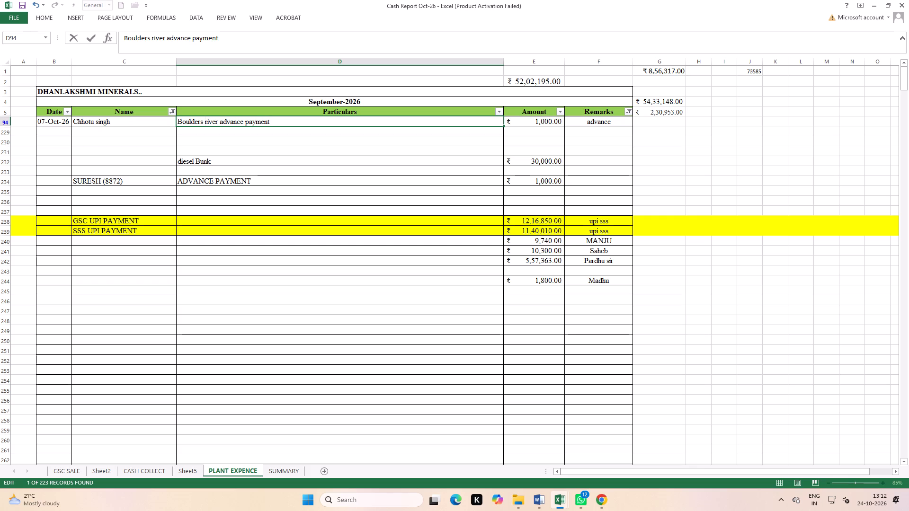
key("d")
key("Left")
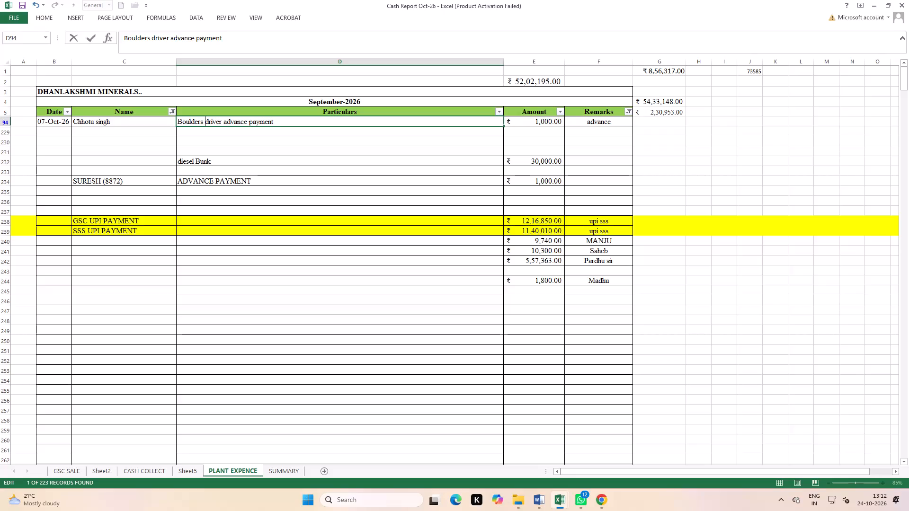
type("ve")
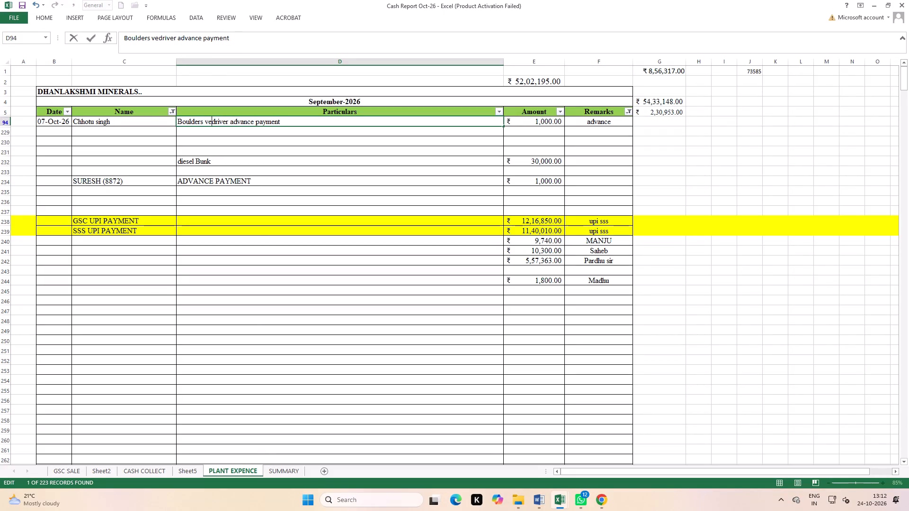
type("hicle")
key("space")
left_click(280, 165)
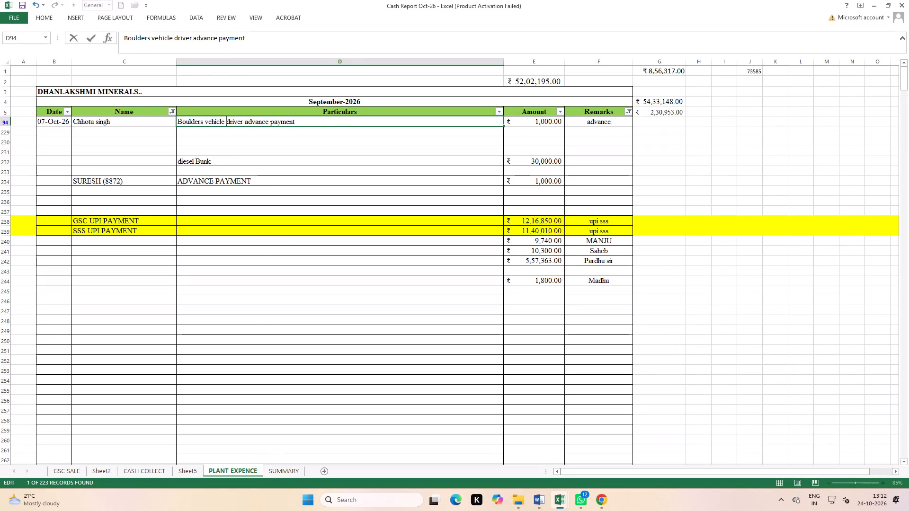
Switch the Name column filter to only the Darshan entry and check the particulars of its advance rows.
left_click(174, 112)
scroll(98, 260, "down", 1)
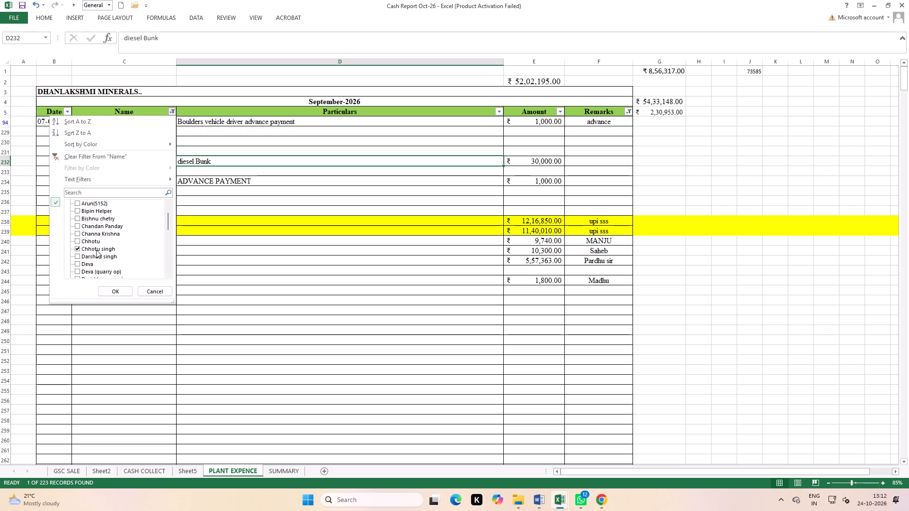
left_click(97, 248)
left_click(99, 256)
left_click(110, 289)
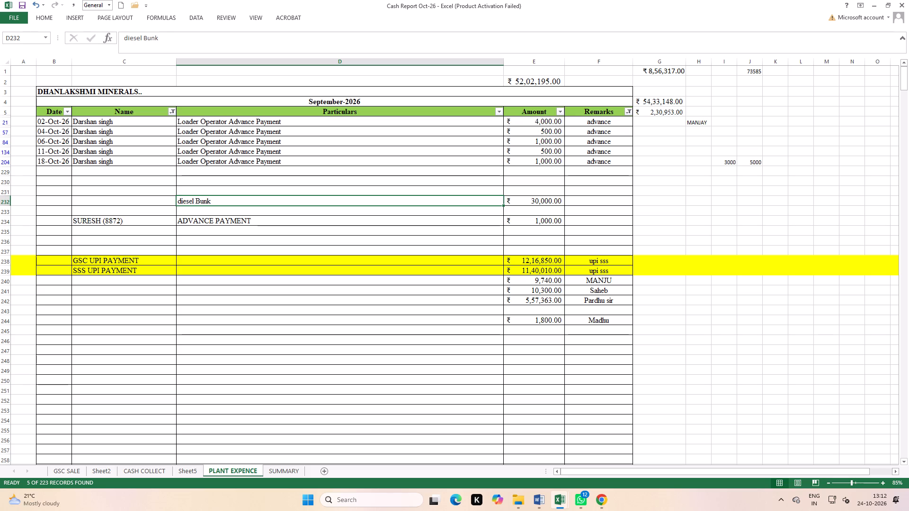
Switch the Name column filter to both Deva entries, "Deva" and "Deva (quarry op)".
left_click(172, 110)
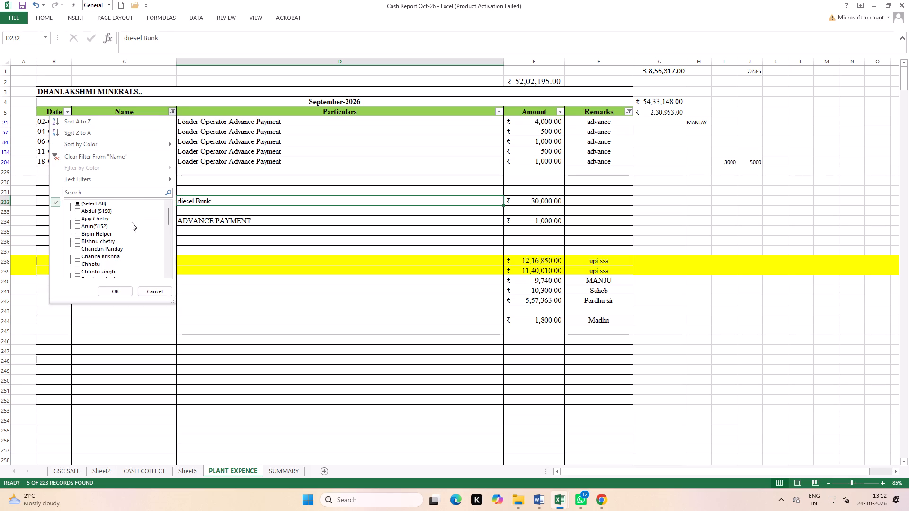
scroll(102, 226, "down", 1)
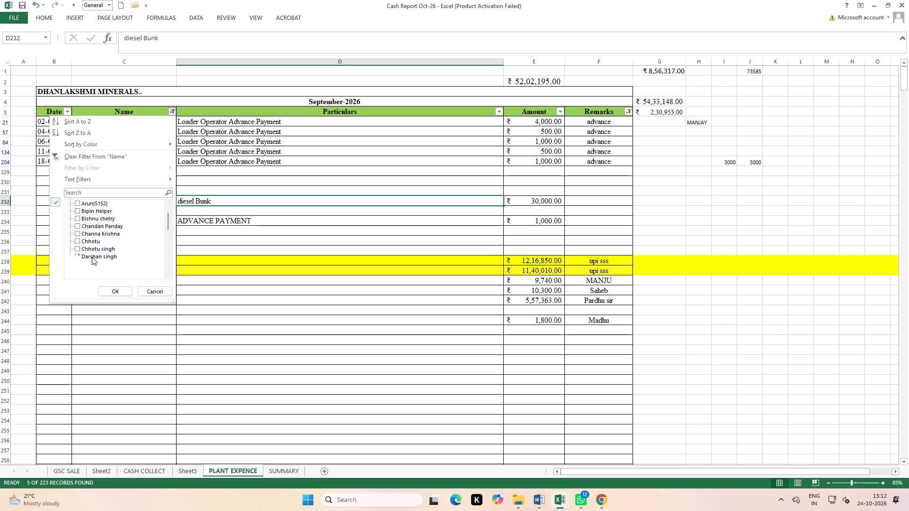
left_click(92, 257)
left_click(90, 264)
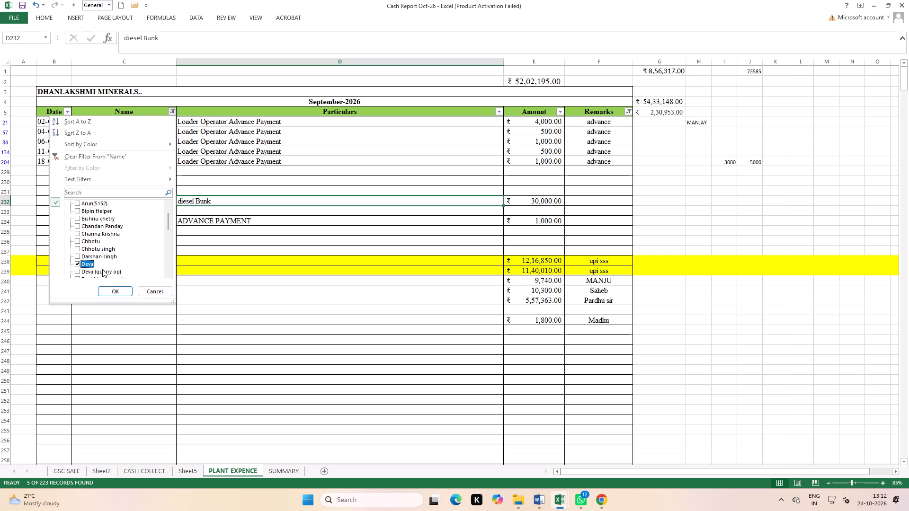
left_click(102, 269)
left_click(114, 290)
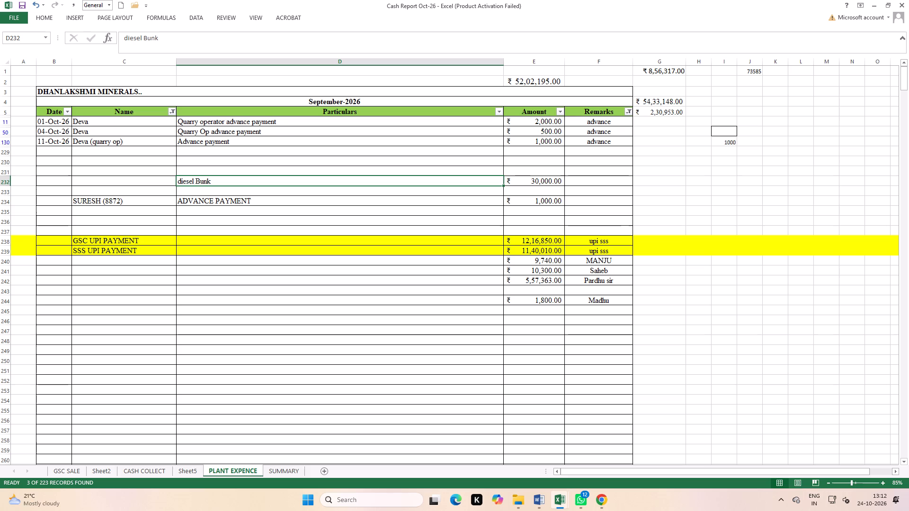
Replace Deva's 01-Oct-26 particulars in D11 with "Lagumamma quarry bucket oprator advance payment".
left_click(214, 123)
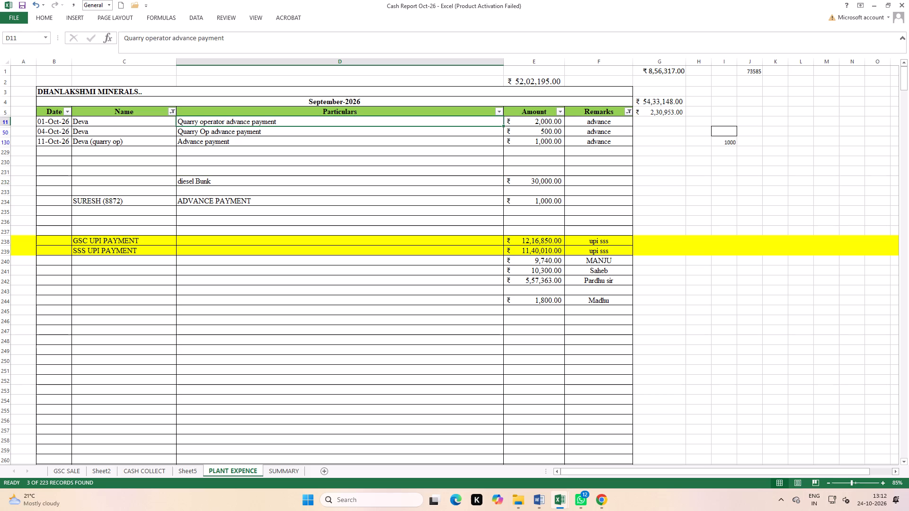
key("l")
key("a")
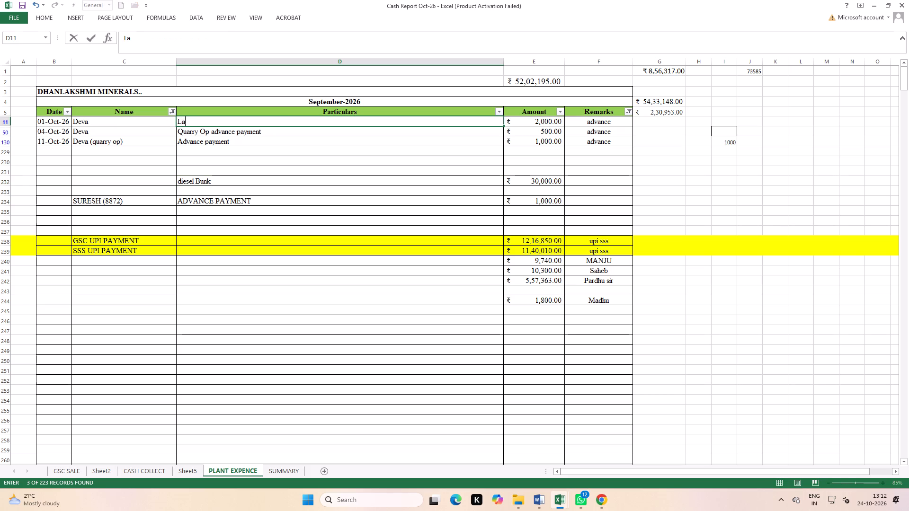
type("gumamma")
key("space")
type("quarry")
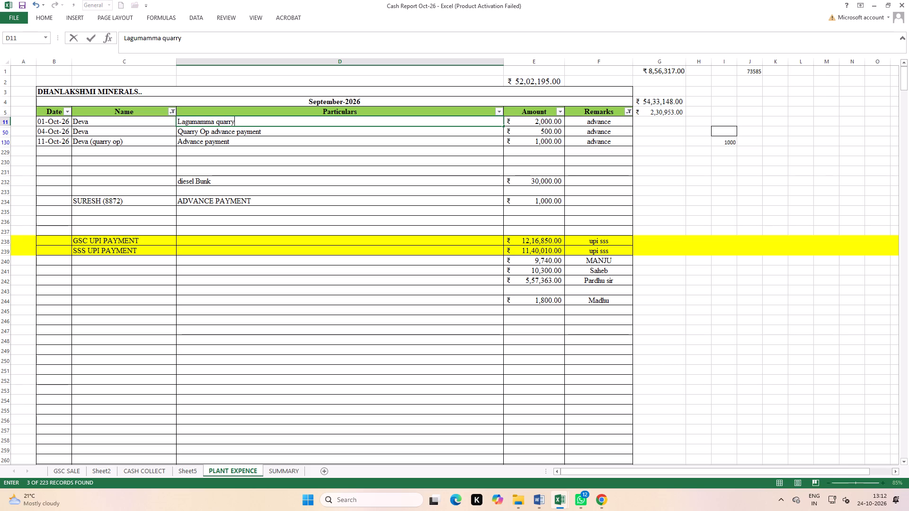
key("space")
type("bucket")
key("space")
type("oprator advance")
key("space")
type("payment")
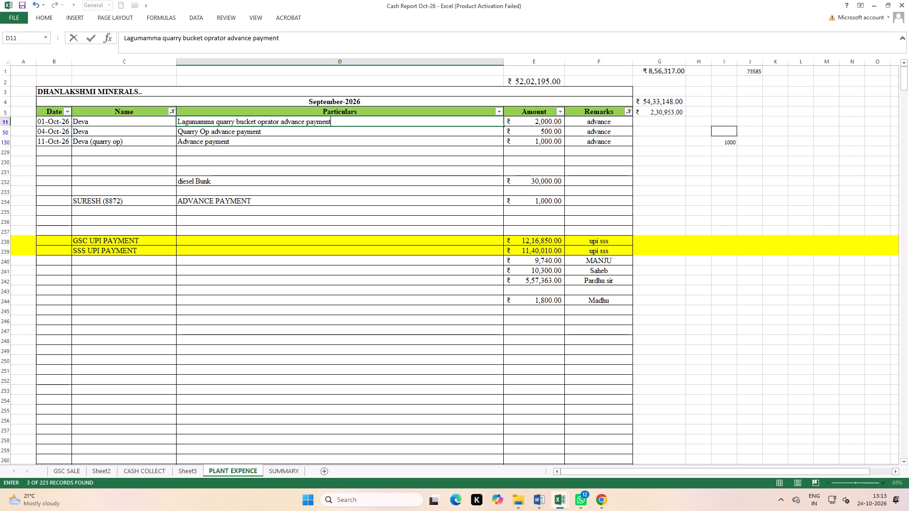
left_click(352, 131)
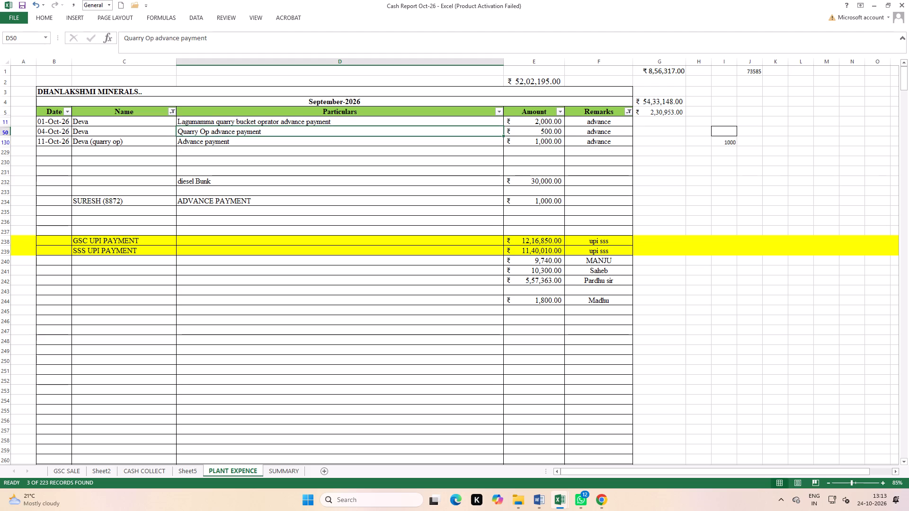
Fill the D11 particulars down to Deva's 04-Oct-26 and 11-Oct-26 advance rows.
left_click(284, 184)
left_click_drag(220, 123, 220, 141)
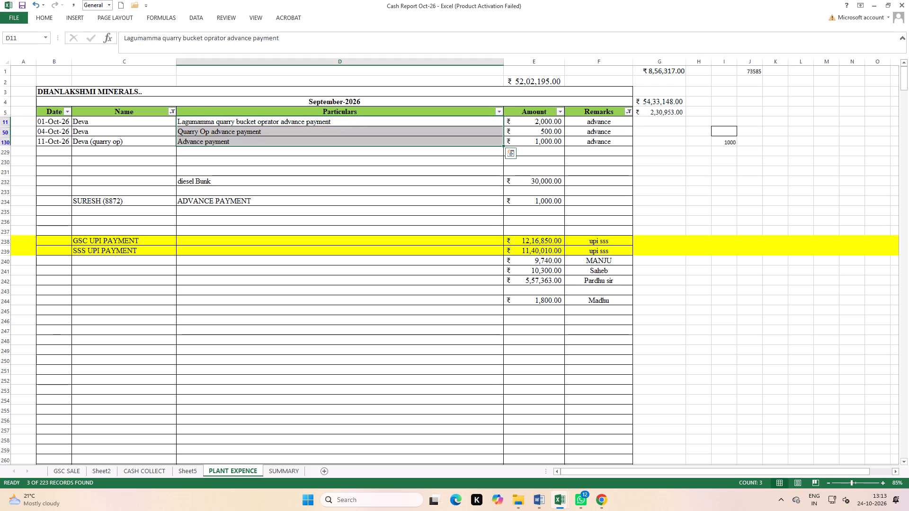
key("ctrl+d")
left_click(263, 174)
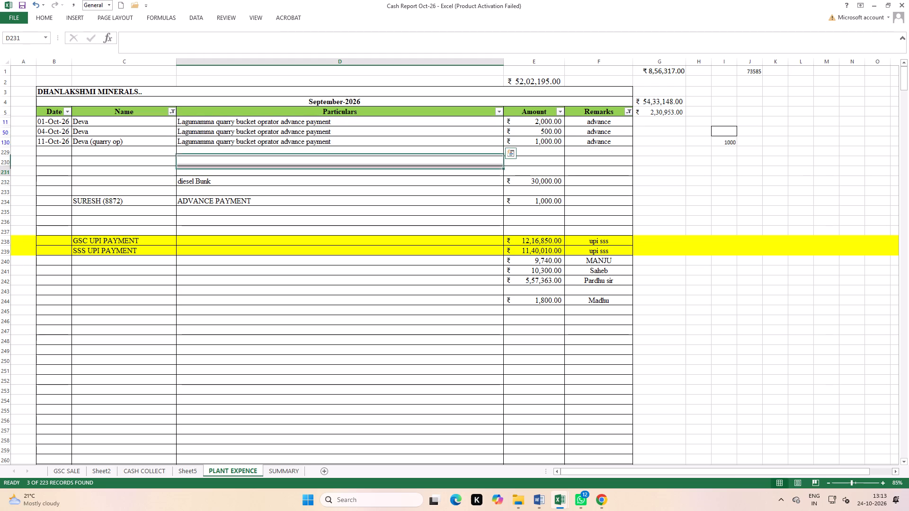
Fill the name "Deva" from C11 down through the other two filtered rows, replacing the "Deva (quarry op)" variant.
left_click_drag(105, 126, 103, 140)
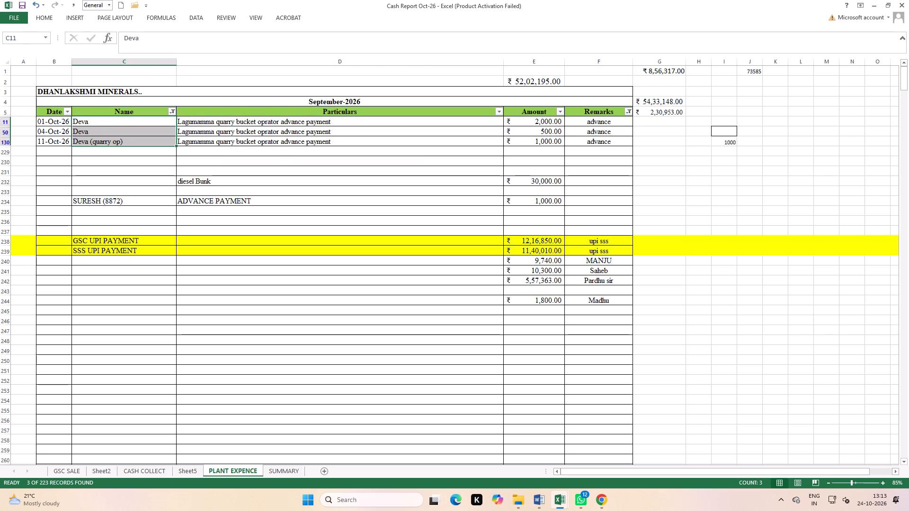
key("ctrl+d")
left_click(127, 188)
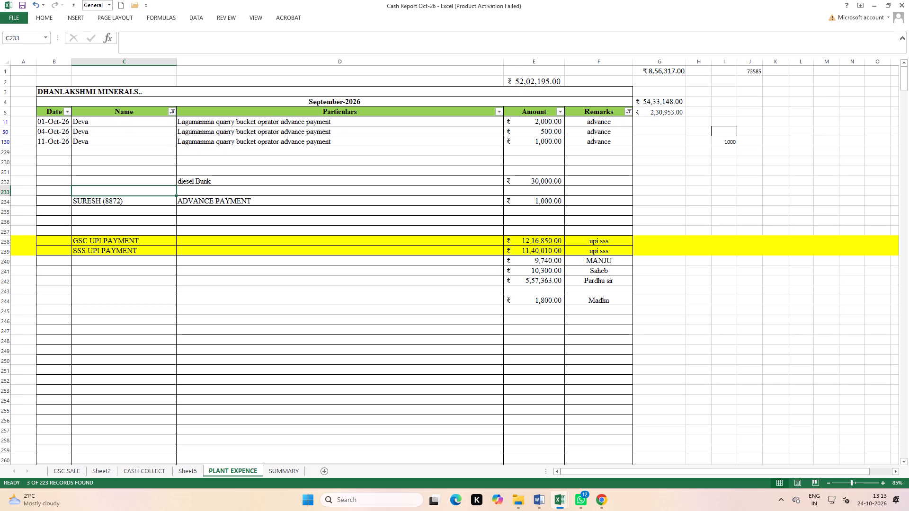
Switch the Name column filter to only "Devid (quarry op)".
left_click(172, 113)
scroll(102, 240, "down", 3)
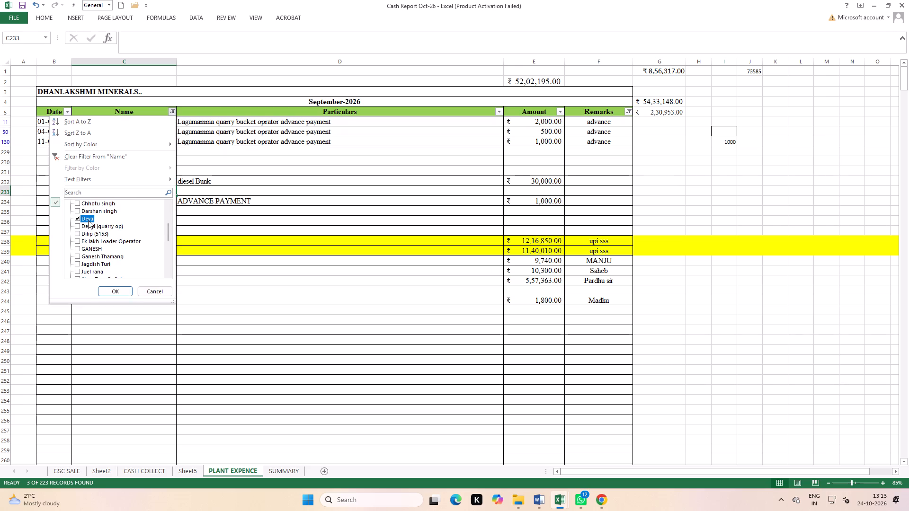
left_click(88, 220)
left_click(107, 226)
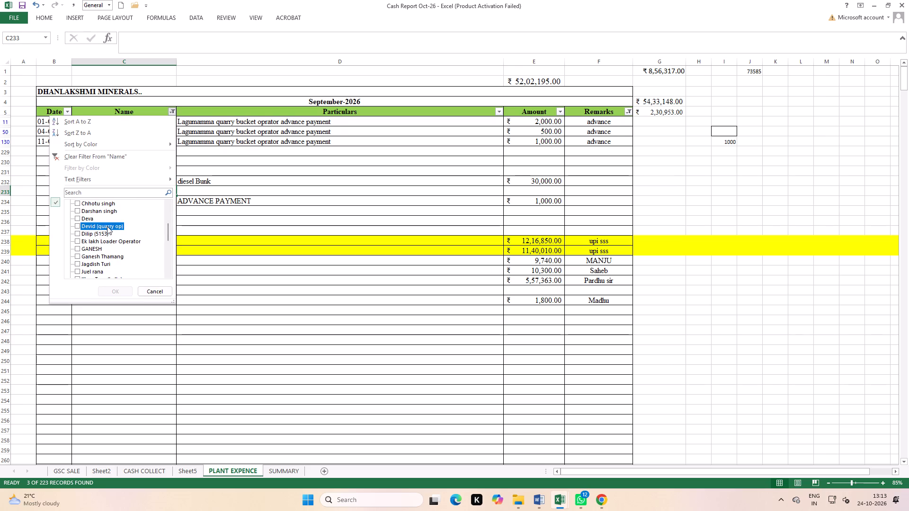
left_click(122, 289)
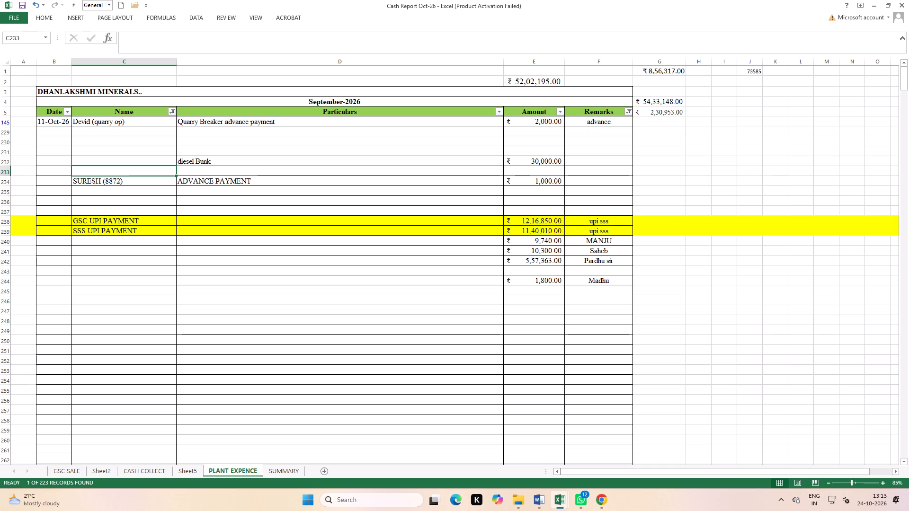
Switch the Name column filter back to only "Deva" and recheck the particulars of those advance rows.
left_click(170, 112)
scroll(94, 260, "down", 2)
left_click(87, 243)
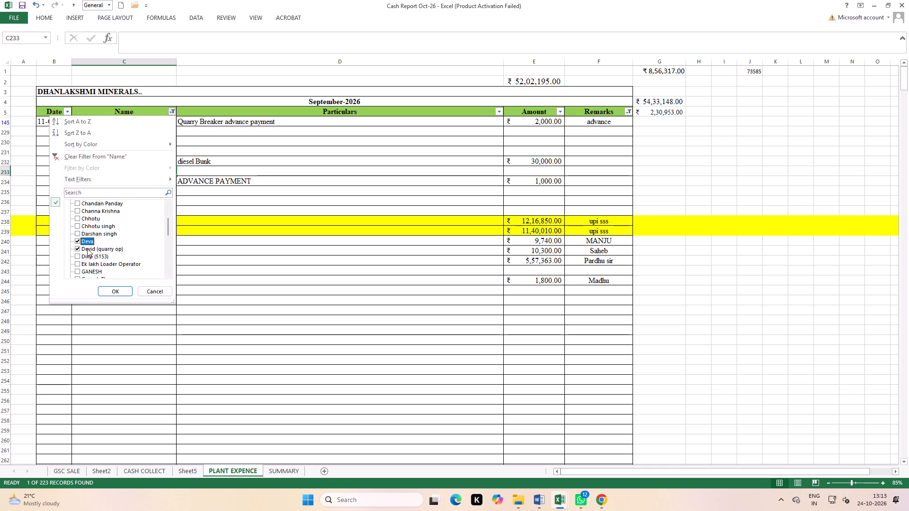
left_click(87, 248)
left_click(116, 288)
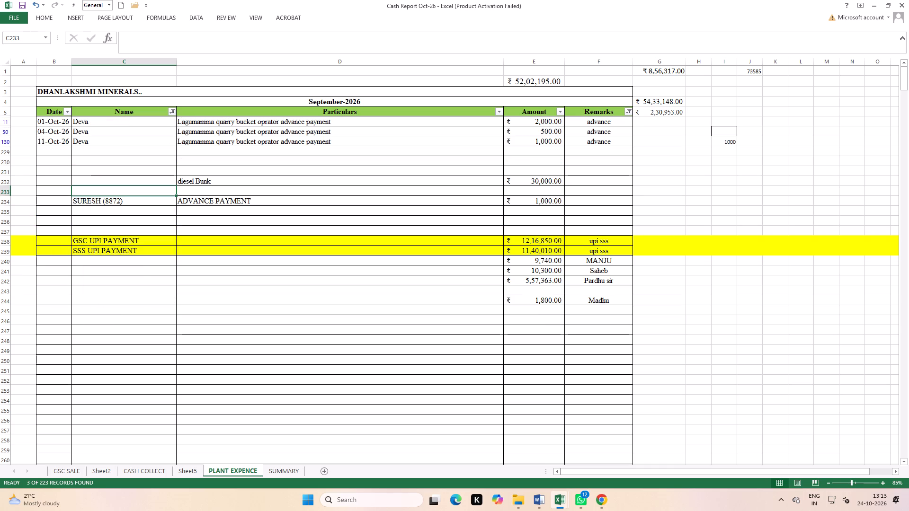
Return the Name column filter to only "Devid (quarry op)".
left_click(172, 113)
scroll(89, 256, "down", 3)
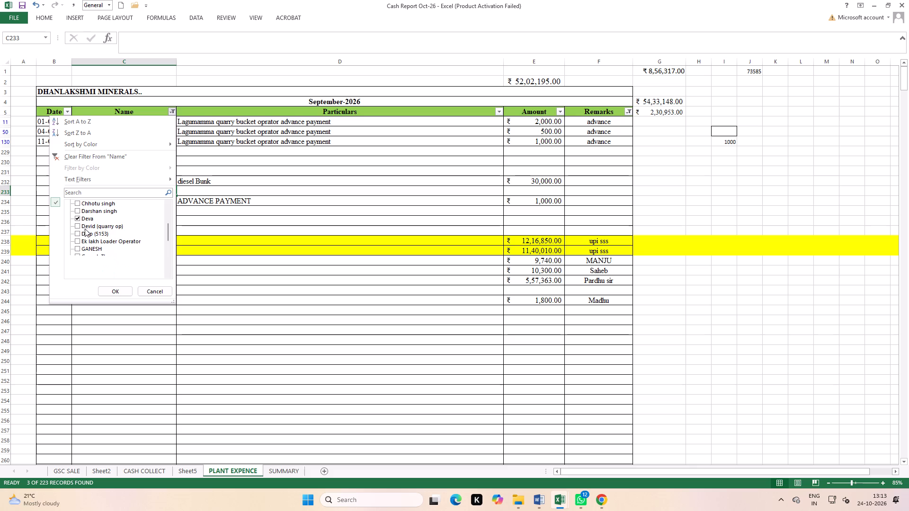
left_click(84, 220)
left_click(87, 229)
left_click(113, 286)
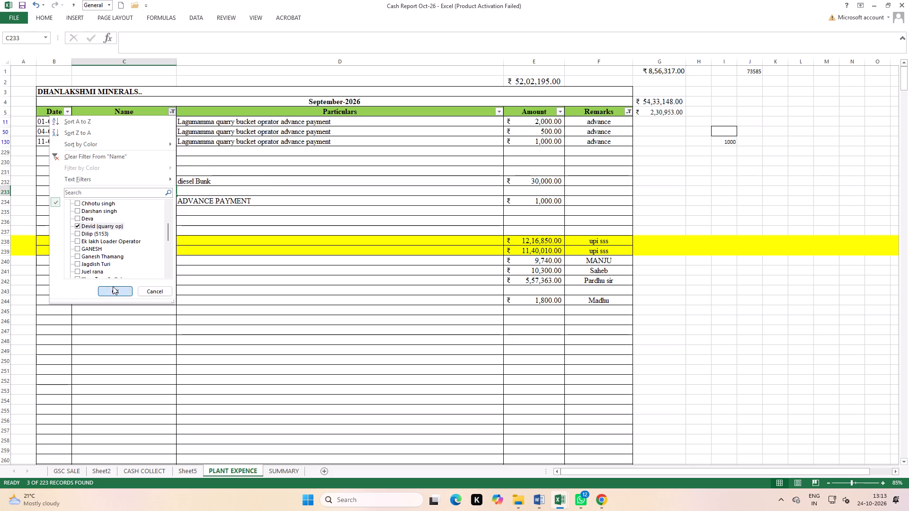
Shorten the name in C145 to "Devid" by removing the bracketed role.
double_click(132, 121)
key("BackSpace")
key("BackSpace")
key("BackSpace")
key("BackSpace")
key("BackSpace")
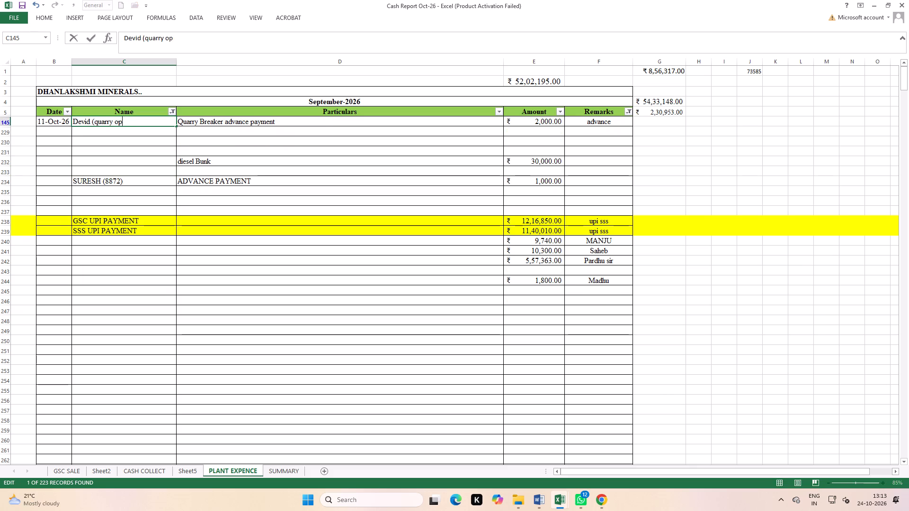
key("BackSpace")
key("BackSpace")
key("BackSpace")
key("BackSpace")
key("BackSpace")
key("BackSpace")
left_click(221, 139)
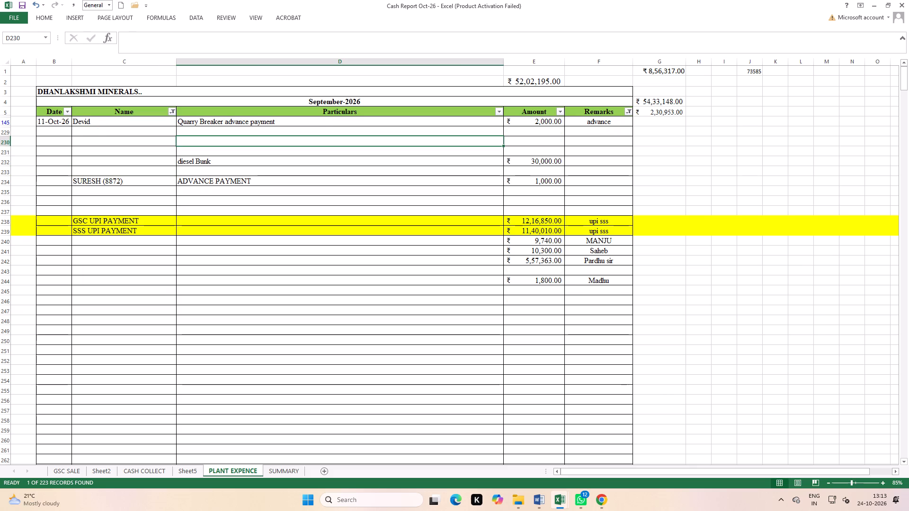
Edit Devid's 11-Oct-26 particulars in D145 to read "Lagumamma Quarry Breaker oprator advance payment".
double_click(225, 121)
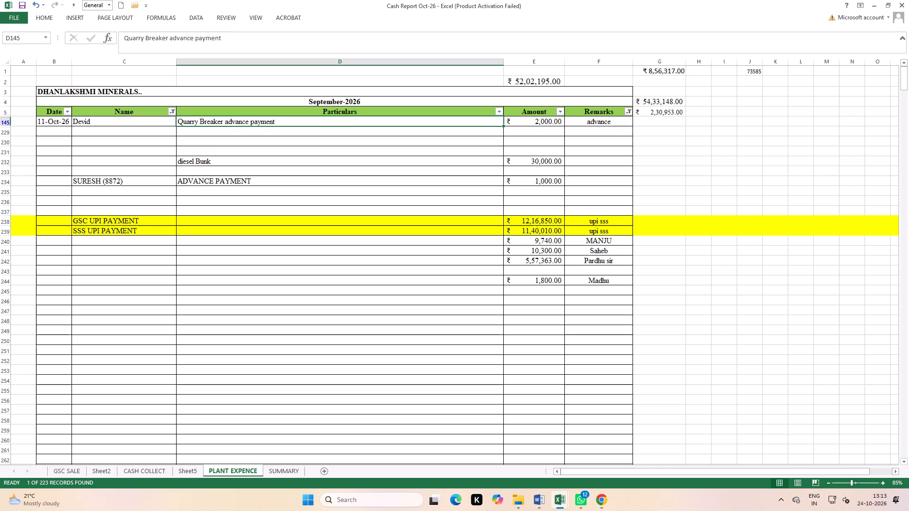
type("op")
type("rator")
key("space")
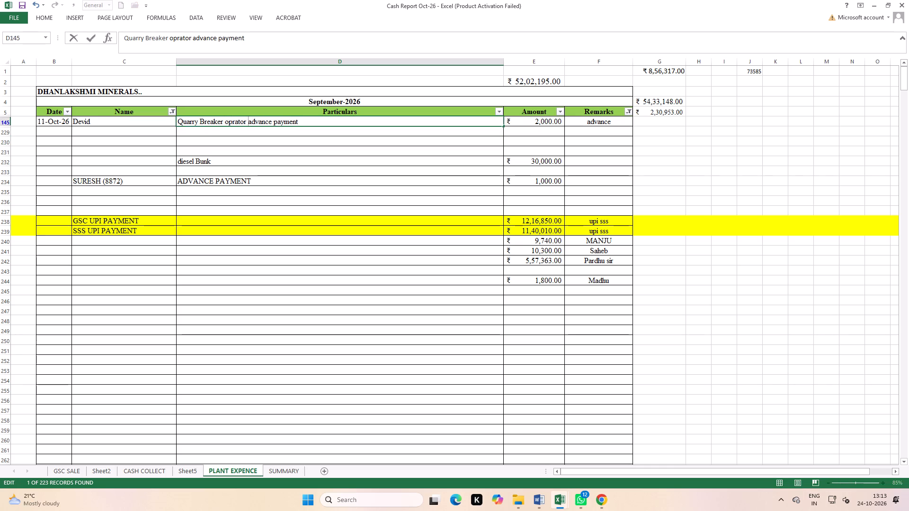
left_click(178, 122)
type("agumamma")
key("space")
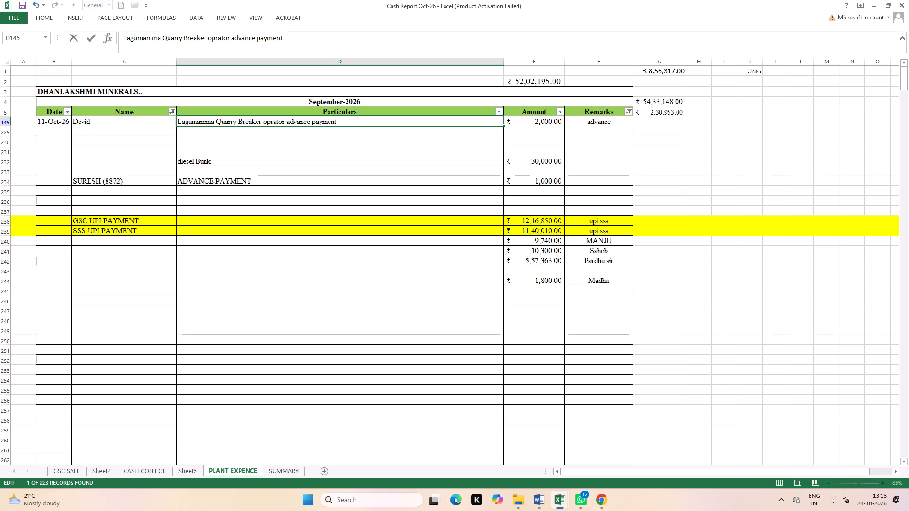
left_click(269, 176)
Switch the Name column filter to only "Deva" and review its advance rows.
left_click(172, 110)
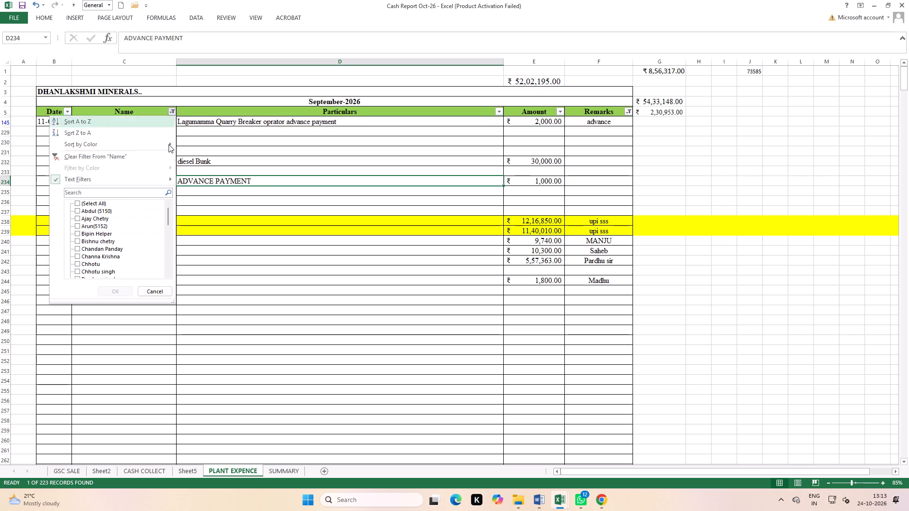
scroll(102, 271, "down", 2)
left_click(90, 243)
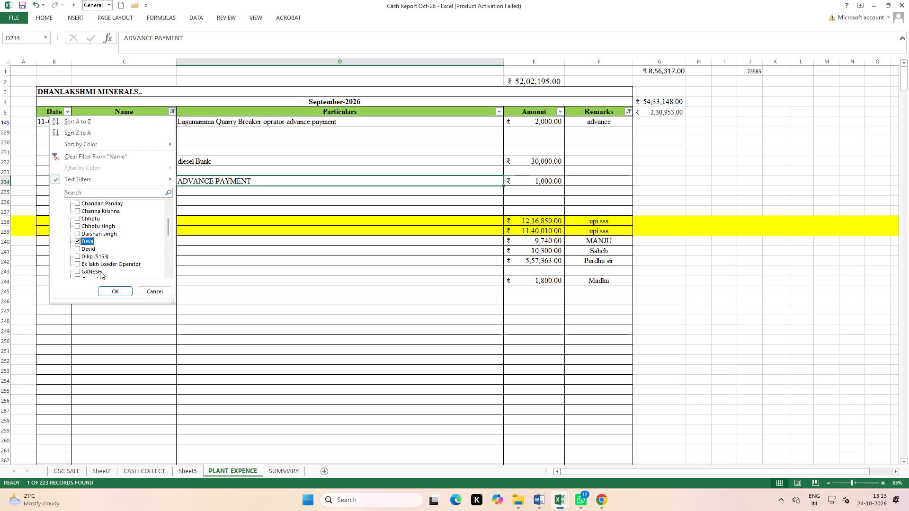
left_click(109, 286)
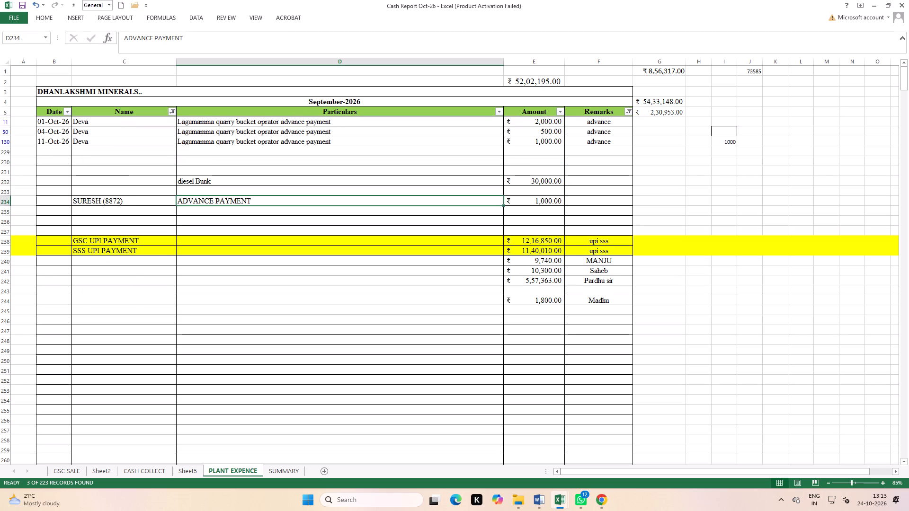
left_click(172, 112)
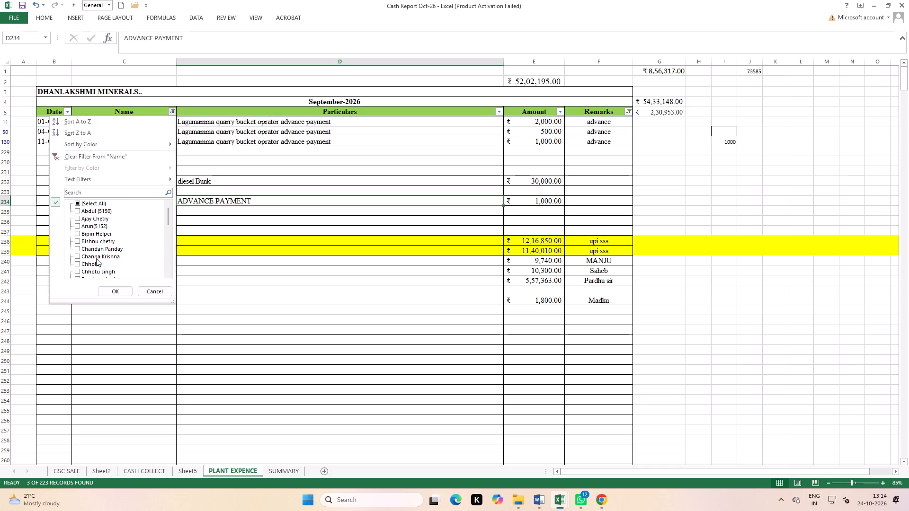
scroll(96, 258, "down", 2)
left_click(87, 240)
left_click(91, 258)
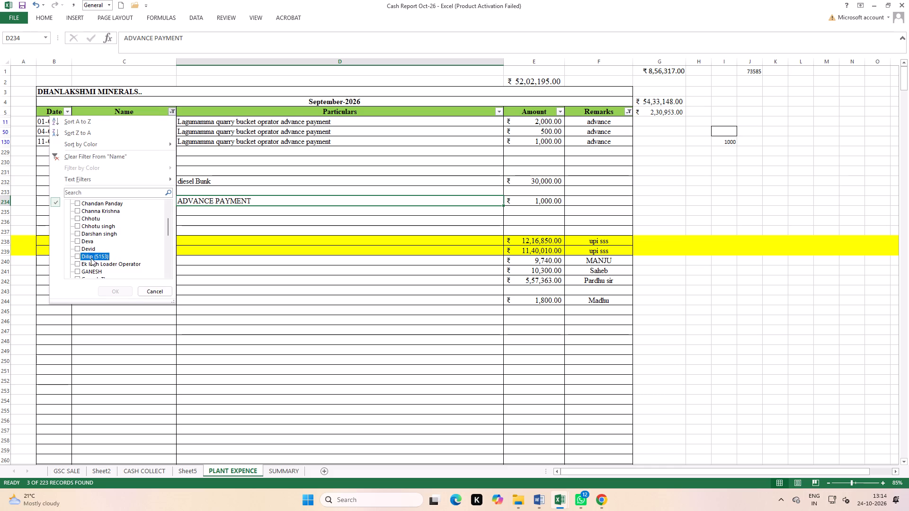
left_click(108, 291)
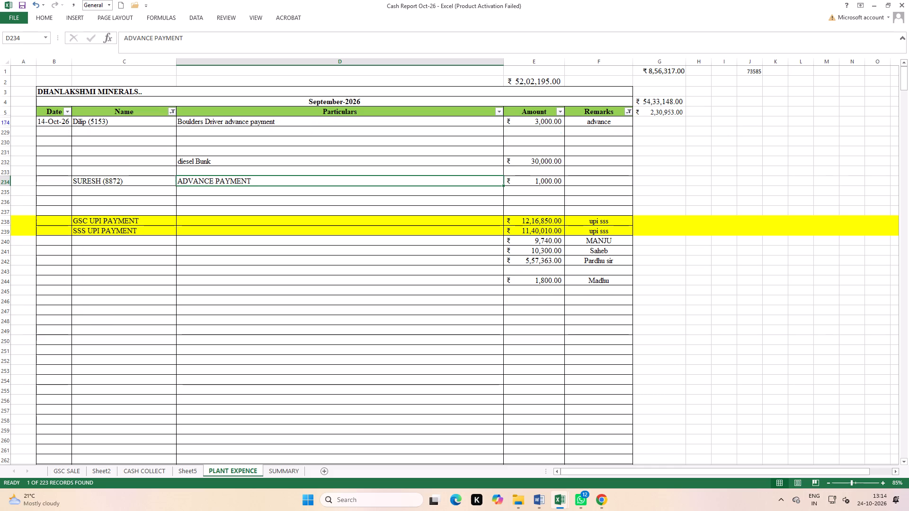
Edit Dilip's 14-Oct-26 particulars in D174 to read "Boulders vehicle driver advance payment".
left_click(202, 121)
double_click(207, 121)
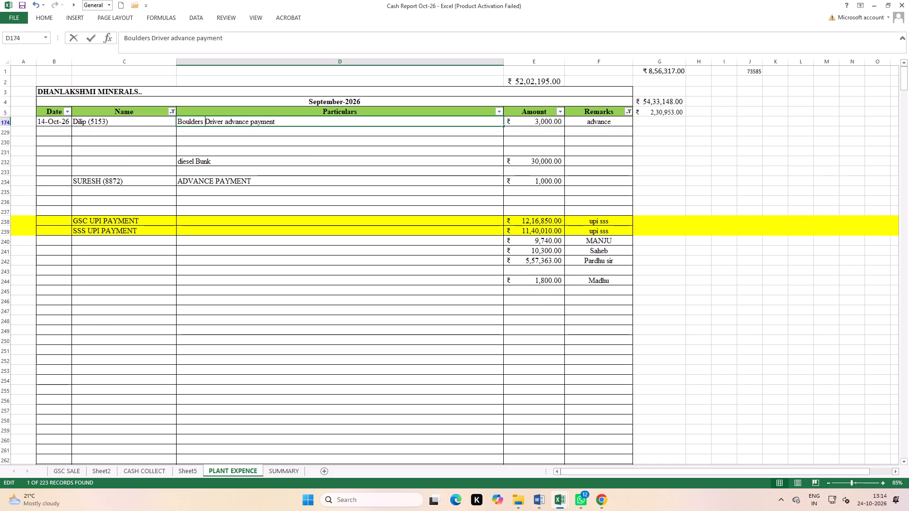
left_click(209, 118)
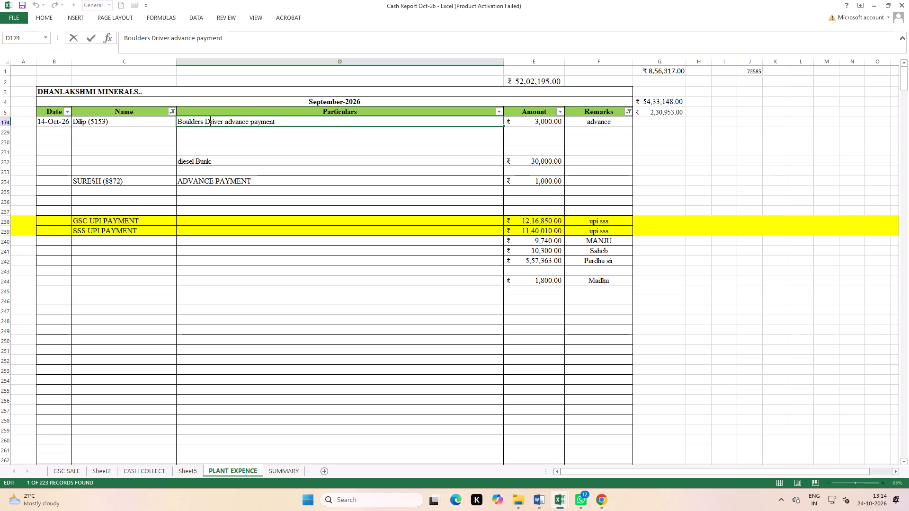
key("BackSpace")
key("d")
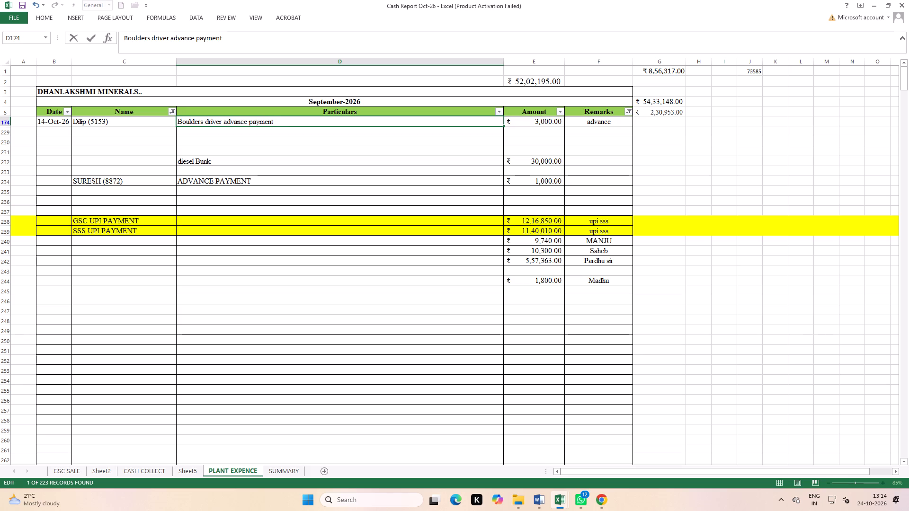
key("Left")
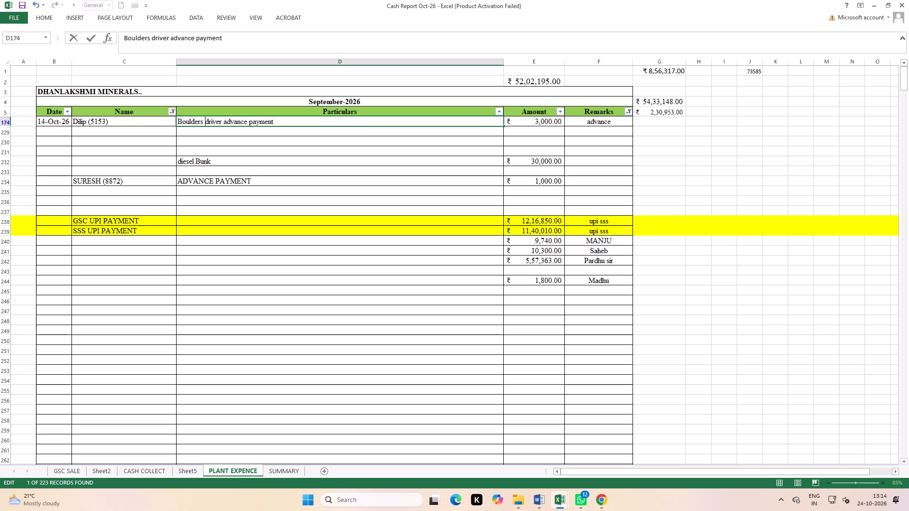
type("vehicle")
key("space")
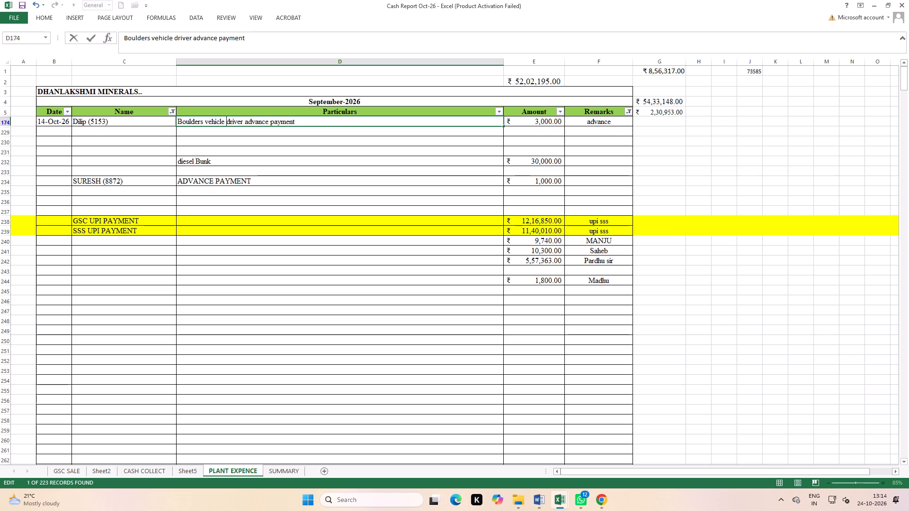
left_click(247, 152)
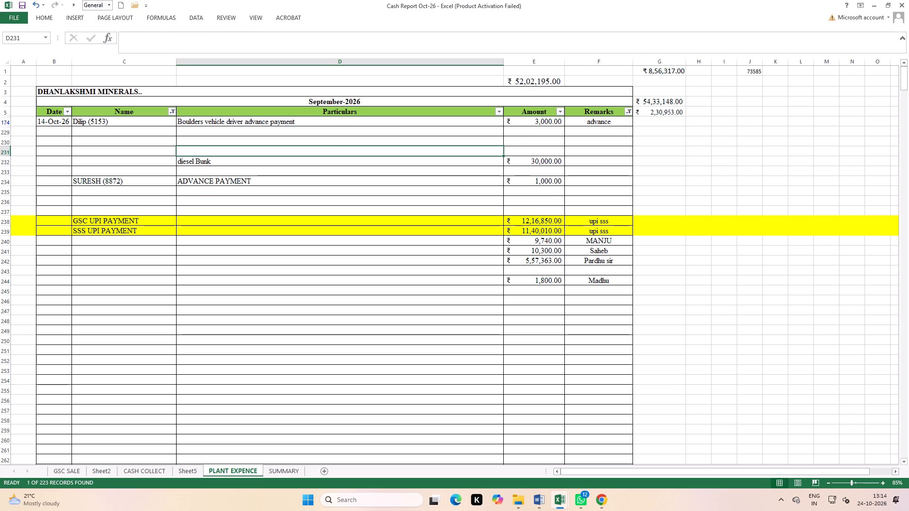
Shorten the name in C174 to "Dilip" by removing the bracketed vehicle number.
double_click(122, 124)
double_click(122, 118)
key("BackSpace")
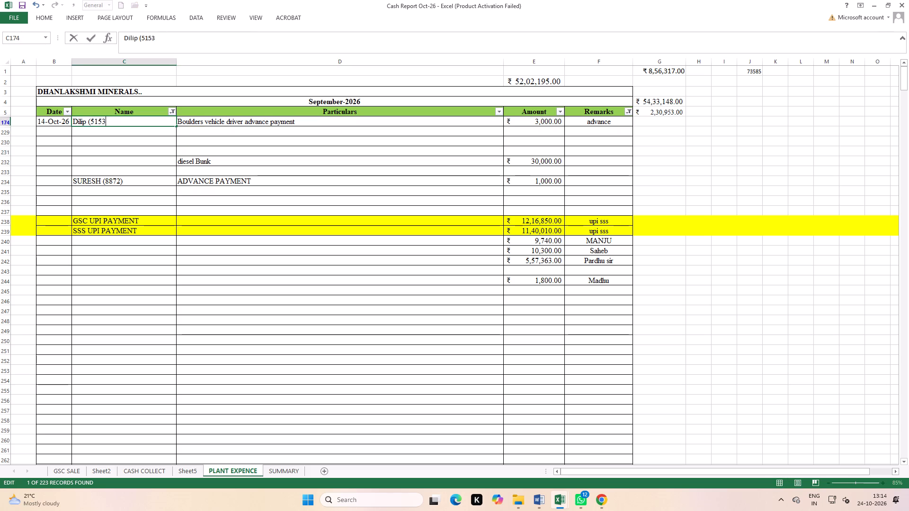
key("BackSpace")
key("BackSpace")
key("BackSpace")
key("BackSpace")
key("BackSpace")
left_click(127, 151)
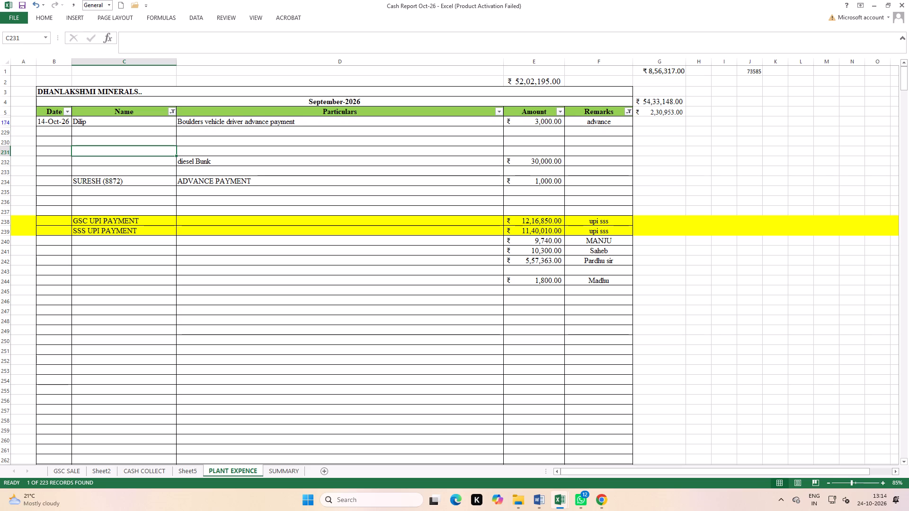
Switch the Name column filter to only "Ek lakh Loader Operator".
left_click(173, 111)
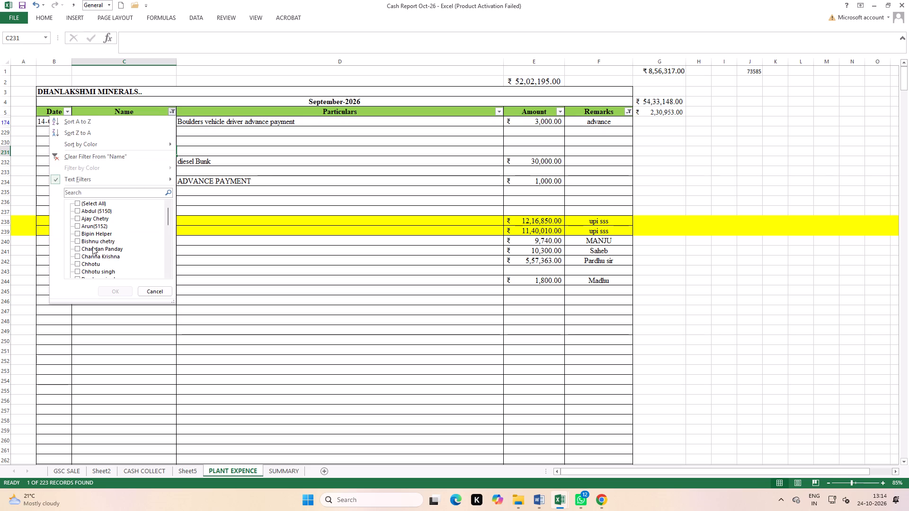
scroll(90, 254, "down", 5)
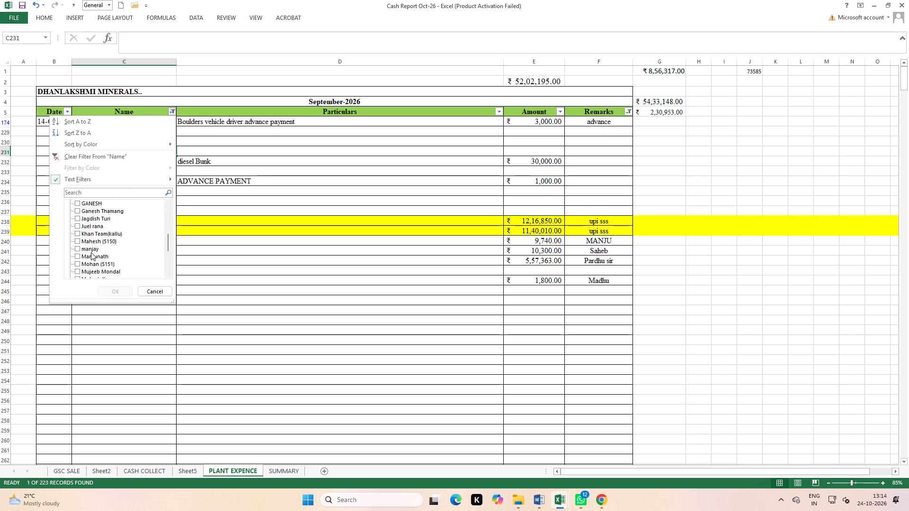
scroll(91, 252, "down", 3)
scroll(94, 249, "up", 2)
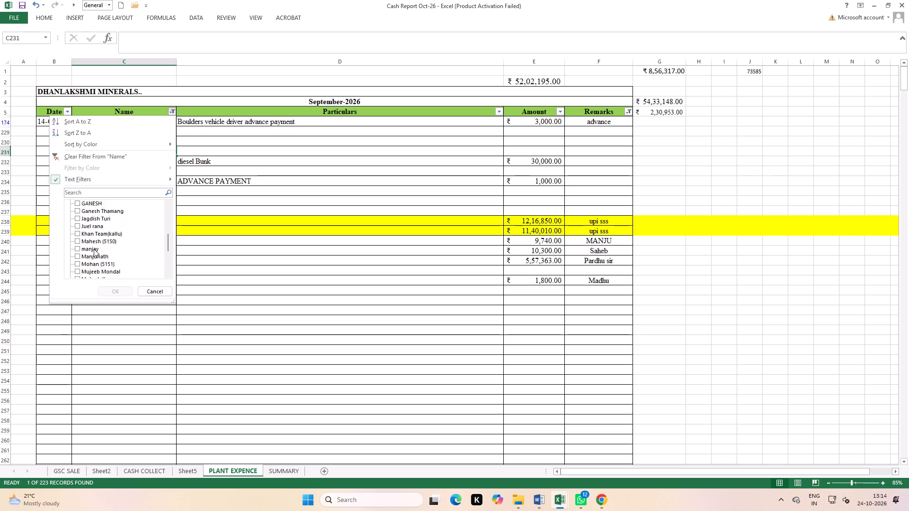
scroll(94, 249, "up", 10)
scroll(94, 249, "down", 9)
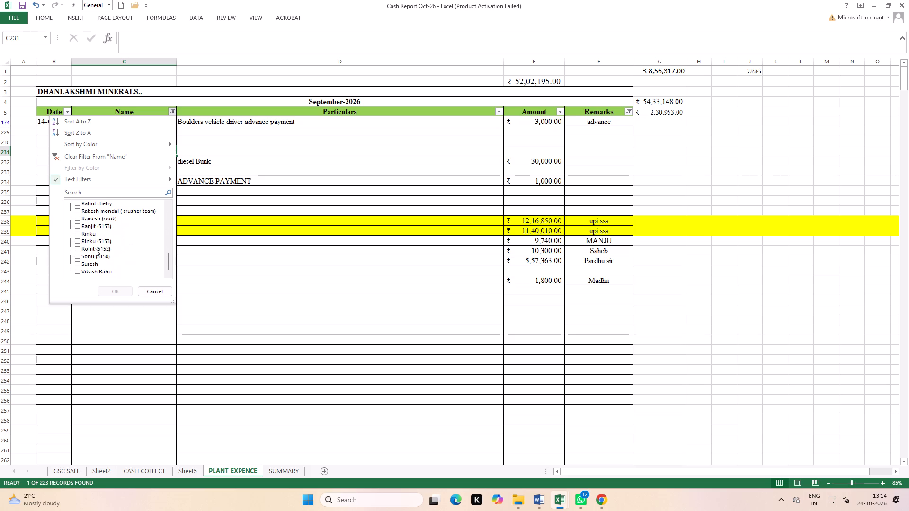
scroll(95, 248, "up", 5)
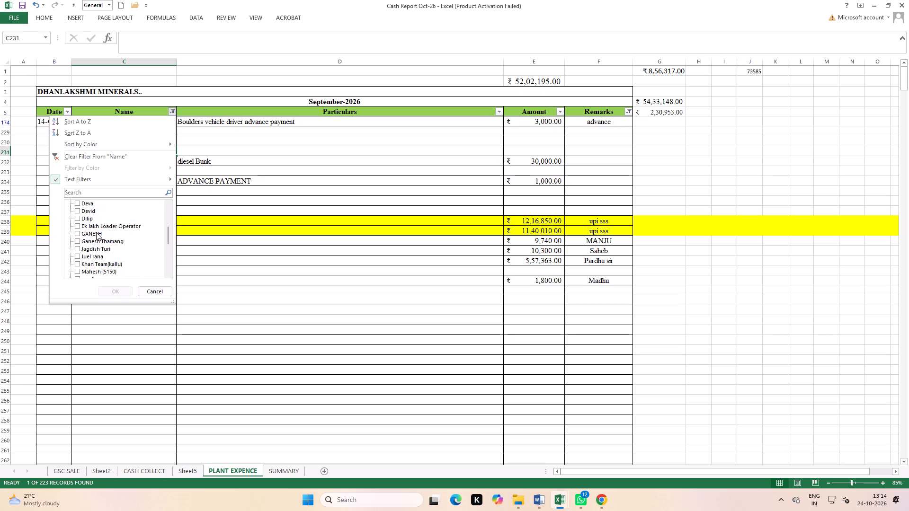
left_click(104, 227)
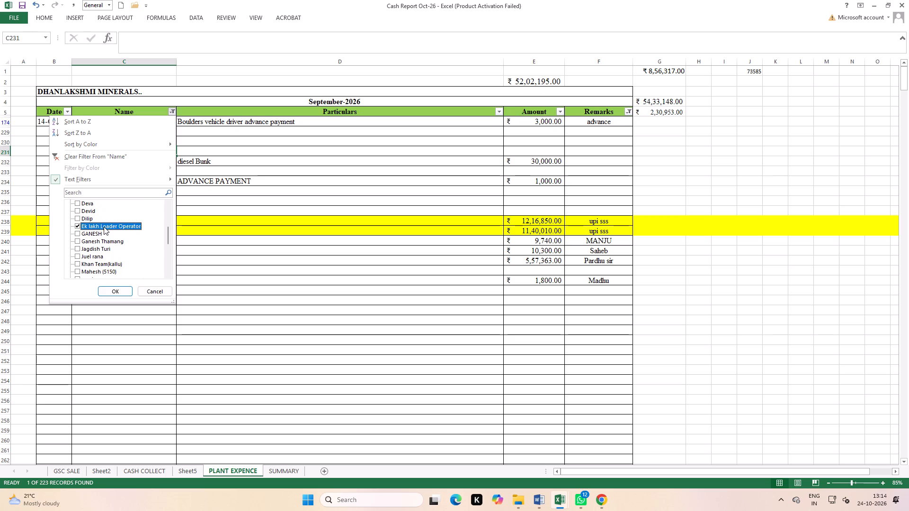
left_click(119, 291)
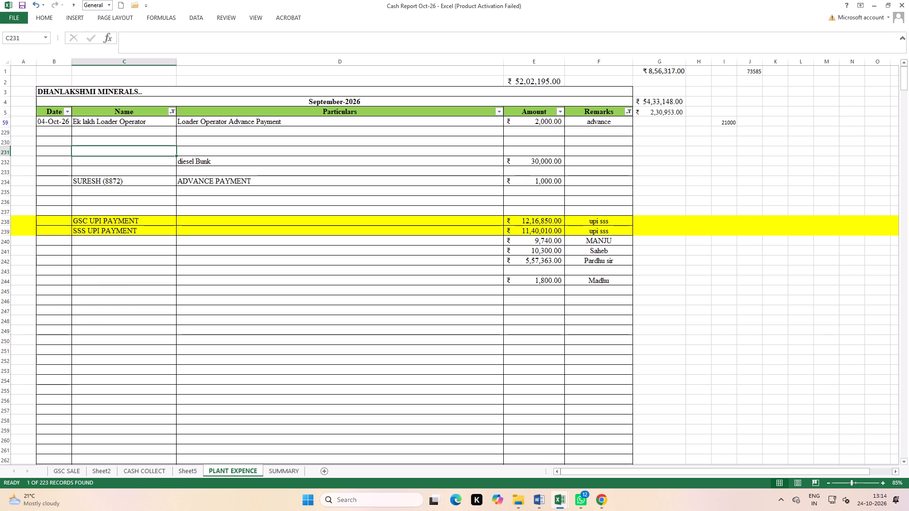
Rewrite the loader operator's name in C59 as a single word with the prefix "MD", dropping the role.
left_click(120, 124)
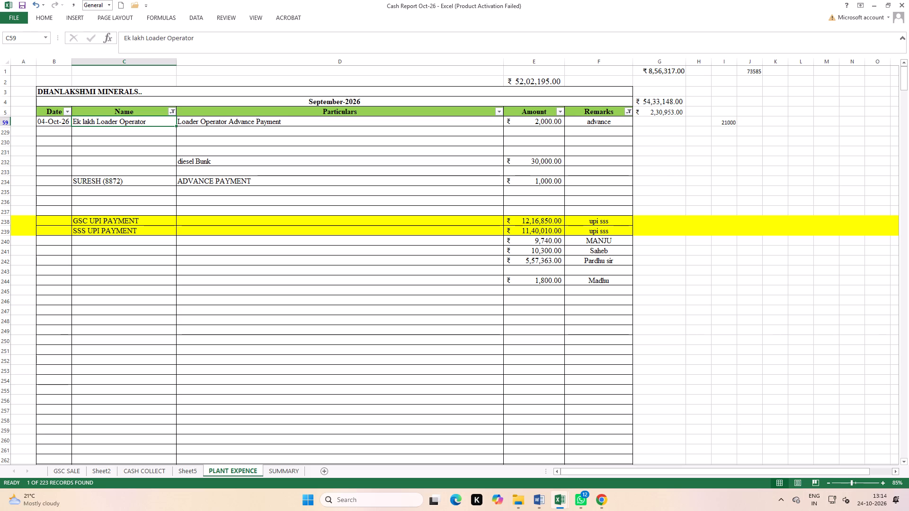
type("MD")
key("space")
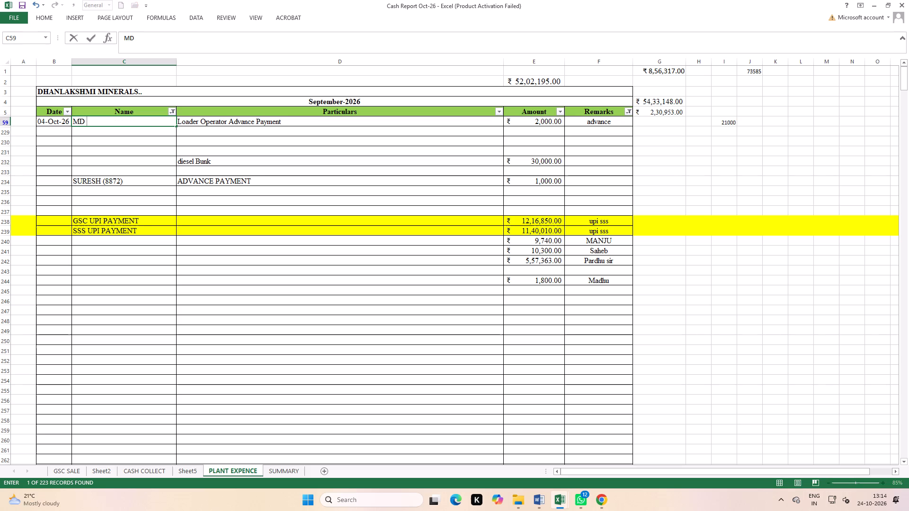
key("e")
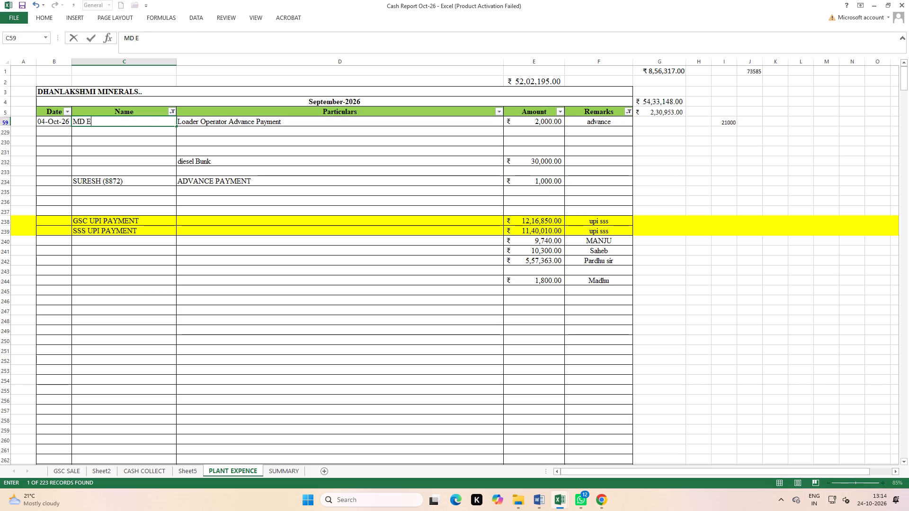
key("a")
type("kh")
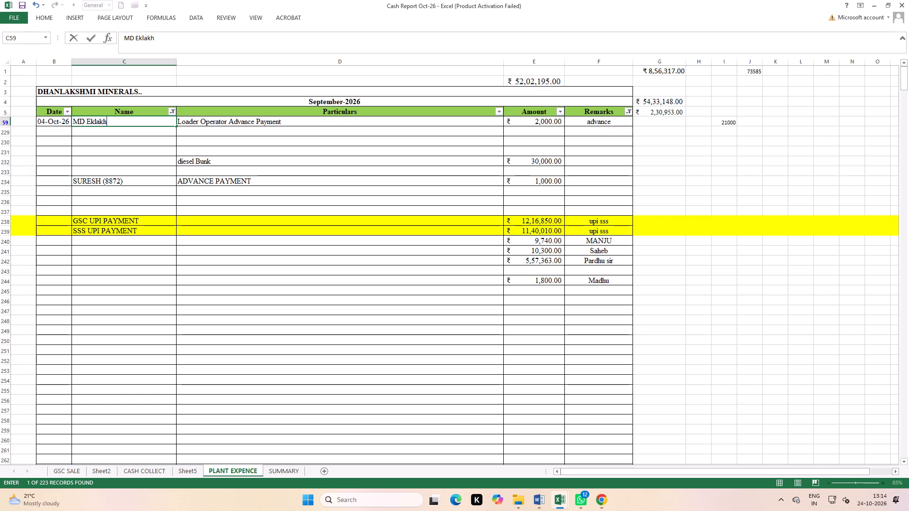
left_click(119, 154)
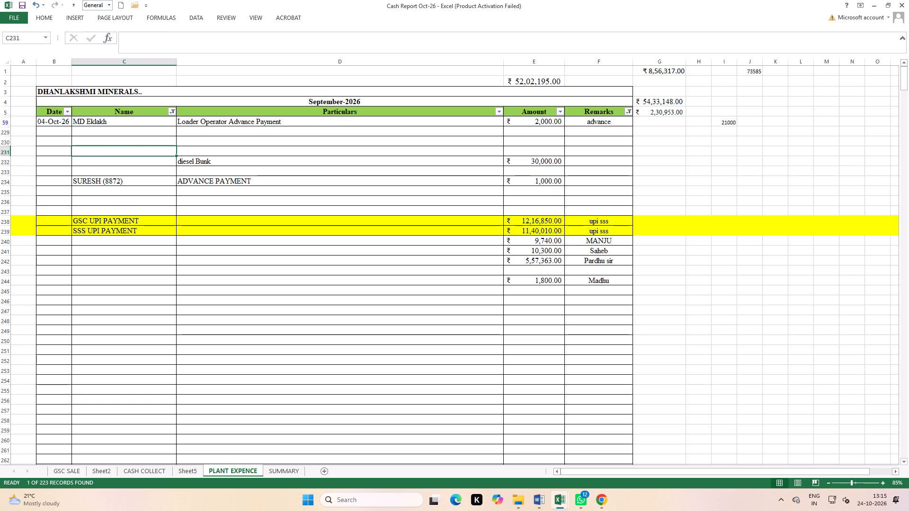
Switch the Name column filter to only "GANESH".
left_click(173, 115)
scroll(97, 237, "down", 5)
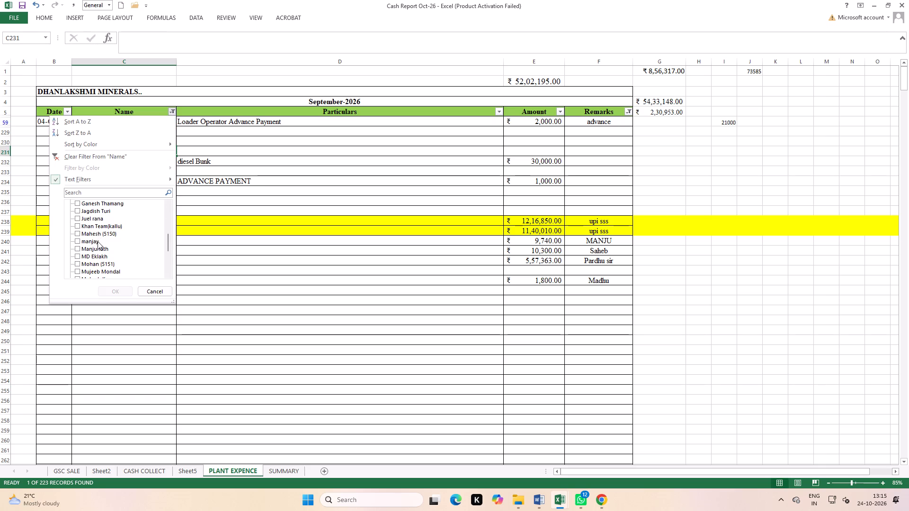
scroll(98, 241, "up", 3)
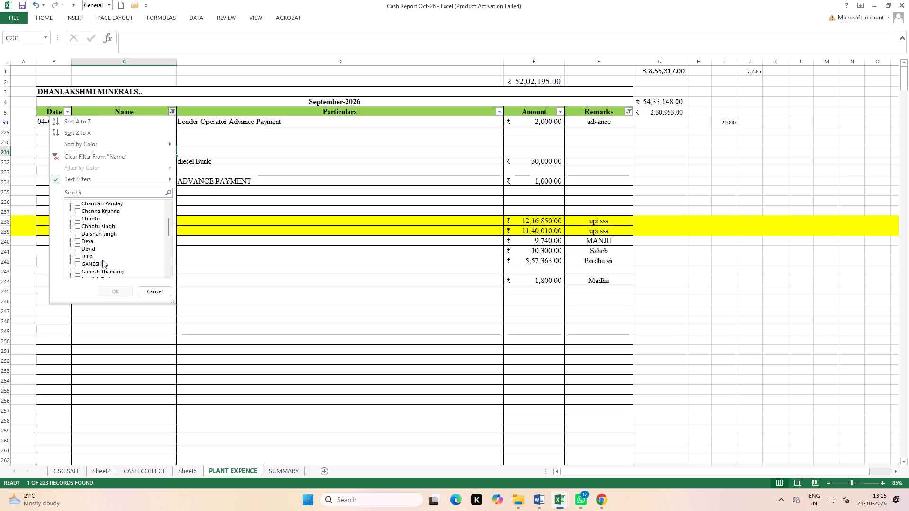
left_click(94, 262)
left_click(111, 293)
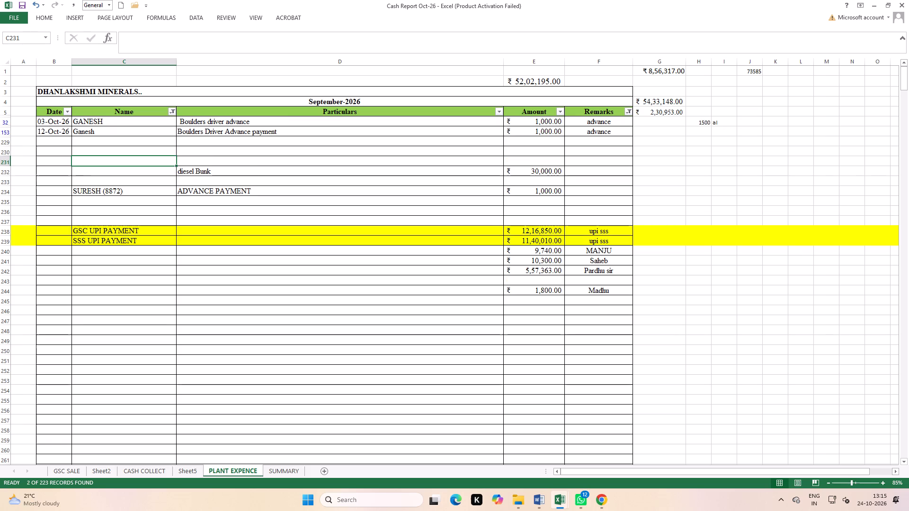
Copy the name "Ganesh" from C153 over the capitalised name in C32 to match the spelling.
left_click(115, 134)
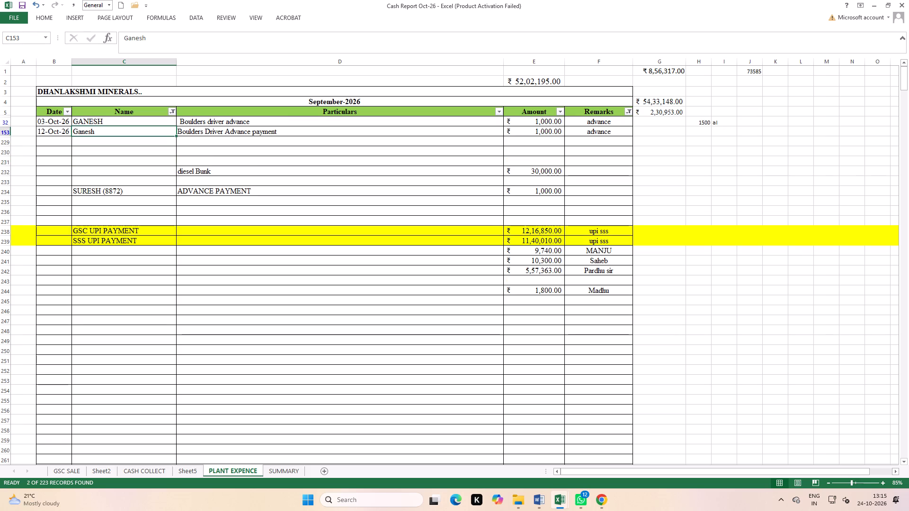
left_click_drag(113, 123, 113, 127)
left_click(110, 145)
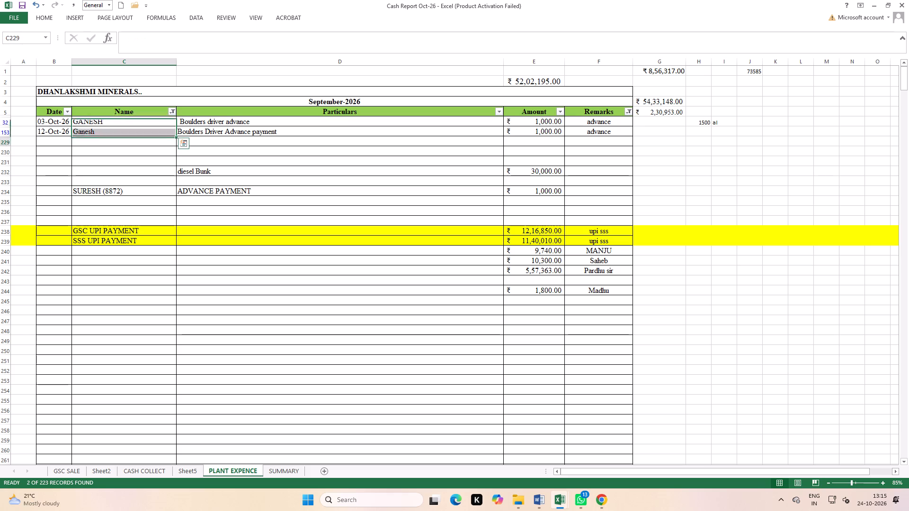
left_click(111, 134)
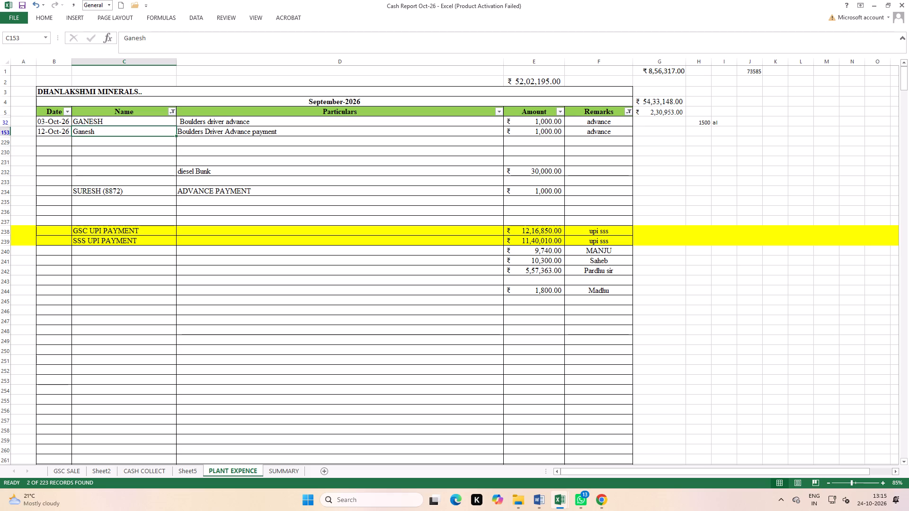
key("ctrl+c")
left_click(118, 120)
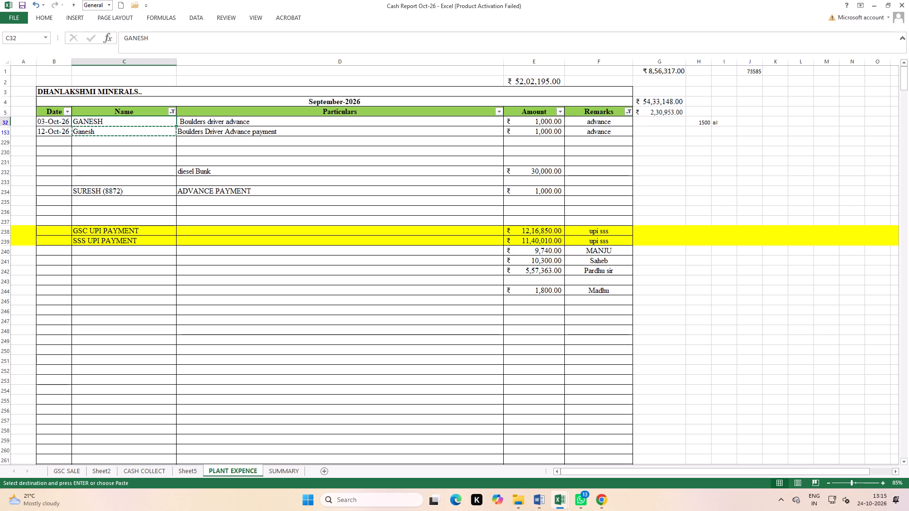
key("ctrl+v")
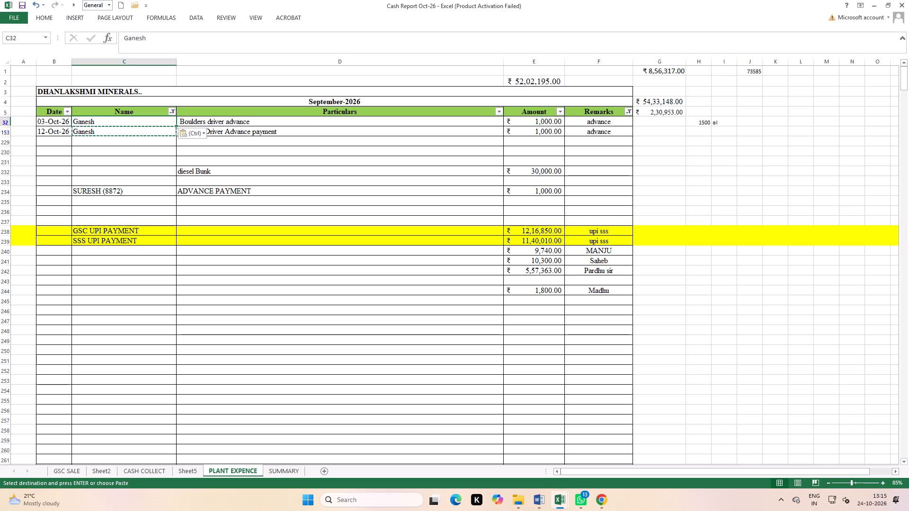
left_click(135, 161)
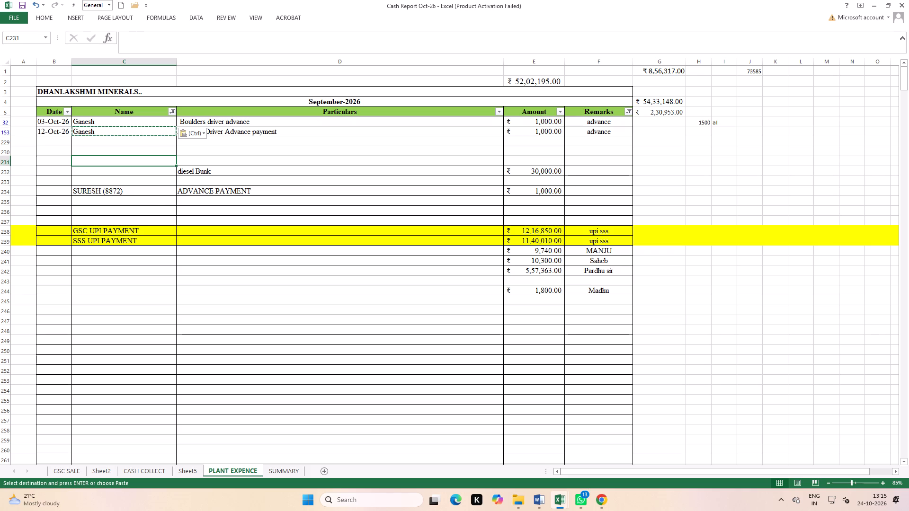
Change the particulars in D32 to "Boulders vehicle driver advance (5151)".
double_click(205, 121)
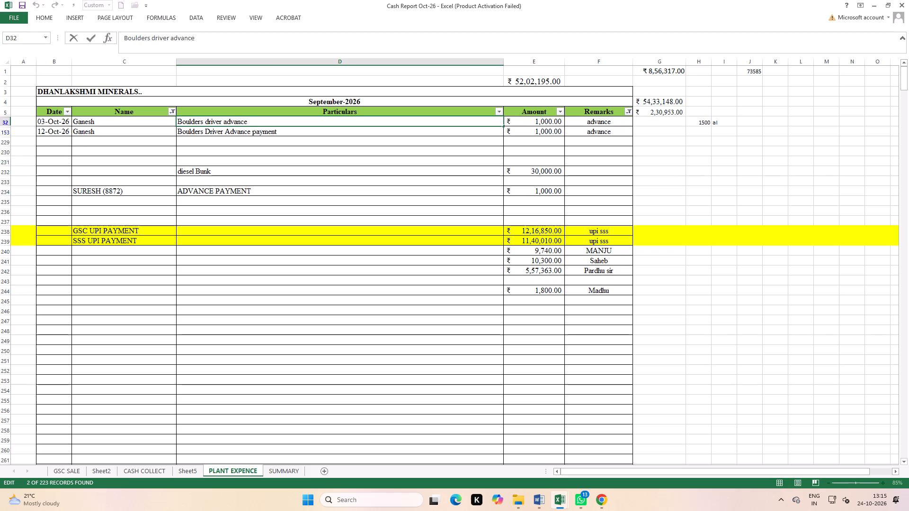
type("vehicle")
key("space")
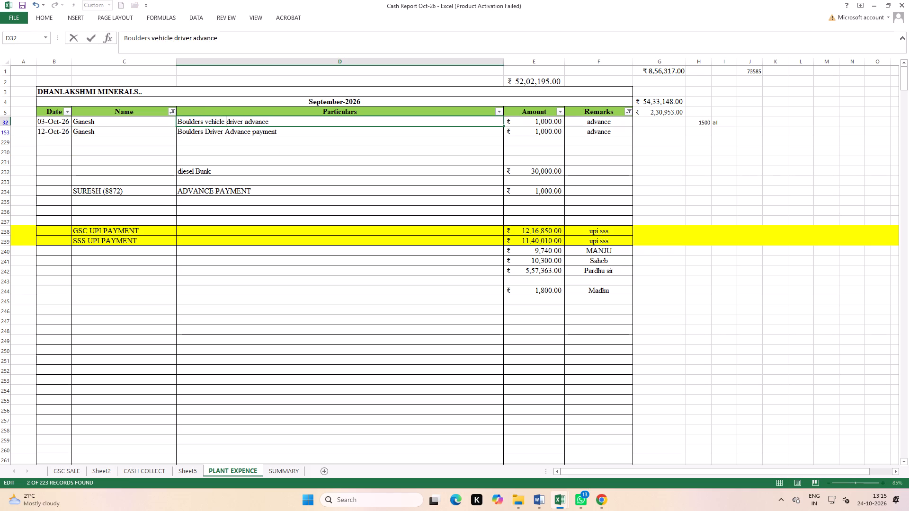
left_click(272, 120)
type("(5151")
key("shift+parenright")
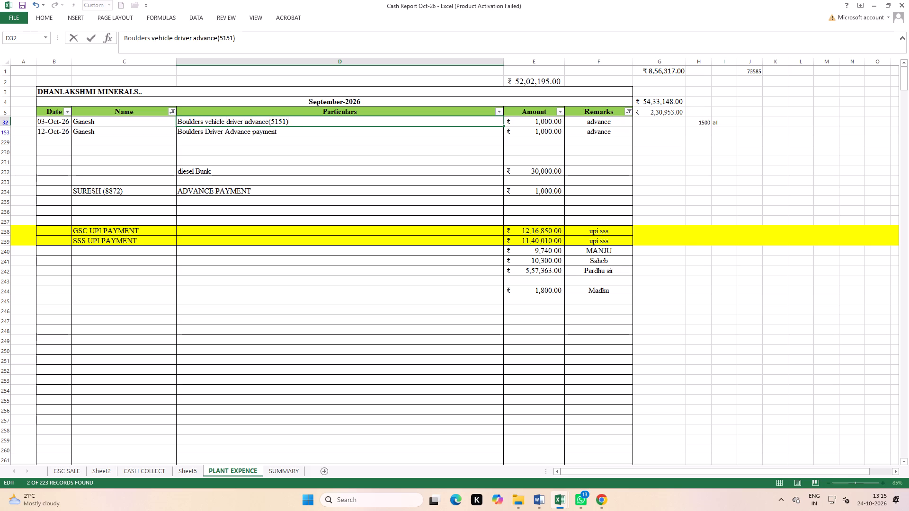
left_click(269, 118)
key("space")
left_click(299, 170)
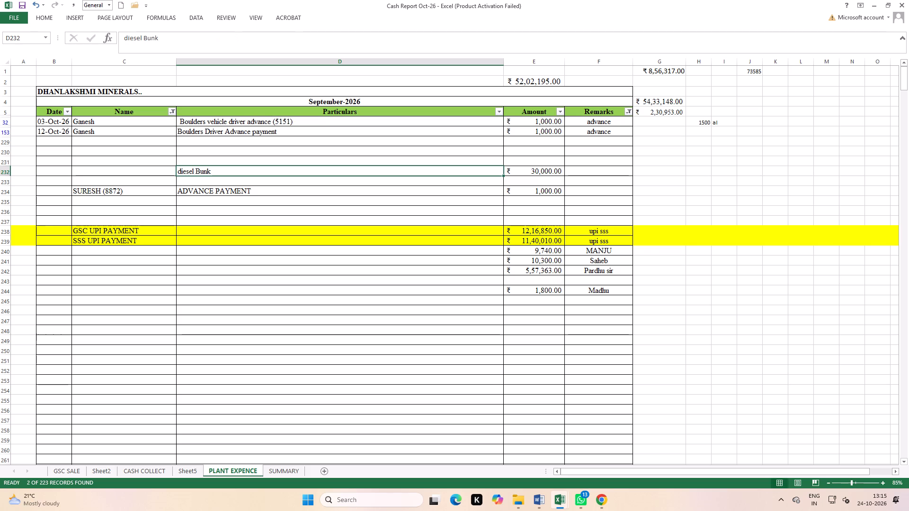
Fill the updated particulars from D32 down to Ganesh's other advance in D153.
left_click_drag(244, 123, 244, 129)
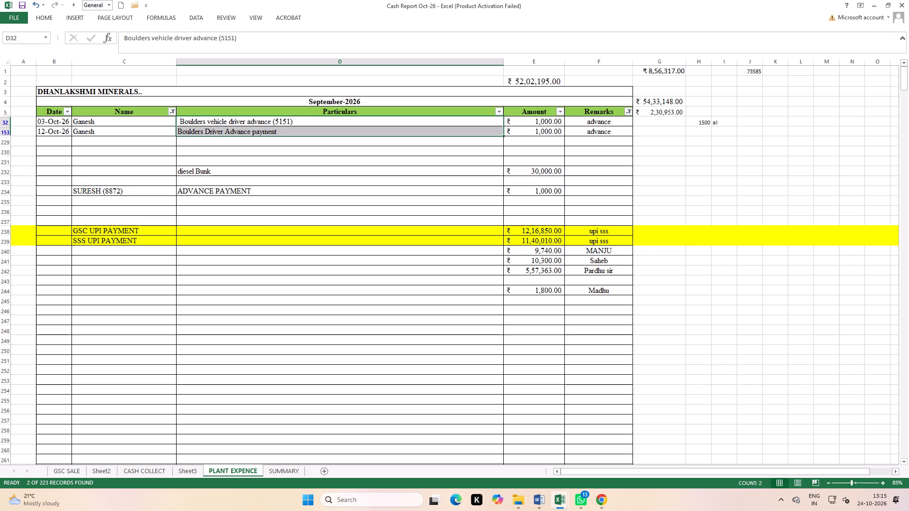
key("ctrl+d")
left_click(285, 186)
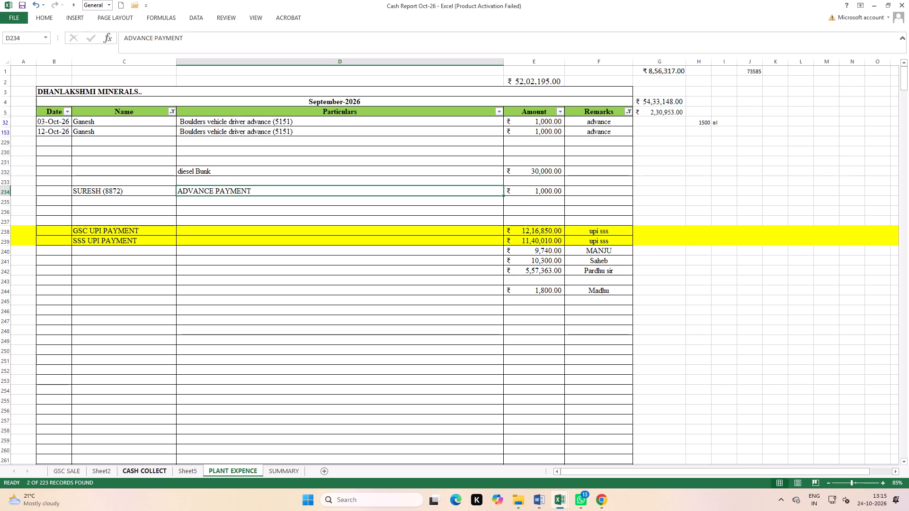
Switch the Name column filter to only the two-word name beginning with Ganesh.
left_click(171, 111)
scroll(93, 243, "down", 1)
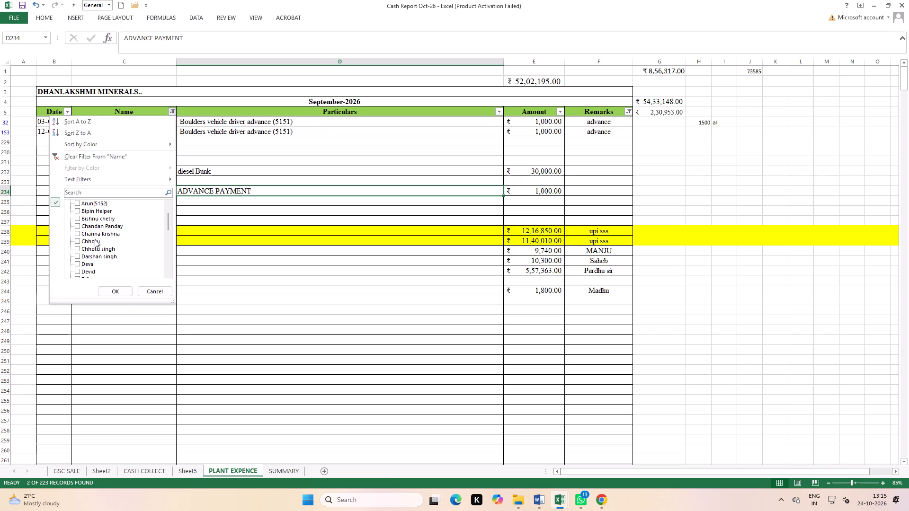
scroll(95, 239, "down", 2)
left_click(98, 241)
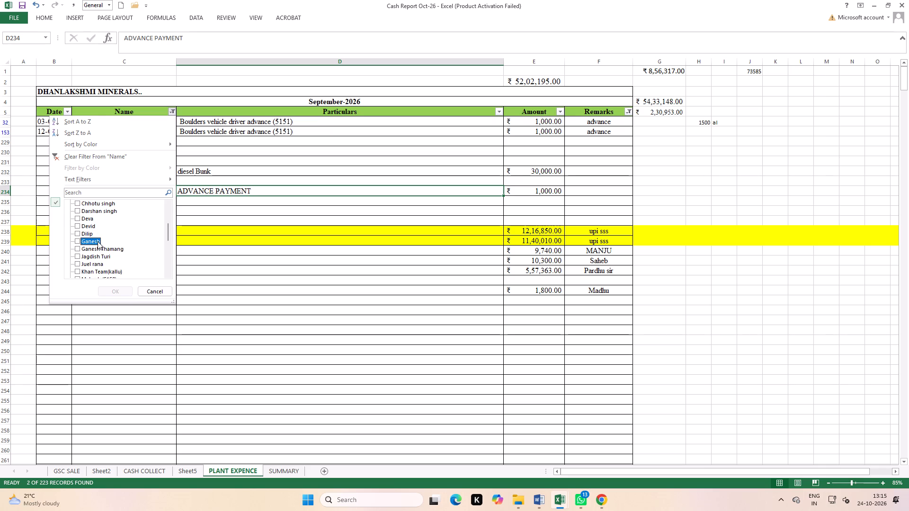
left_click(110, 249)
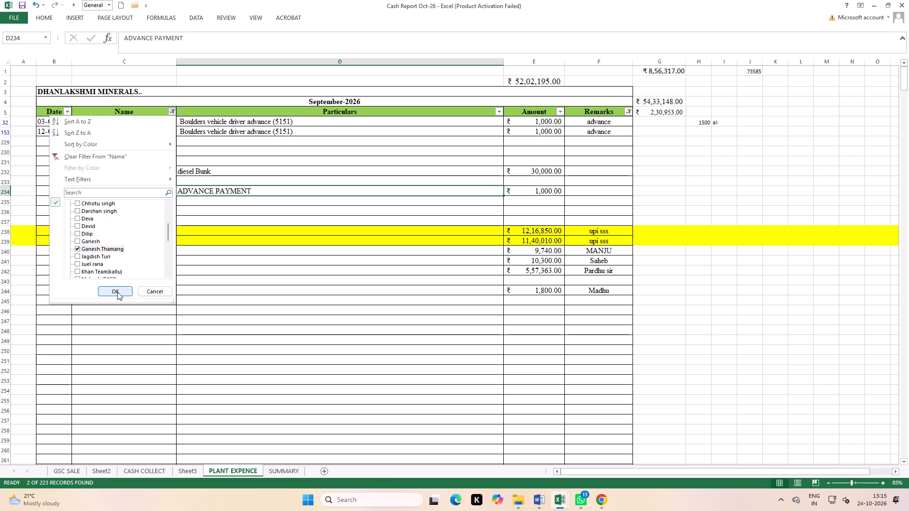
left_click(118, 285)
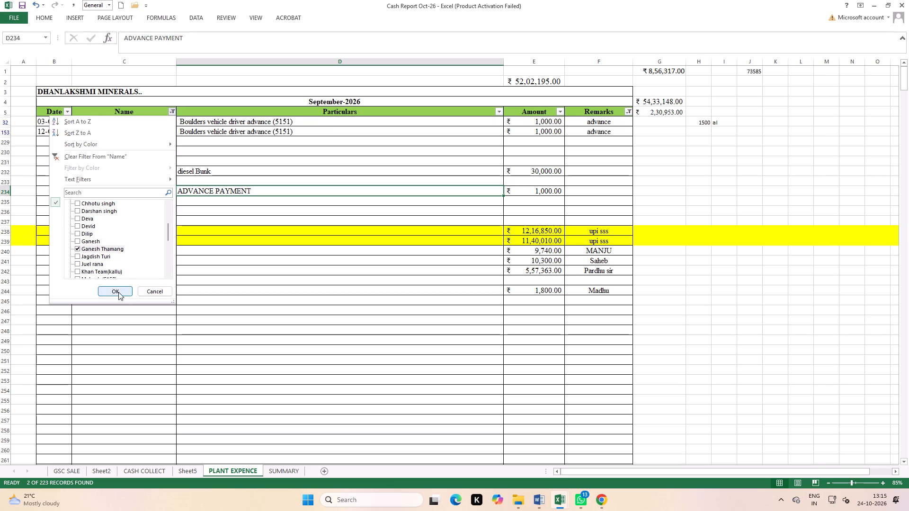
left_click(118, 292)
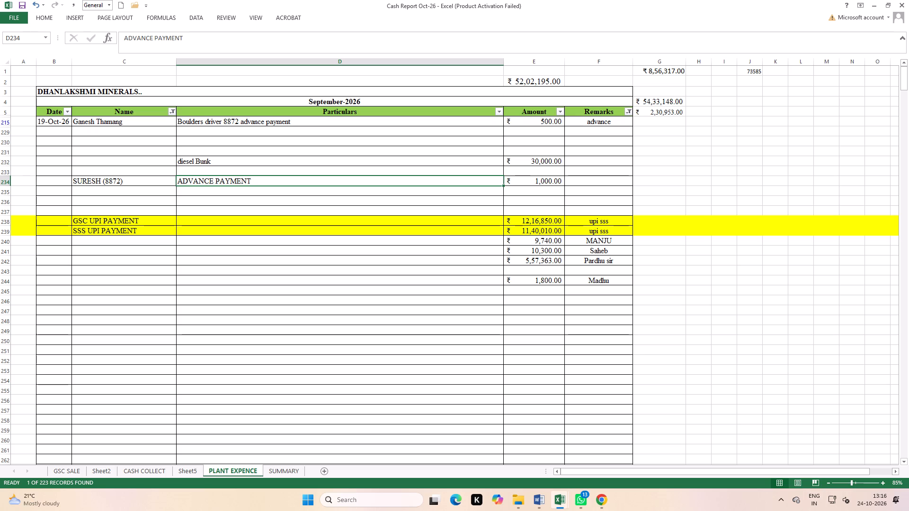
Change the particulars in D215 to "Boulders vehicle driver advance payment (8872)", moving the vehicle number to the end in brackets.
left_click(207, 122)
left_click(207, 122)
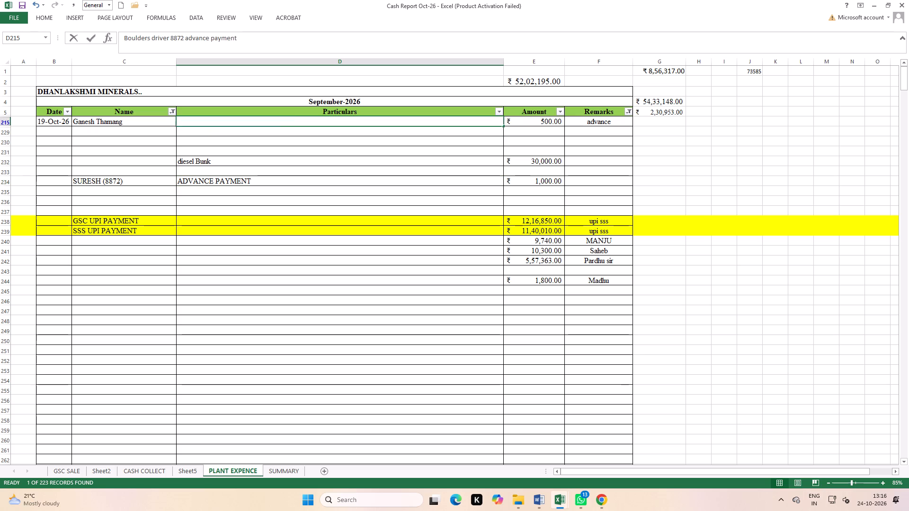
left_click(205, 121)
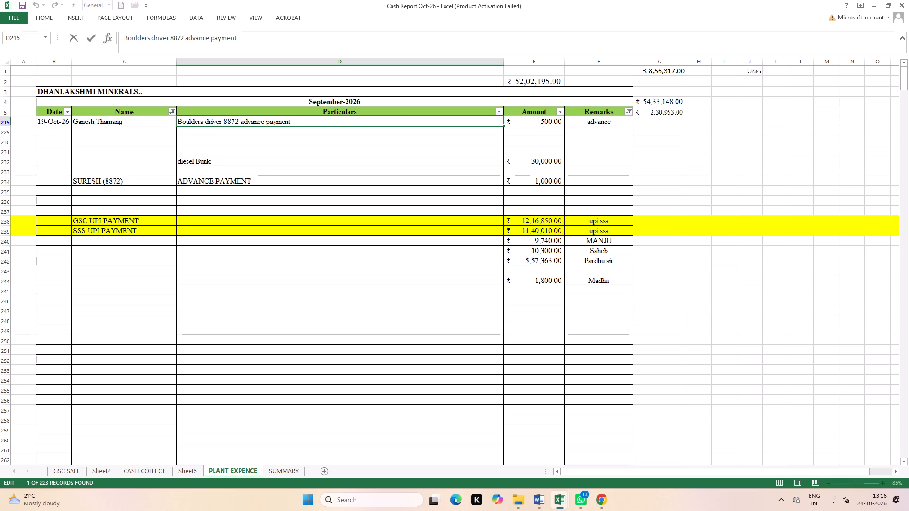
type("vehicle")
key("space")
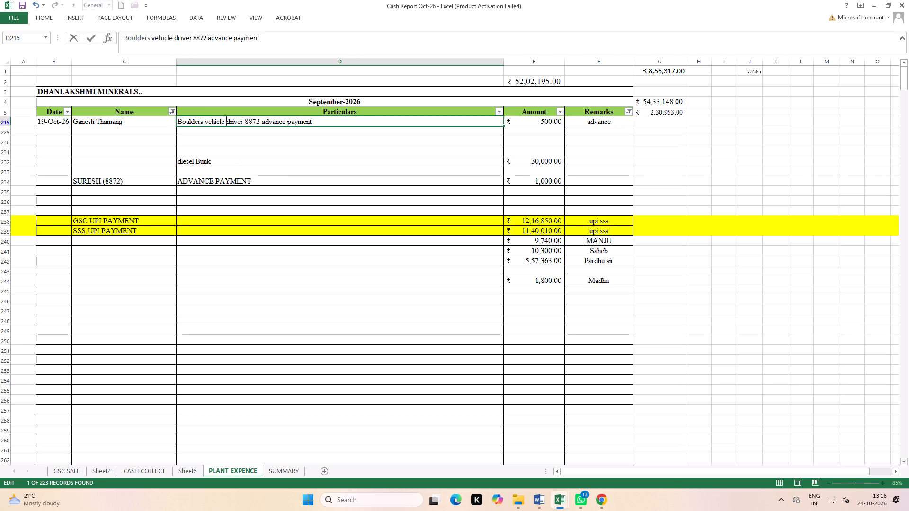
left_click(262, 123)
key("BackSpace")
key("BackSpace")
key("BackSpace")
key("BackSpace")
key("BackSpace")
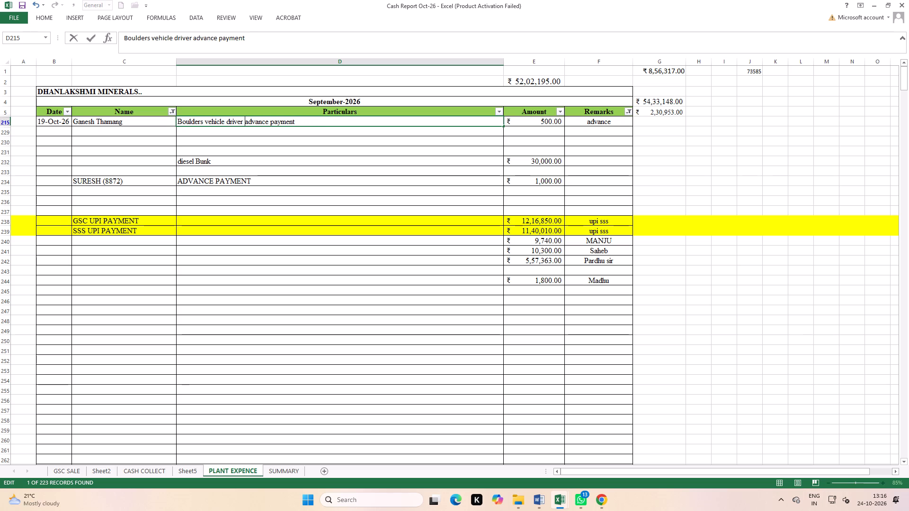
left_click(313, 122)
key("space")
key("shift+parenleft")
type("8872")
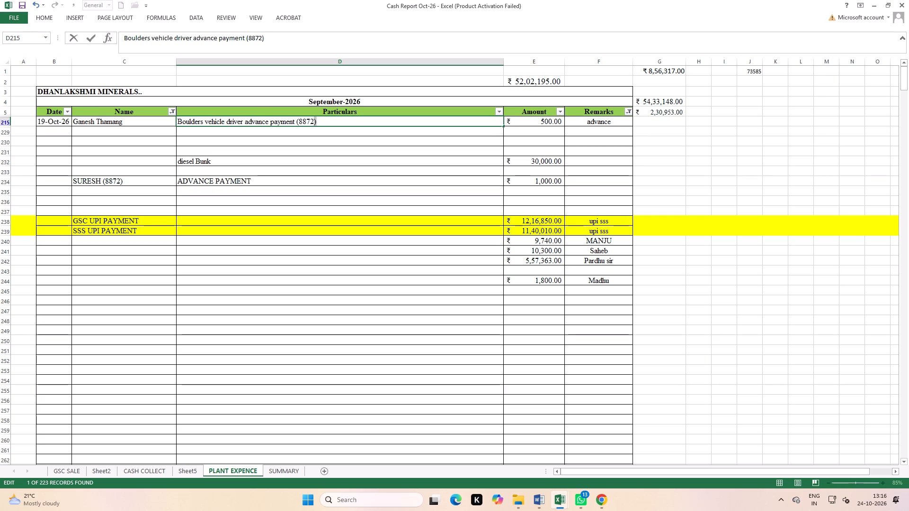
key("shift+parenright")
left_click(356, 158)
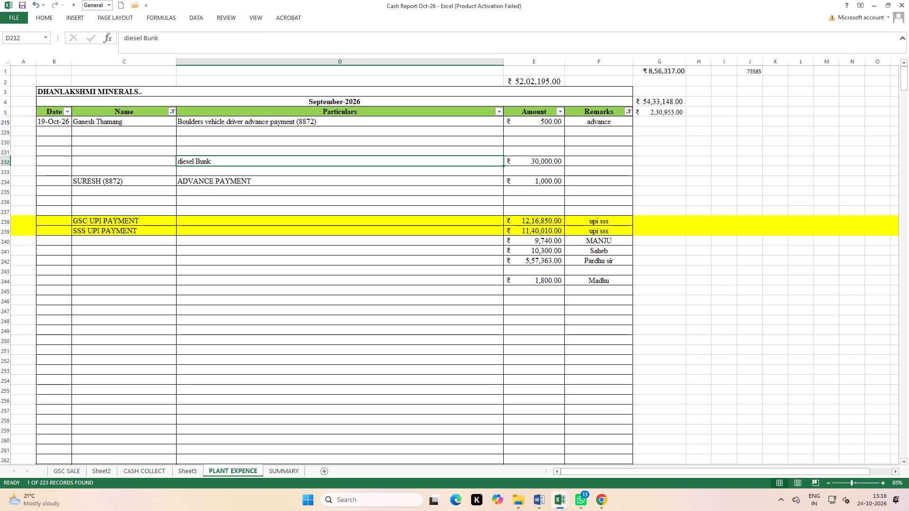
Switch the Name column filter to only the person with the first name Jagdish.
left_click(172, 111)
scroll(99, 238, "down", 3)
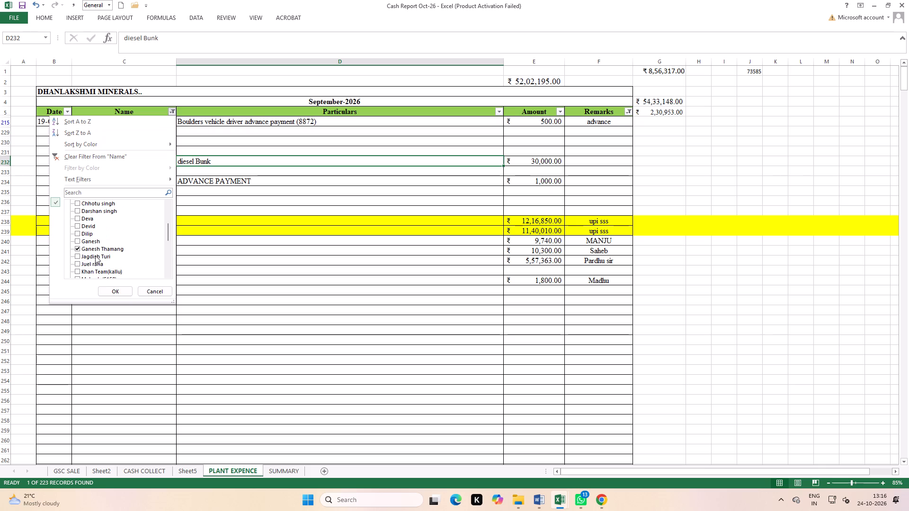
left_click(87, 248)
left_click(89, 255)
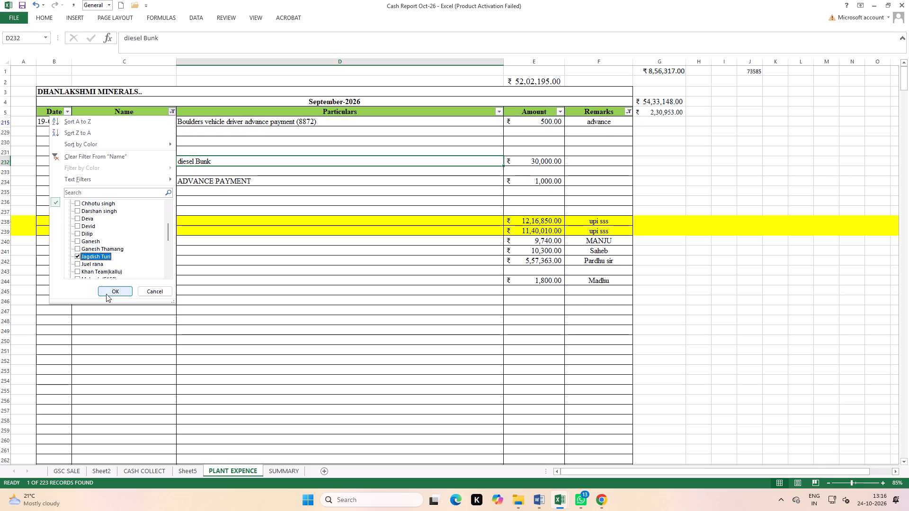
left_click(107, 294)
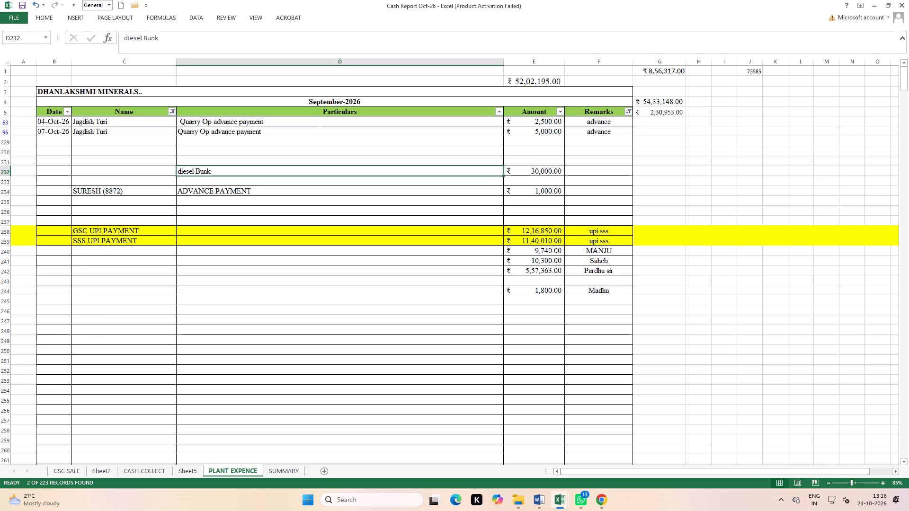
Replace the particulars in D63 with "Lagumamma Quarry Breaker oprator advance payment".
left_click(205, 124)
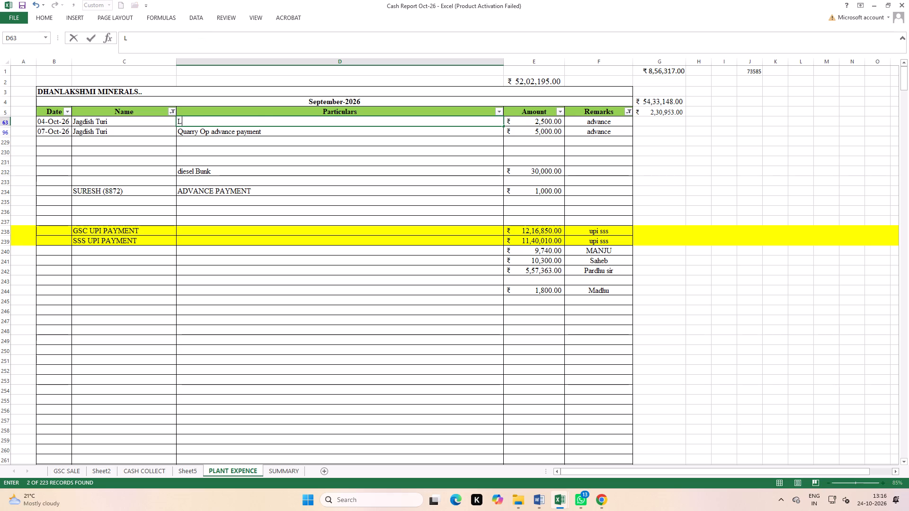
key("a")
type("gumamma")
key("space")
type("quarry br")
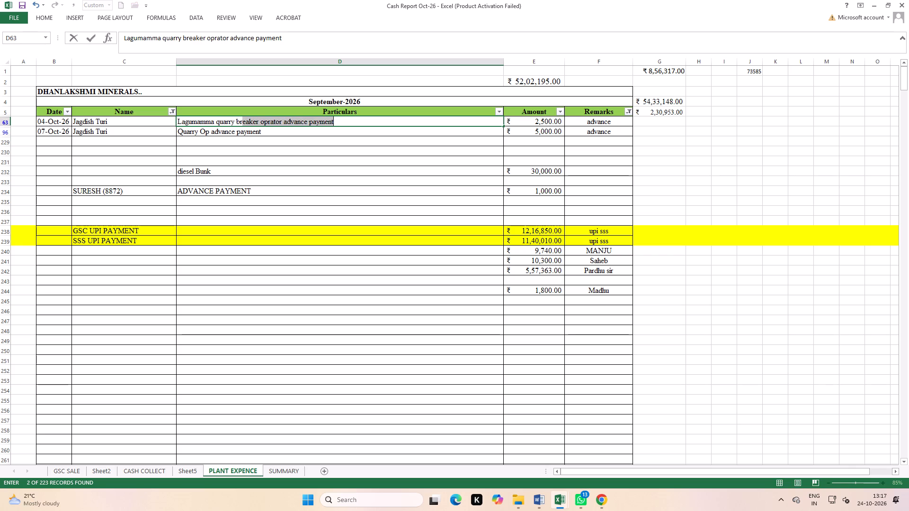
left_click(287, 205)
Fill the new quarry breaker particulars from D63 down to Jagdish's other advance in D96.
left_click_drag(255, 123, 257, 131)
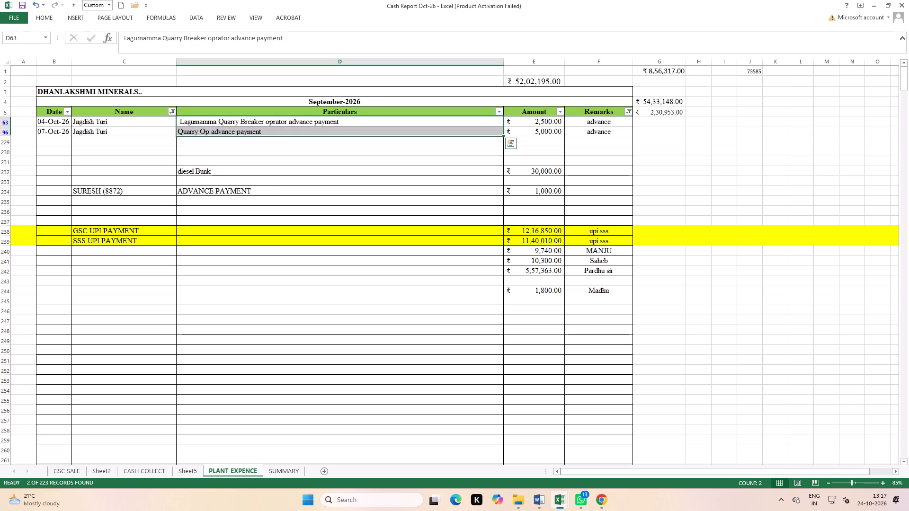
key("ctrl+d")
left_click(271, 167)
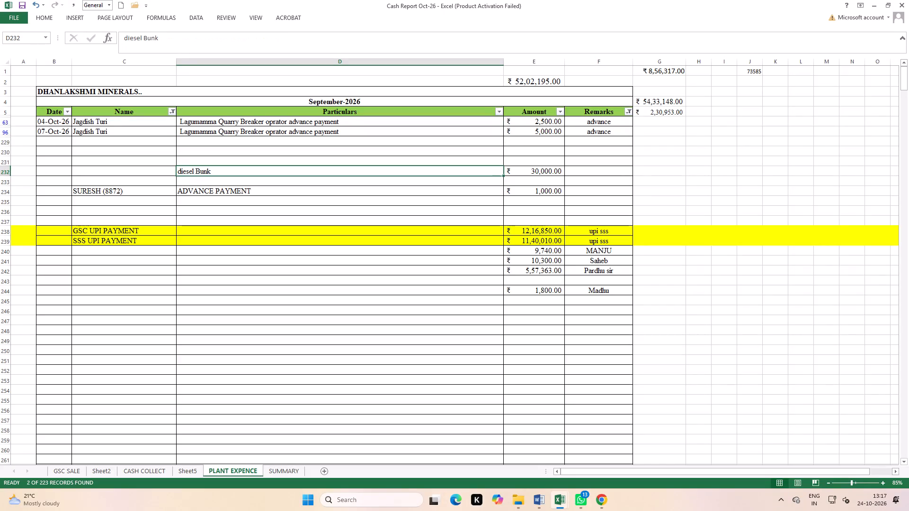
Switch the Name column filter to only the person with the first name Juel.
left_click(171, 113)
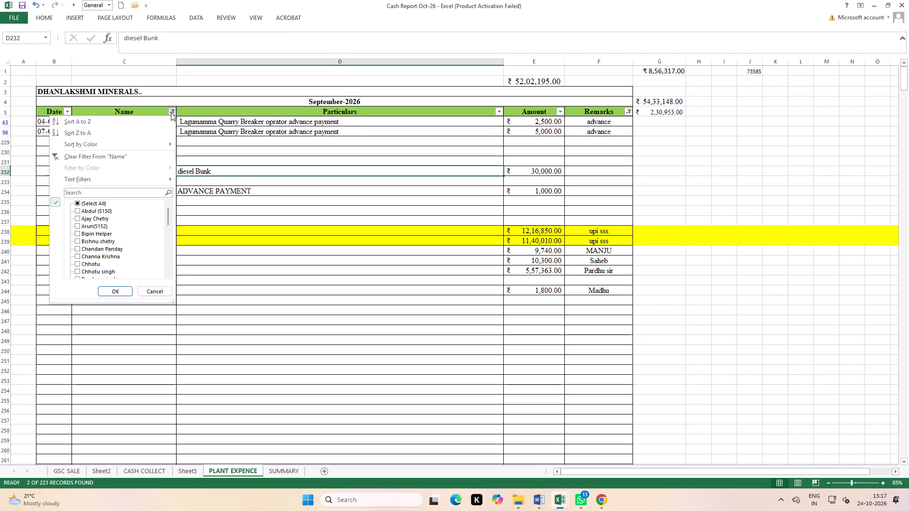
scroll(103, 249, "down", 3)
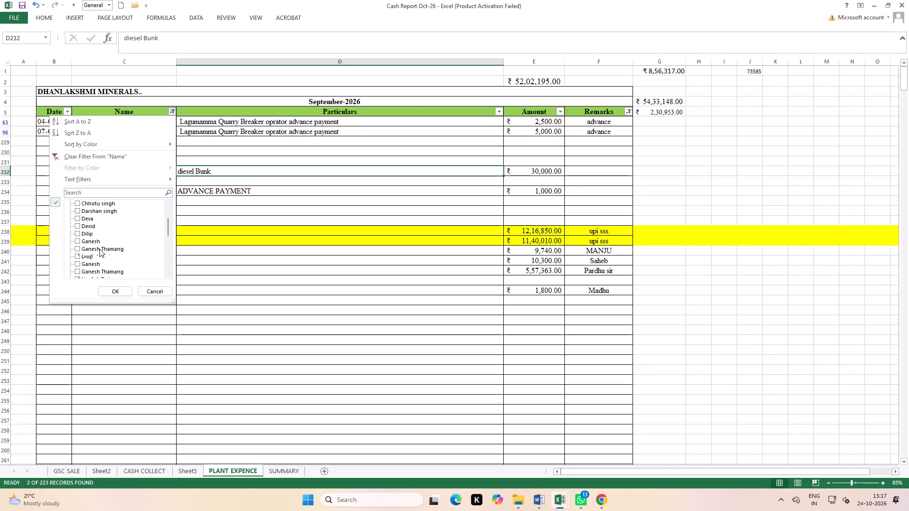
left_click(91, 257)
left_click(93, 264)
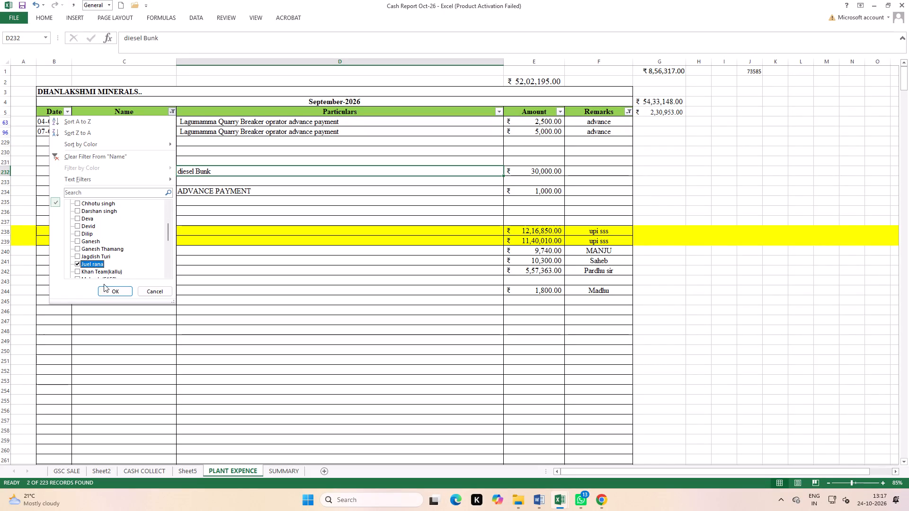
left_click(107, 290)
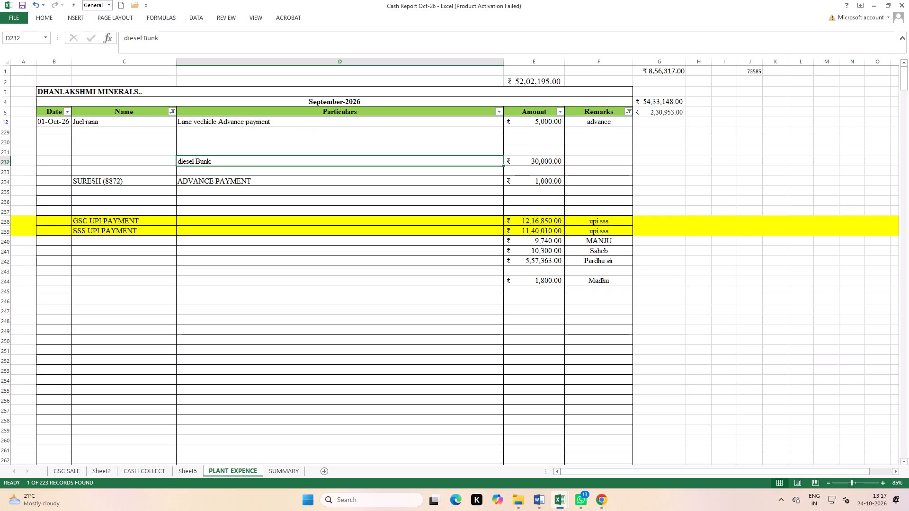
Change Juel's particulars in D12 to "Lane vechicle driver Advance payment (0231)".
double_click(220, 118)
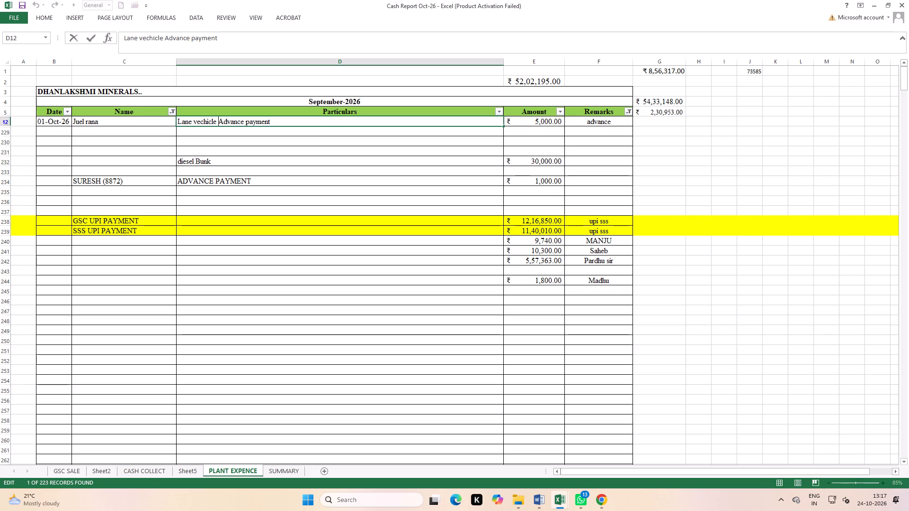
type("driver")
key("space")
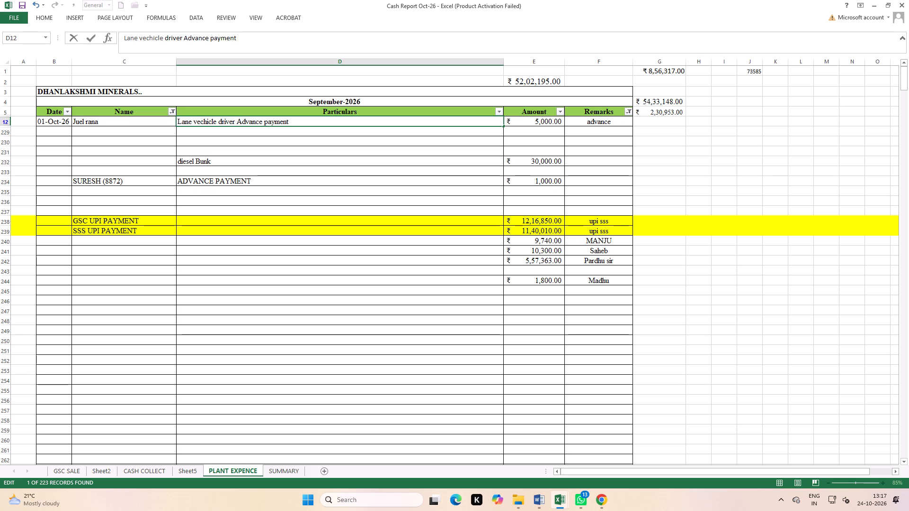
left_click(304, 122)
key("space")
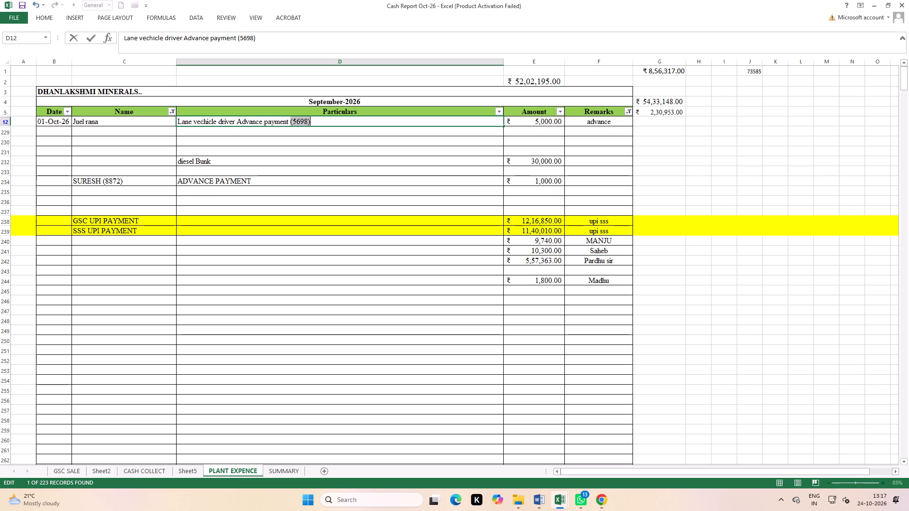
key("shift+parenleft")
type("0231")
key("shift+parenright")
left_click(150, 174)
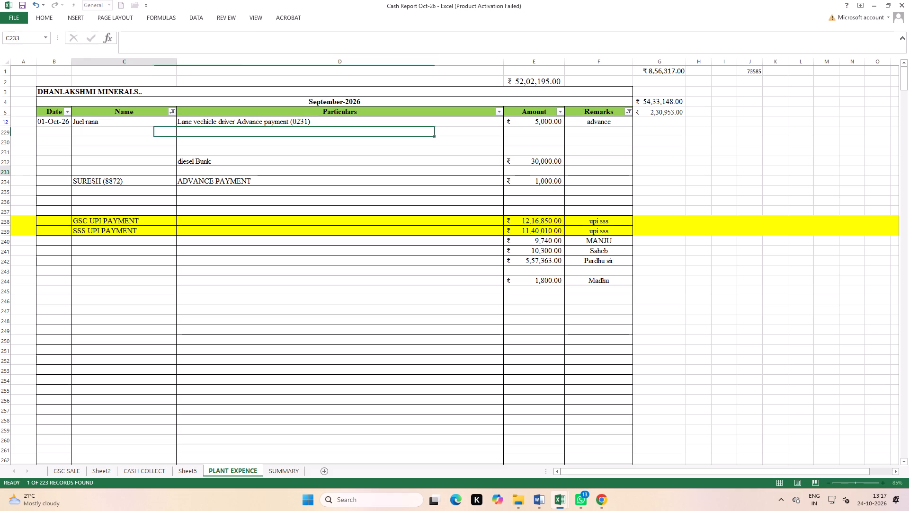
Switch the Name column filter to only Khan Team(kallu).
left_click(173, 111)
scroll(98, 242, "down", 2)
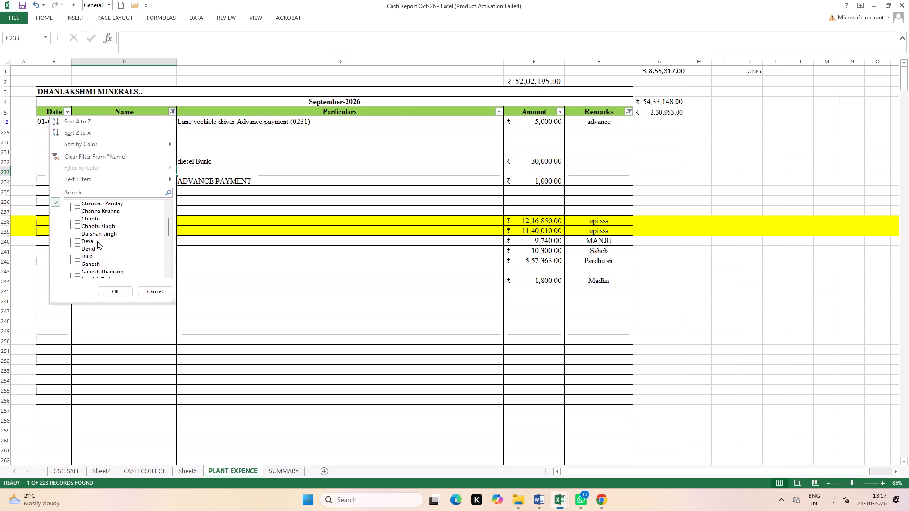
scroll(97, 241, "down", 1)
left_click(93, 265)
scroll(104, 247, "down", 1)
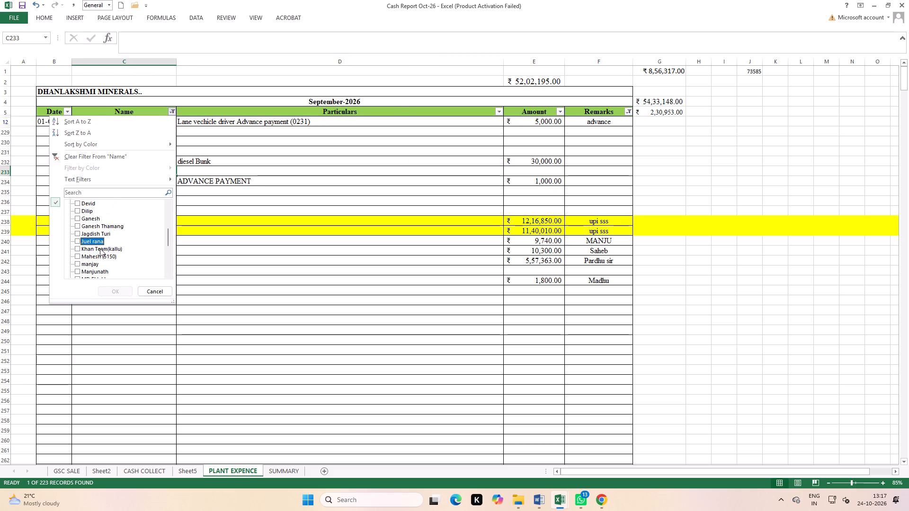
left_click(100, 248)
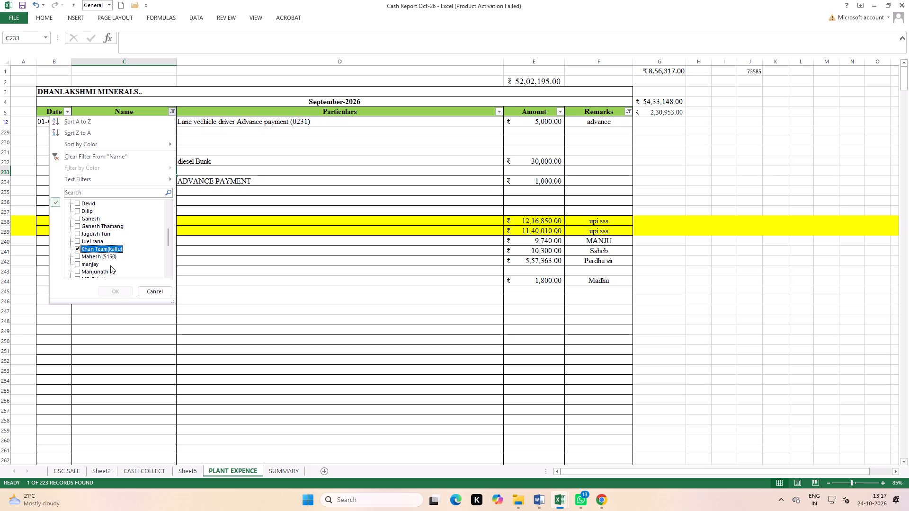
scroll(110, 265, "down", 1)
left_click(118, 295)
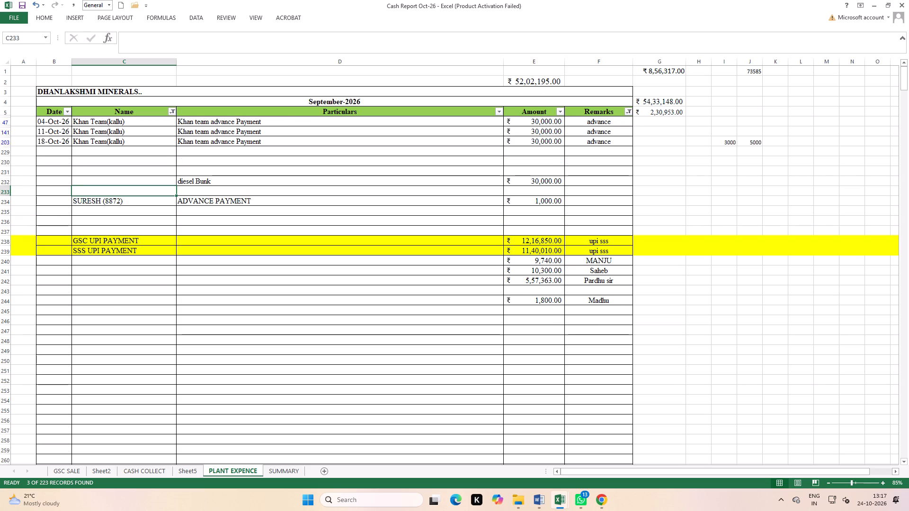
left_click(131, 124)
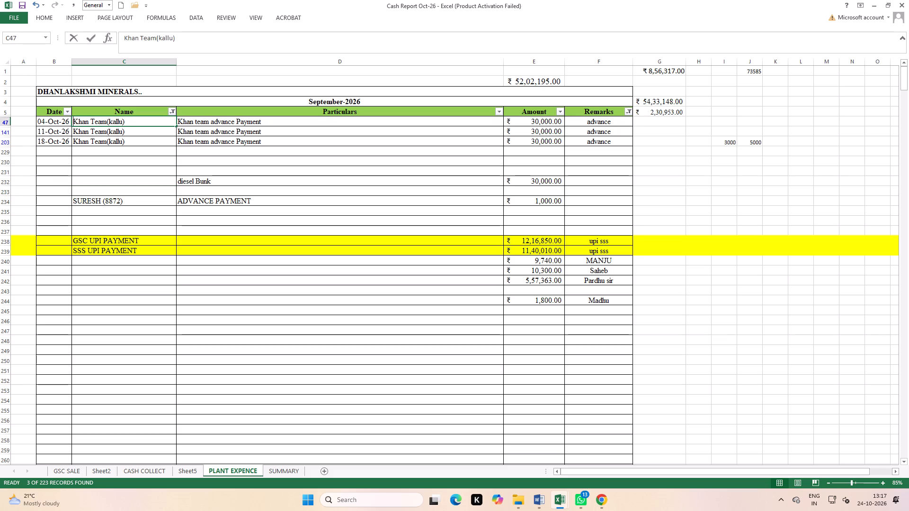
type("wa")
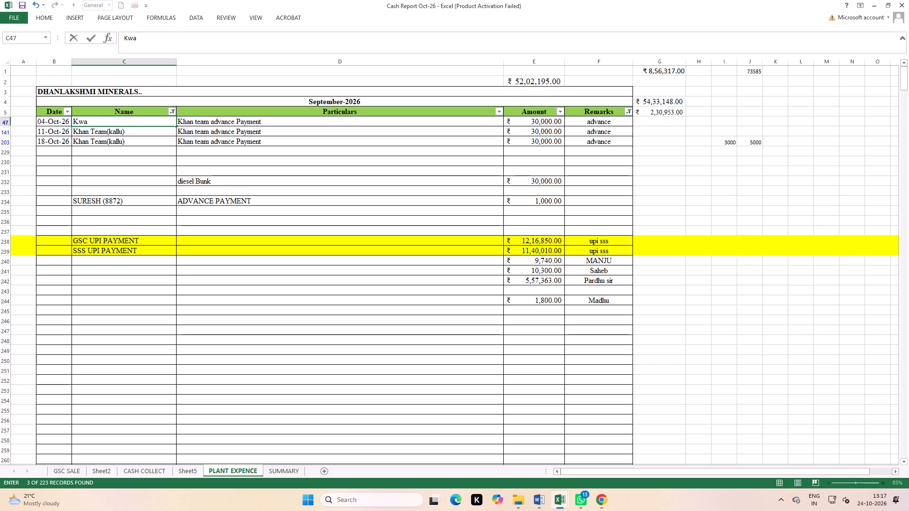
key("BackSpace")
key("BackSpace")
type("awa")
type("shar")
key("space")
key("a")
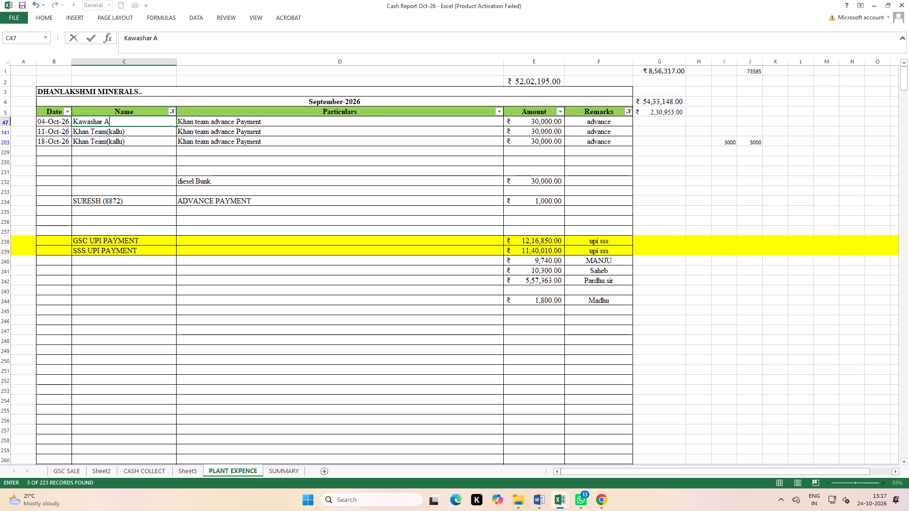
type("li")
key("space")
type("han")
left_click(136, 159)
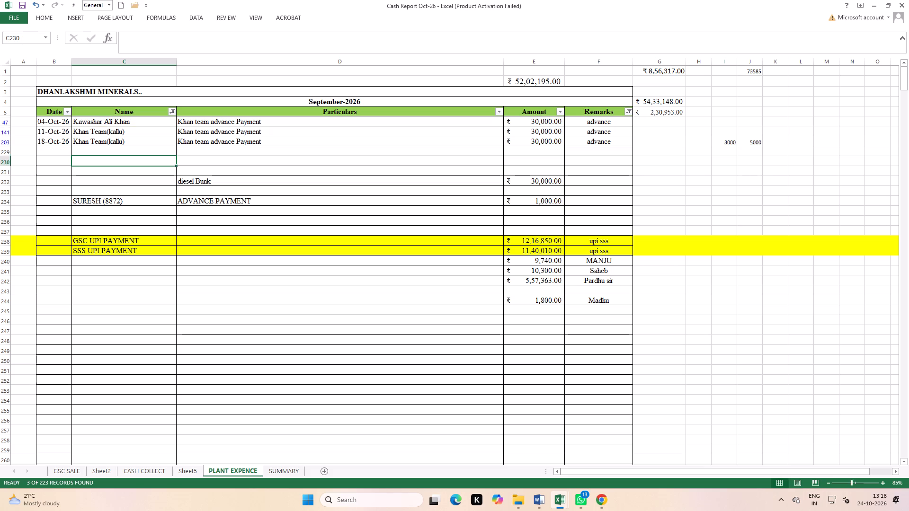
Fill the new payee name from C47 down to the team's other advances in C141 and C203.
left_click_drag(126, 123, 126, 140)
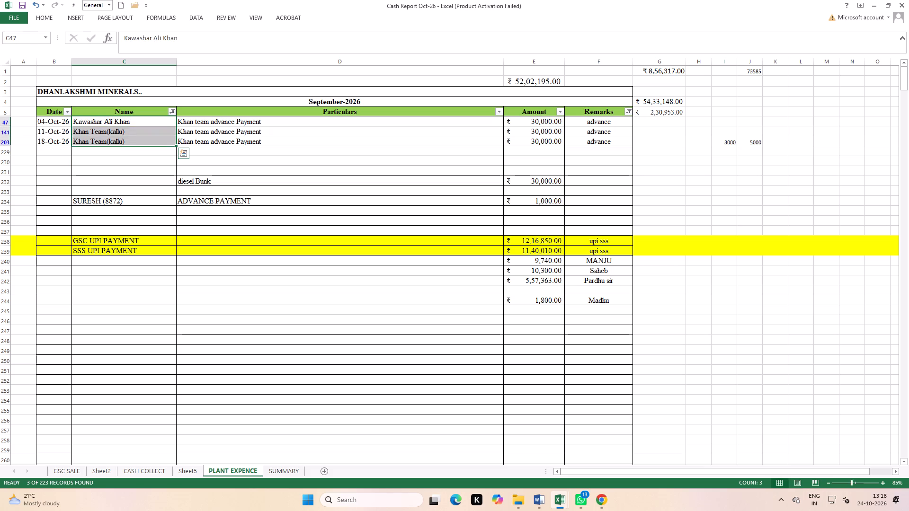
key("ctrl+d")
left_click(309, 180)
Change the particulars in D47 to "Khan labou team weekly payment advance".
left_click(239, 124)
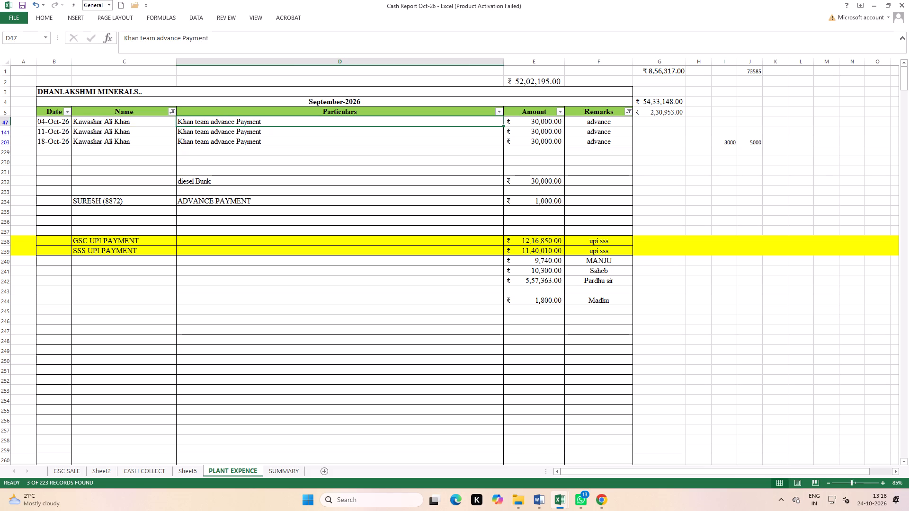
double_click(195, 121)
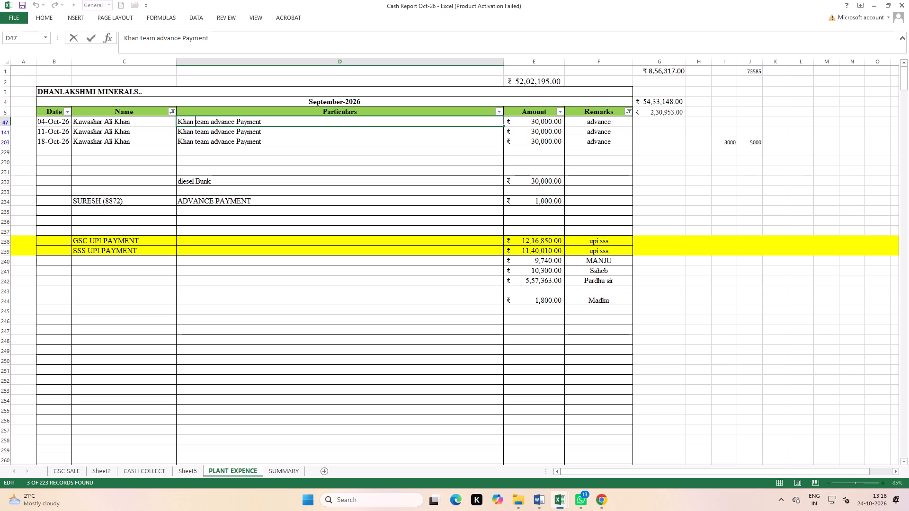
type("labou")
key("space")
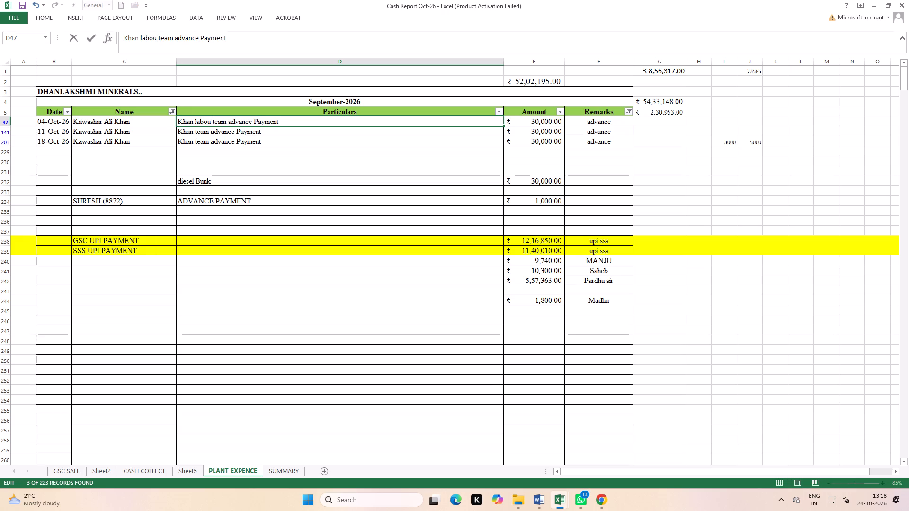
left_click(251, 121)
left_click(229, 122)
left_click_drag(229, 122, 273, 122)
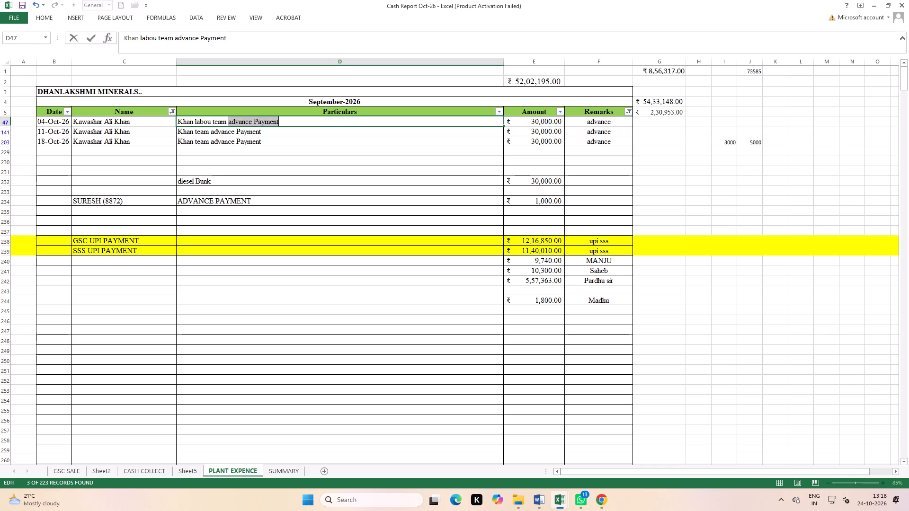
key("BackSpace")
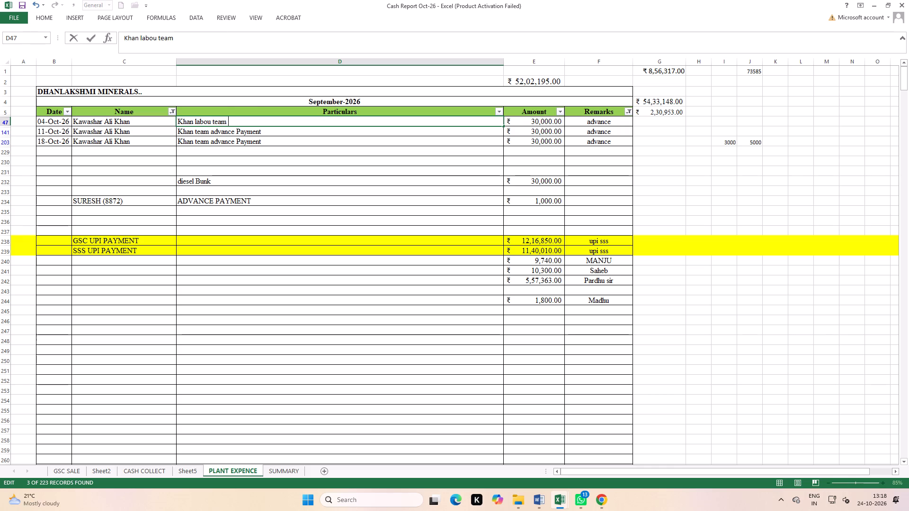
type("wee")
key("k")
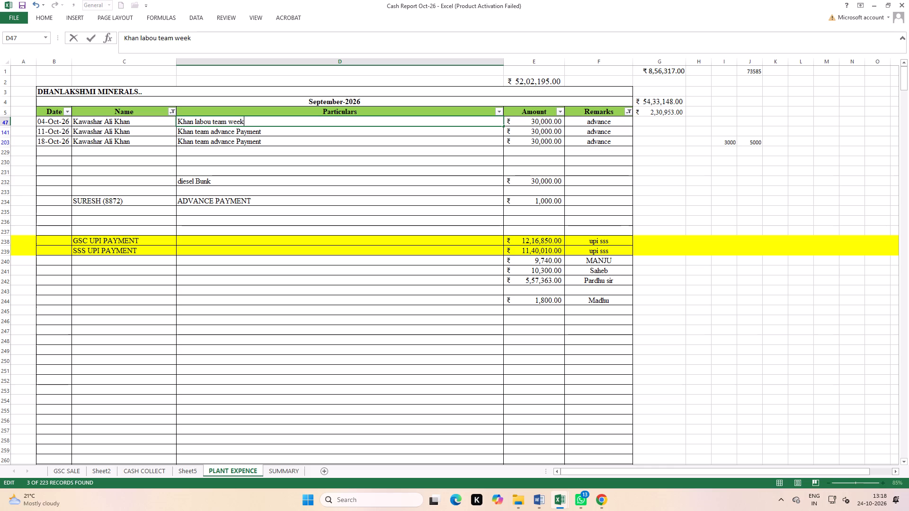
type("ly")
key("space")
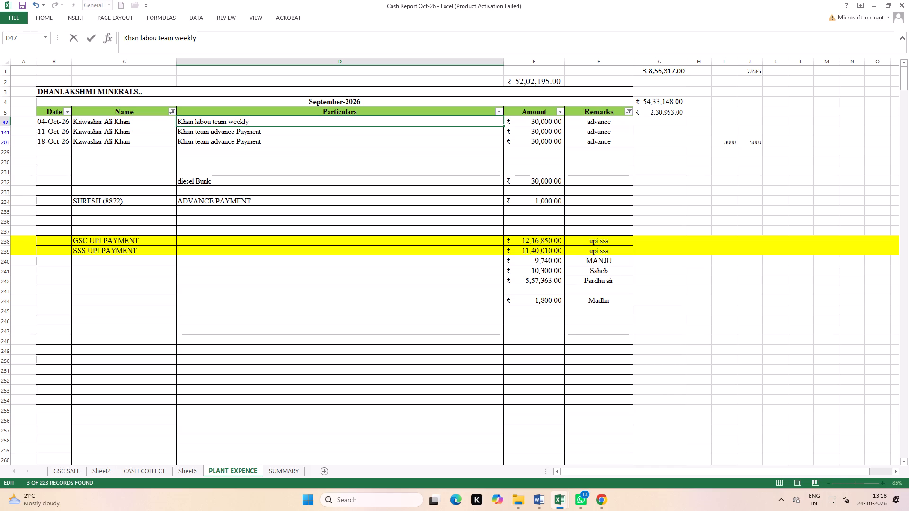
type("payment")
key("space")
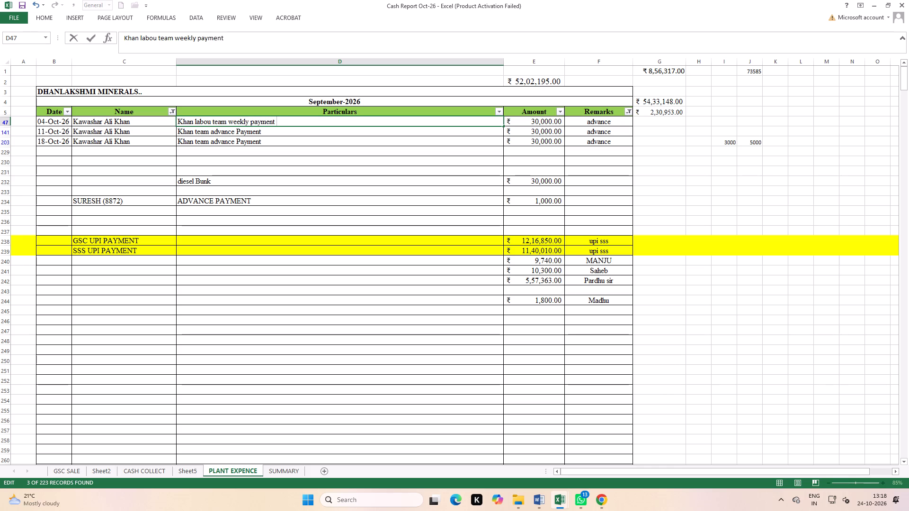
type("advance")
left_click(385, 198)
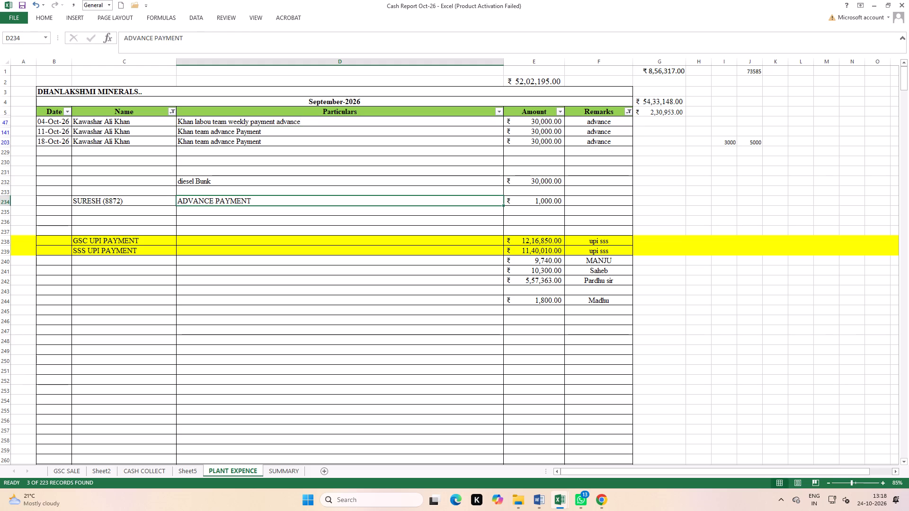
Fill the new weekly payment particulars from D47 down to the team's other advances in D141 and D203.
left_click_drag(285, 120, 291, 143)
key("ctrl+d")
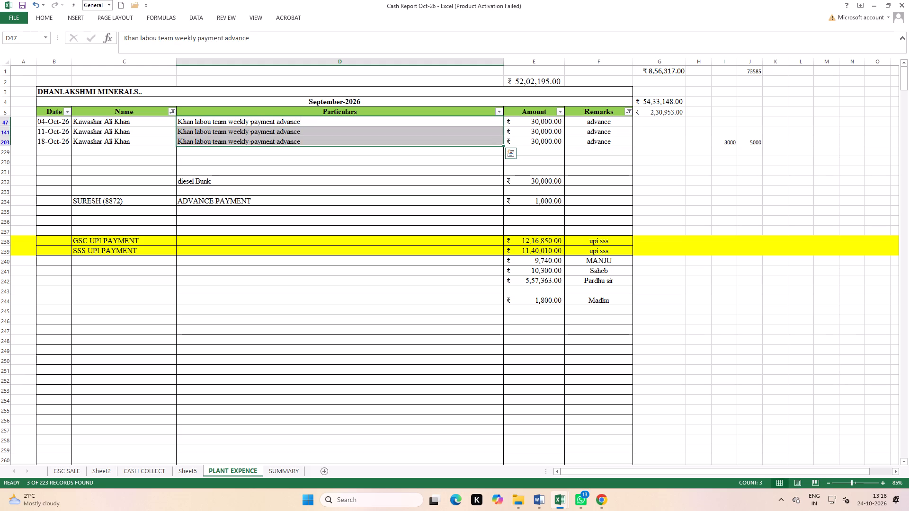
left_click(364, 195)
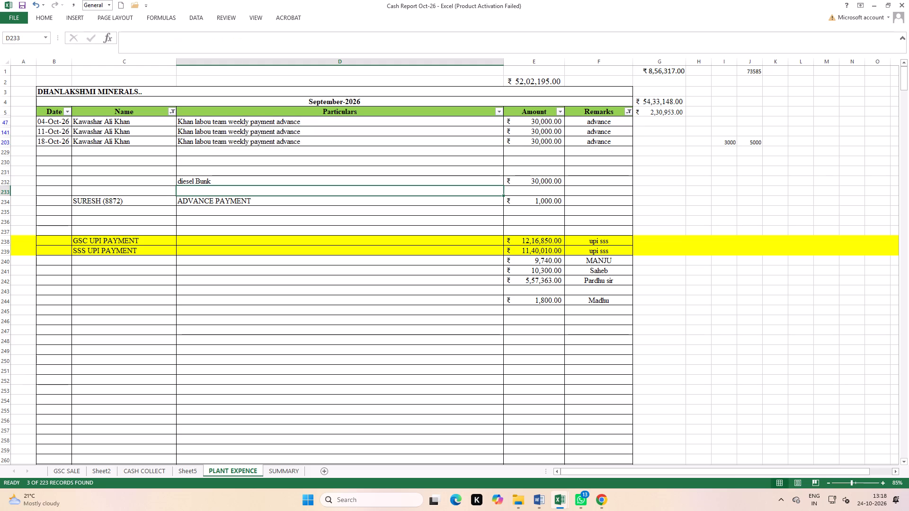
scroll(193, 155, "up", 2)
left_click(172, 115)
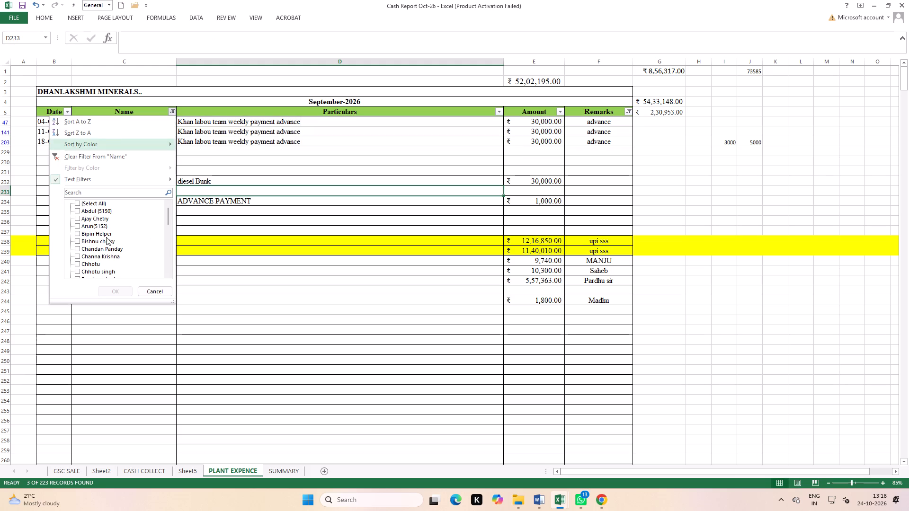
scroll(100, 241, "down", 4)
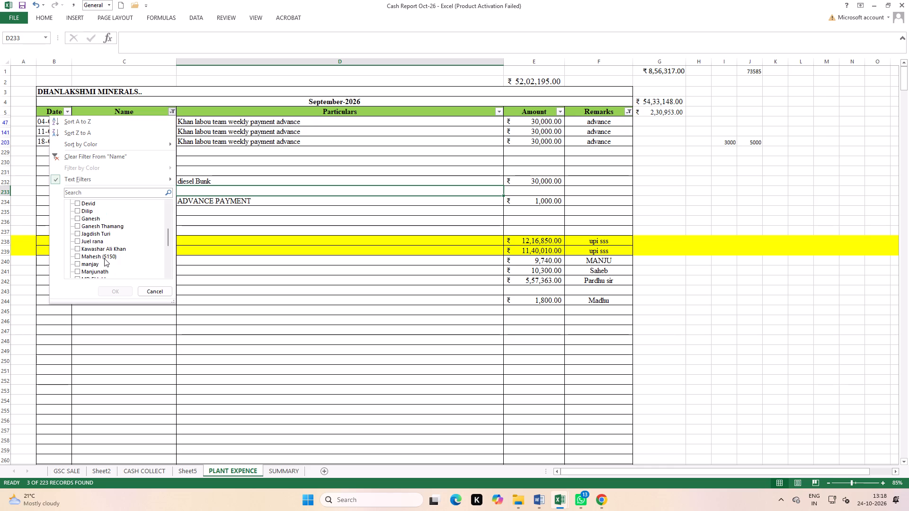
left_click(104, 258)
left_click(114, 291)
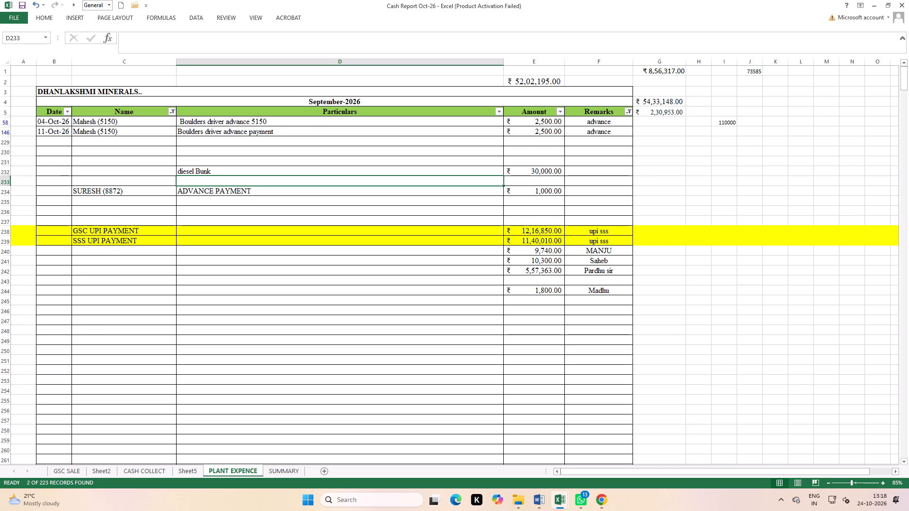
Replace the particulars in D58 with new text starting "Boulder vehicle driver".
left_click(225, 123)
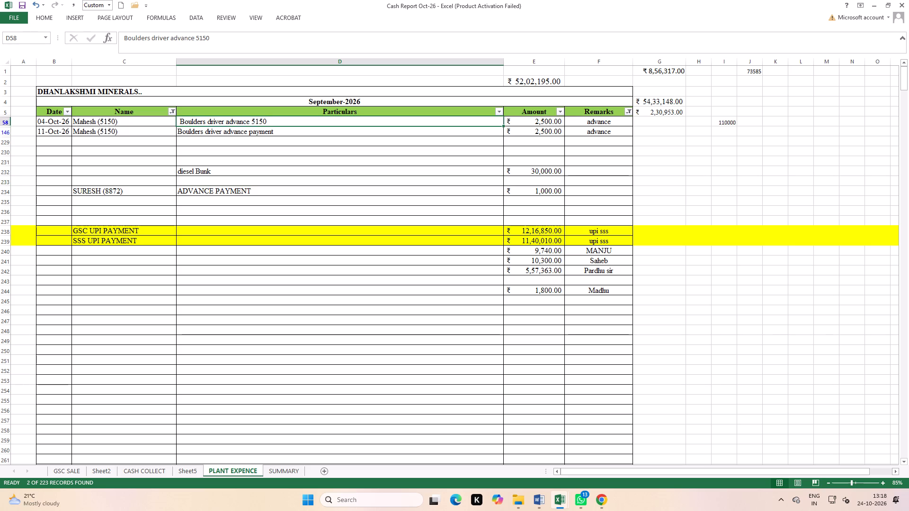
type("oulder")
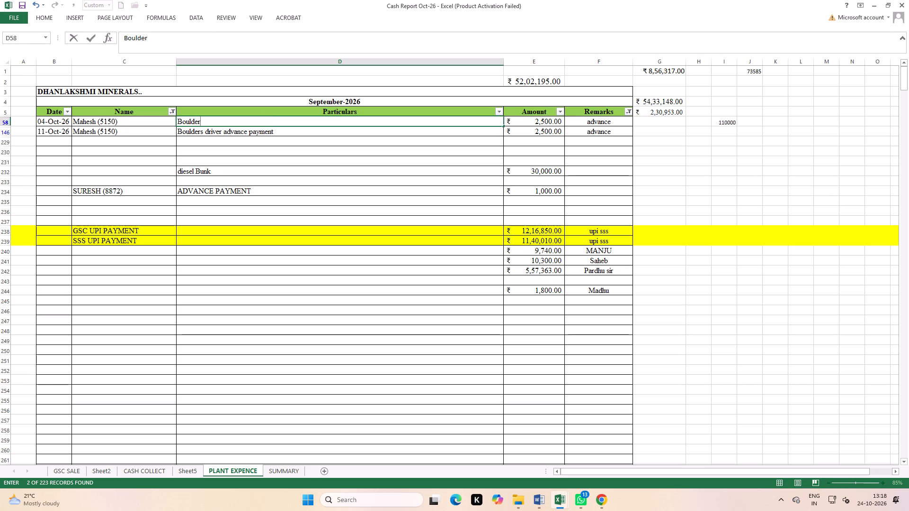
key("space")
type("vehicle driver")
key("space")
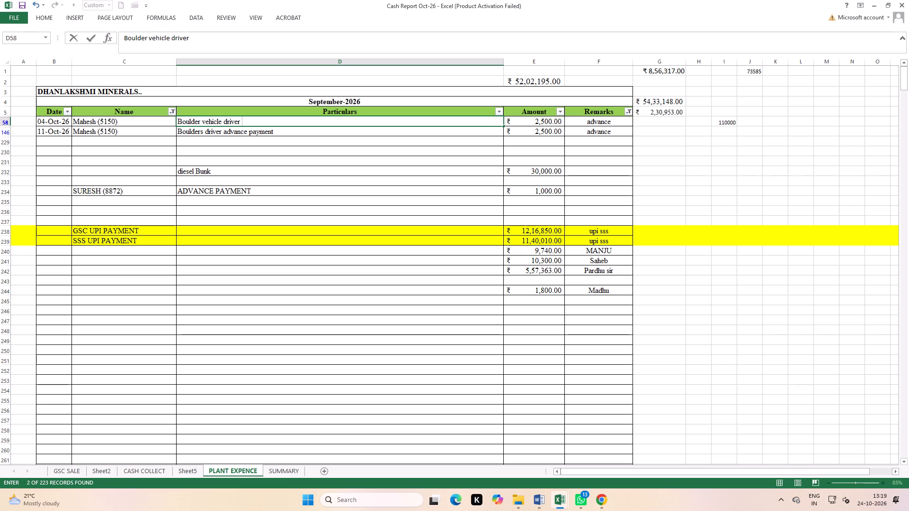
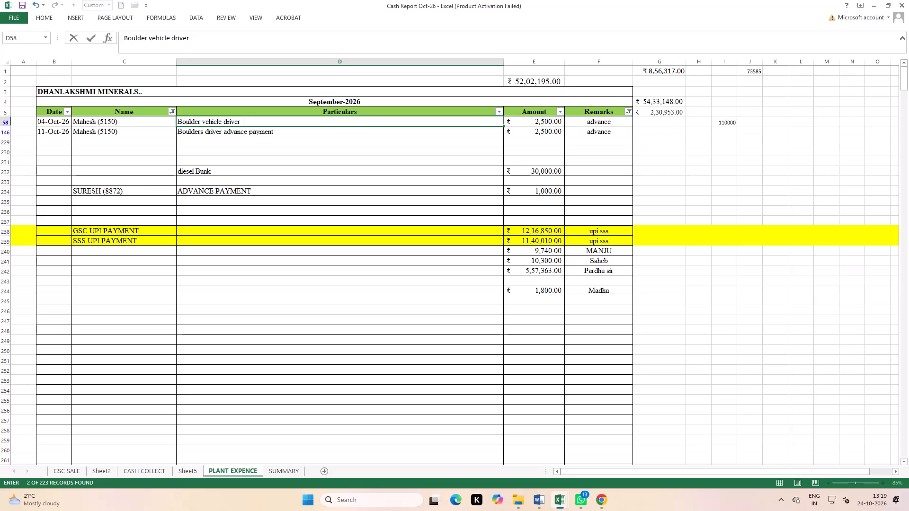
Complete the particulars in D58 as "Boulder vehicle driver advance payment (5150)", leaving single spaces between the words.
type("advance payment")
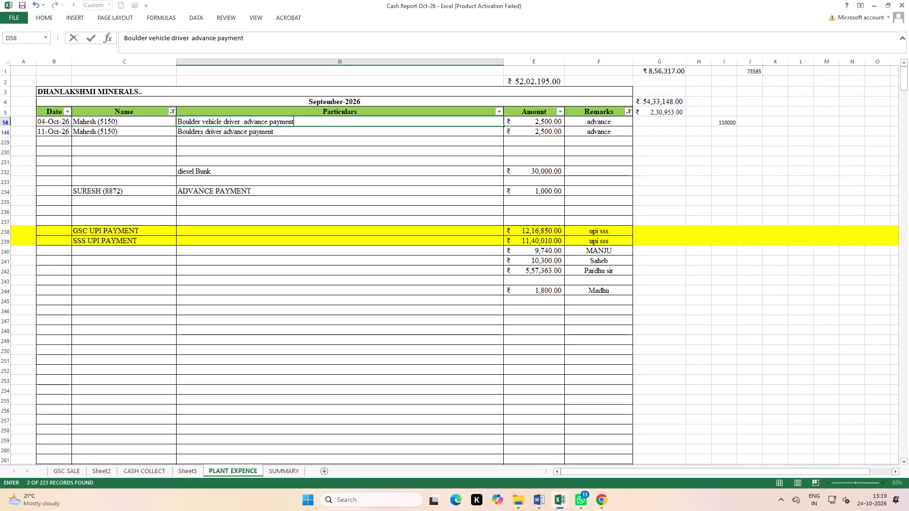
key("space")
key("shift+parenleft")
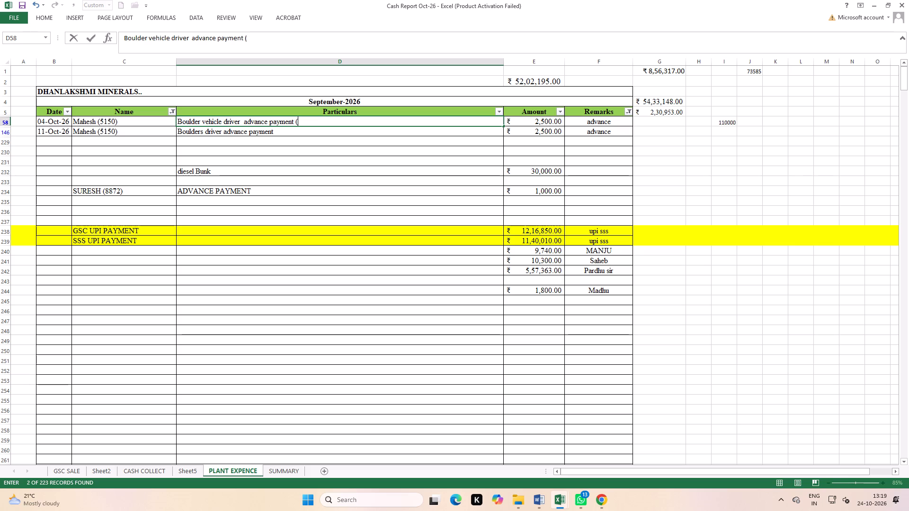
left_click(247, 122)
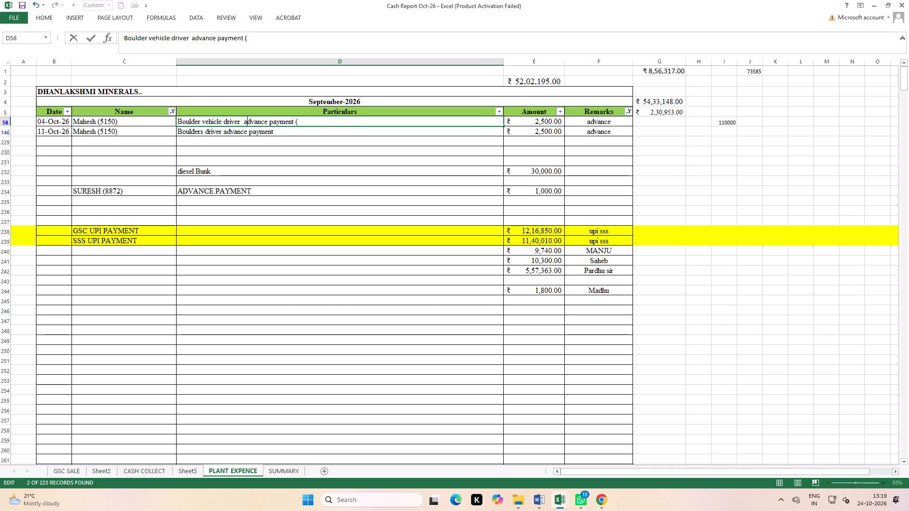
left_click(245, 122)
key("BackSpace")
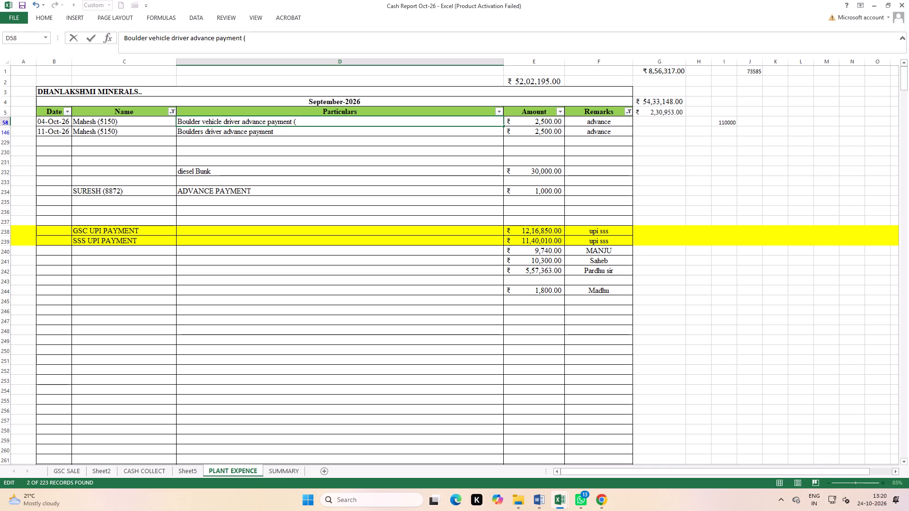
left_click(314, 121)
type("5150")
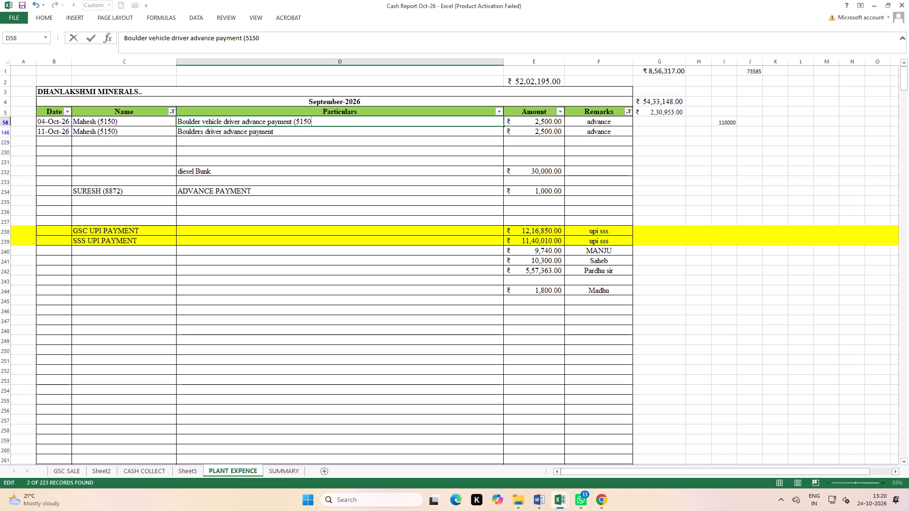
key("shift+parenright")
left_click(284, 168)
left_click(267, 114)
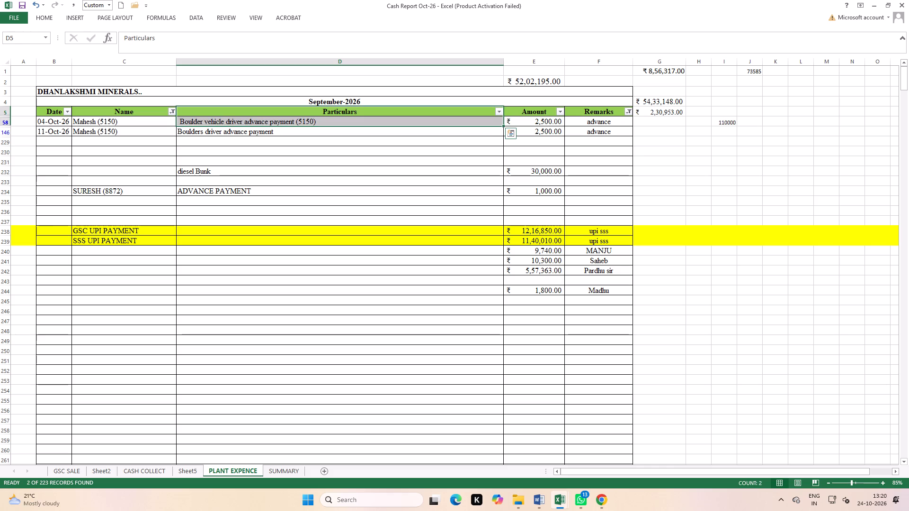
Fill the new boulder vehicle driver particulars from D58 down to Mahesh's other advance in D146.
left_click(287, 159)
left_click_drag(264, 123, 264, 131)
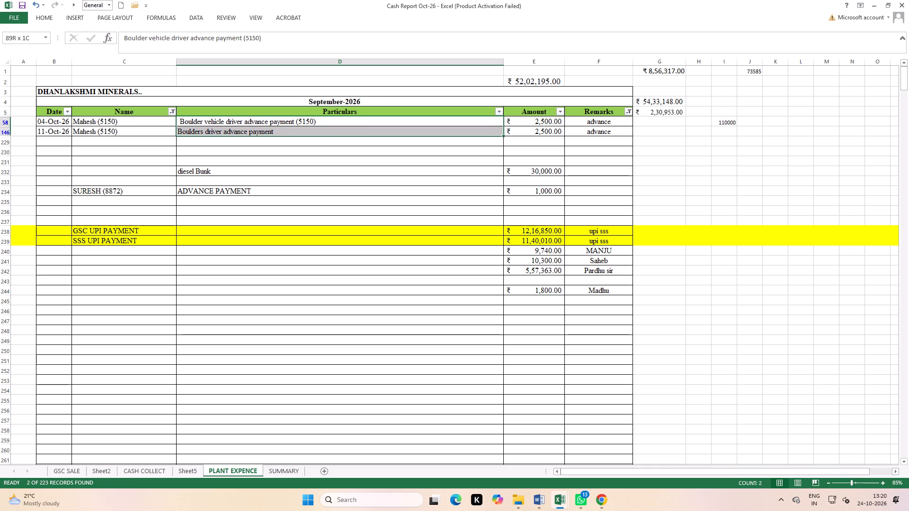
key("ctrl+d")
left_click(266, 145)
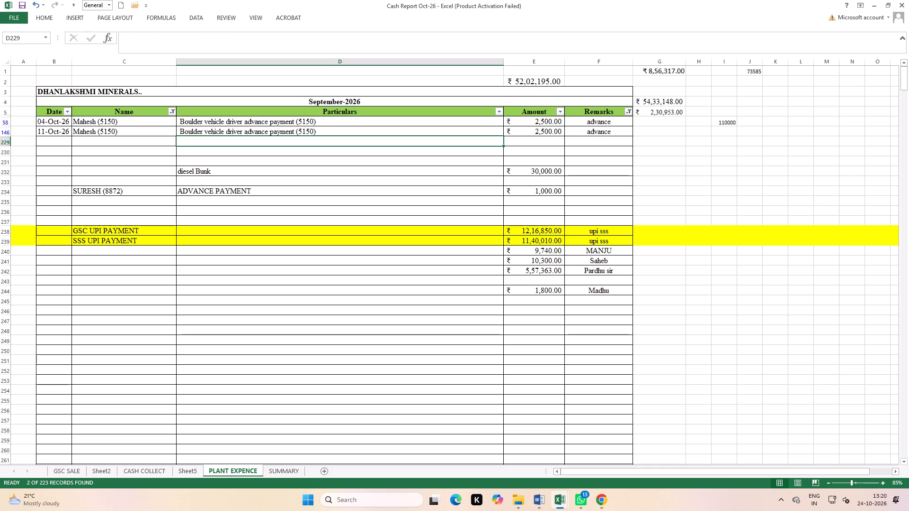
Remove the vehicle number from the name in C58, leaving only "Mahesh".
double_click(125, 121)
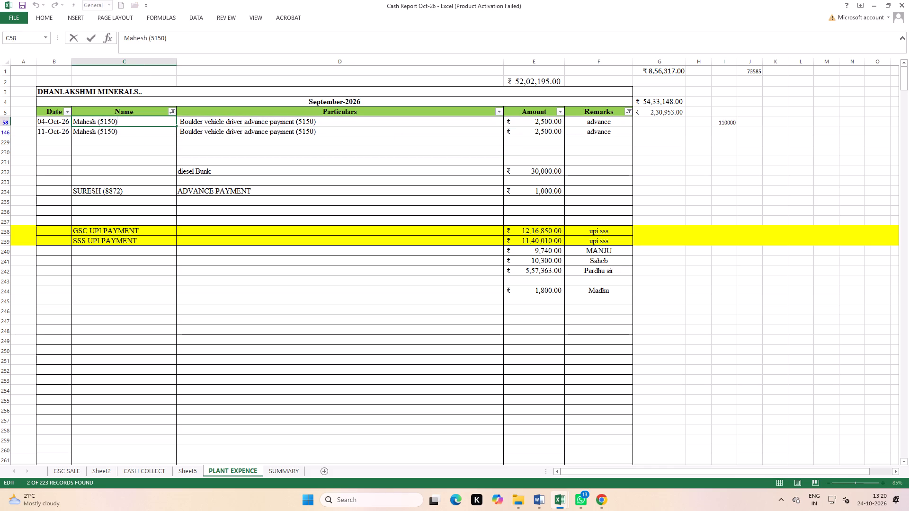
key("BackSpace")
key("BackSpace")
key("BackSpace")
key("BackSpace")
key("BackSpace")
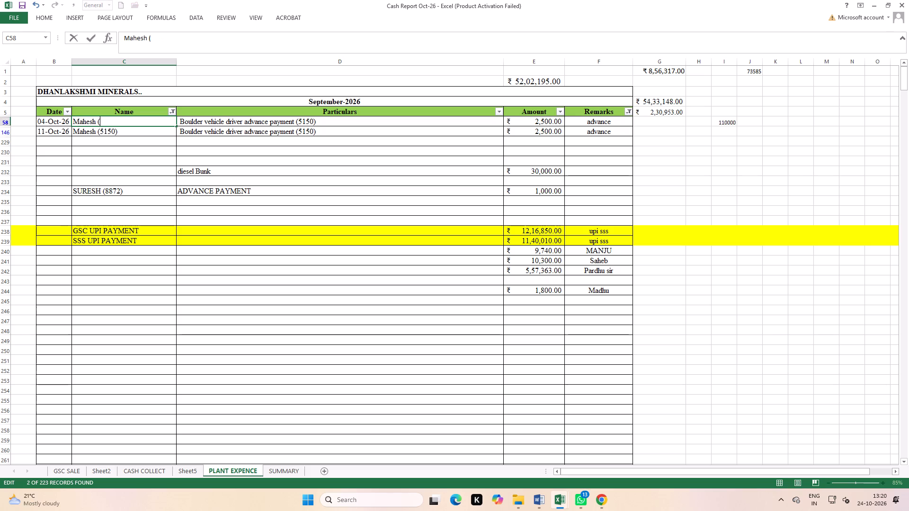
key("BackSpace")
left_click(116, 184)
Fill the shortened name "Mahesh" from C58 down to the other advance row in C146.
left_click_drag(119, 121, 119, 122)
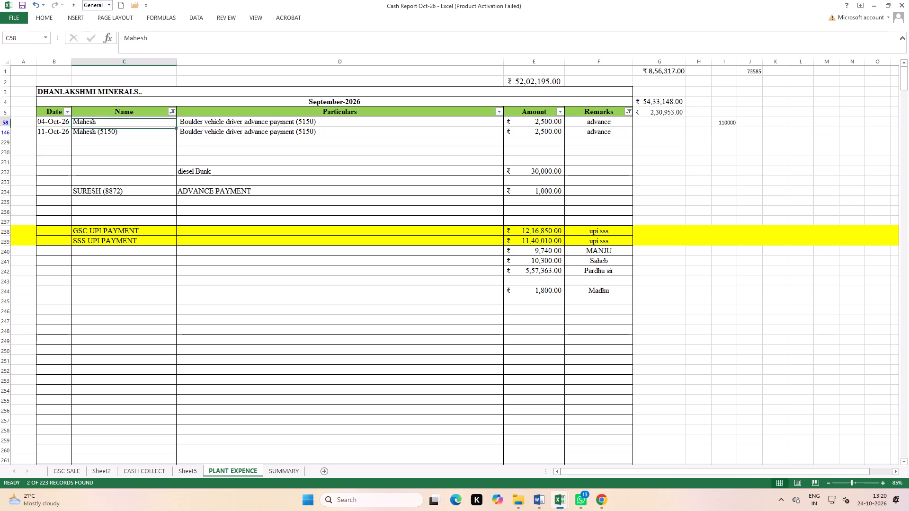
left_click_drag(119, 122, 119, 130)
key("ctrl+d")
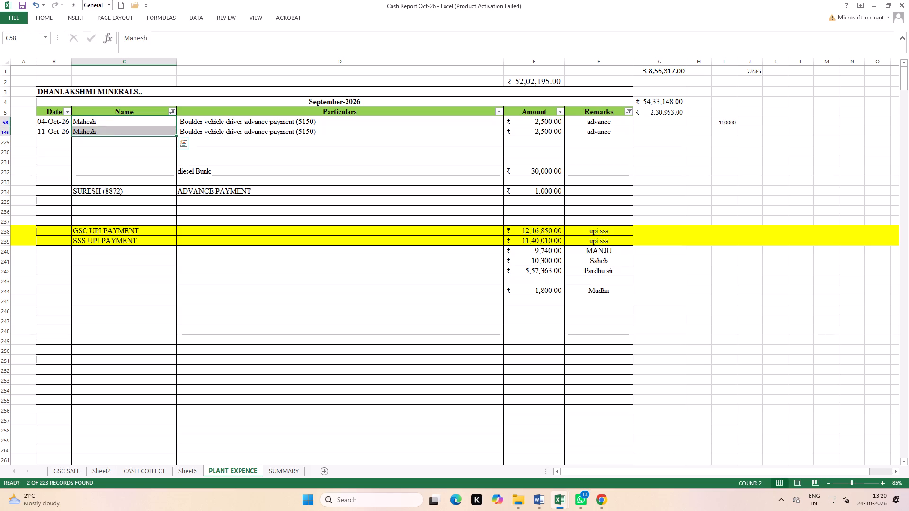
left_click(143, 174)
Switch the Name column filter to only manjay to check that advance entry.
left_click(171, 112)
scroll(106, 250, "down", 4)
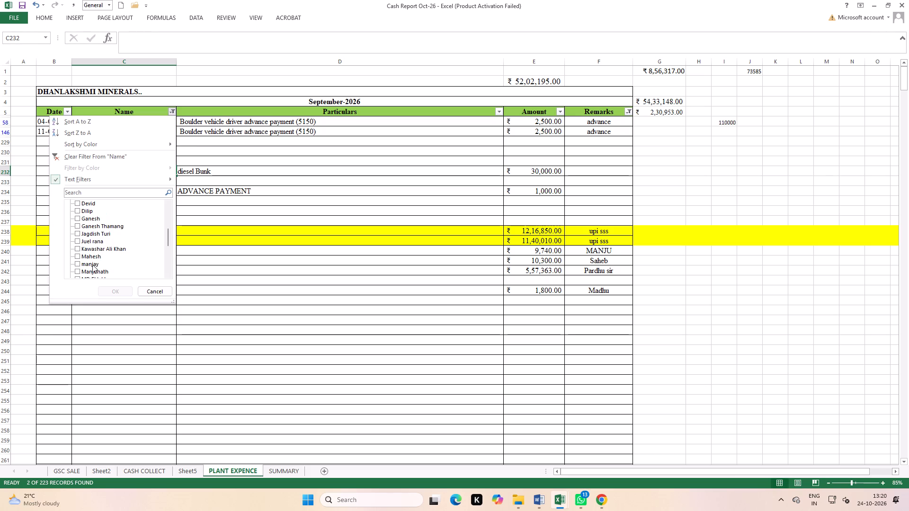
left_click(92, 264)
left_click(109, 296)
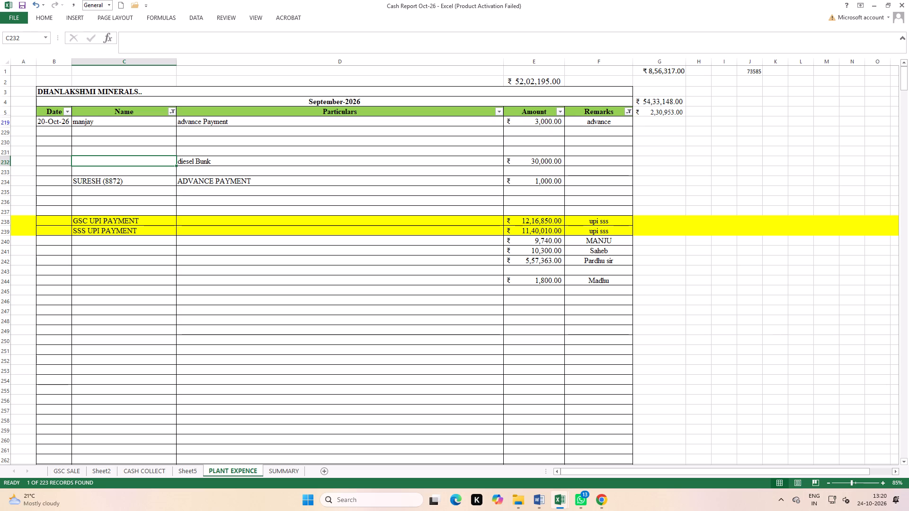
Switch the Name column filter from manjay to only Manjunath.
left_click(170, 111)
scroll(100, 257, "down", 2)
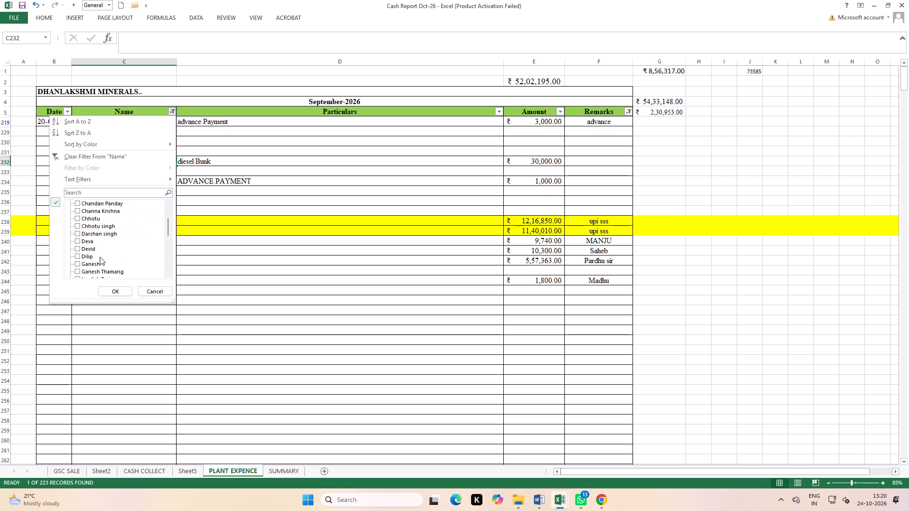
scroll(91, 259, "down", 2)
left_click(87, 266)
scroll(99, 267, "down", 1)
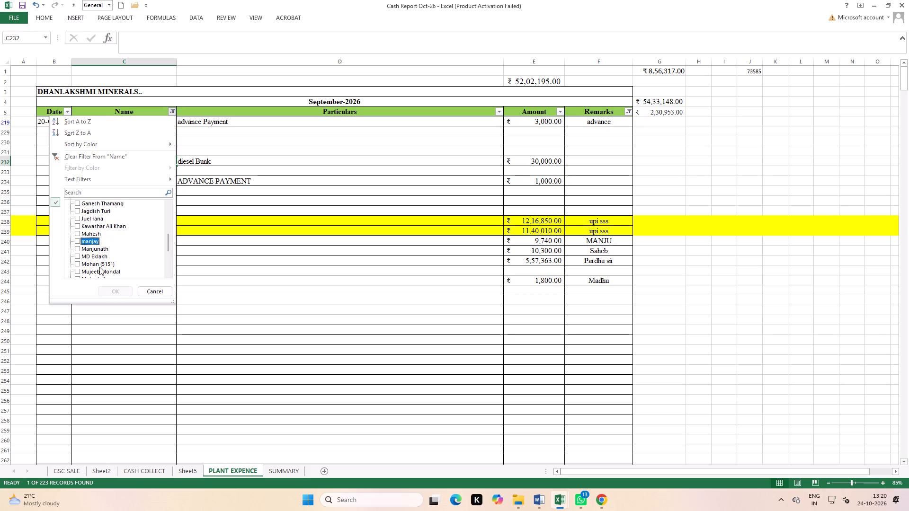
left_click(96, 247)
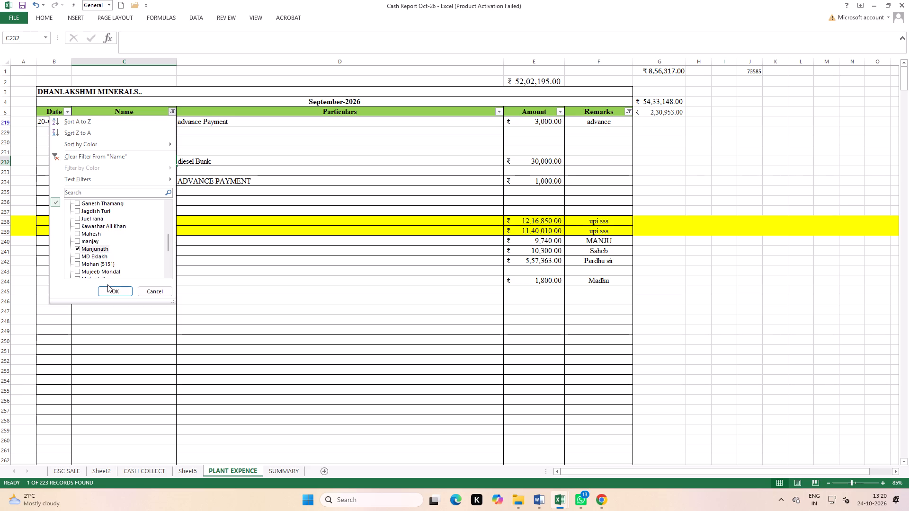
left_click(118, 294)
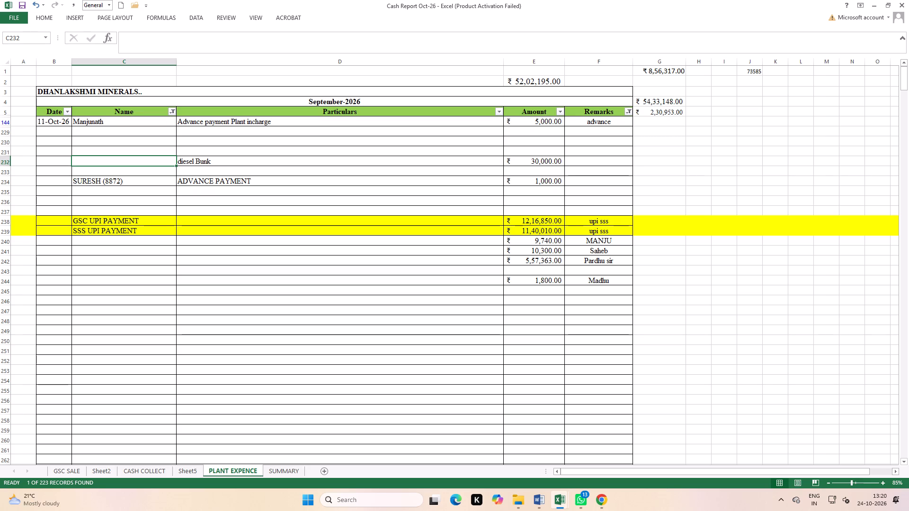
Put brackets around the role in D144 so the particulars read "Advance payment (Plant incharge)".
double_click(231, 119)
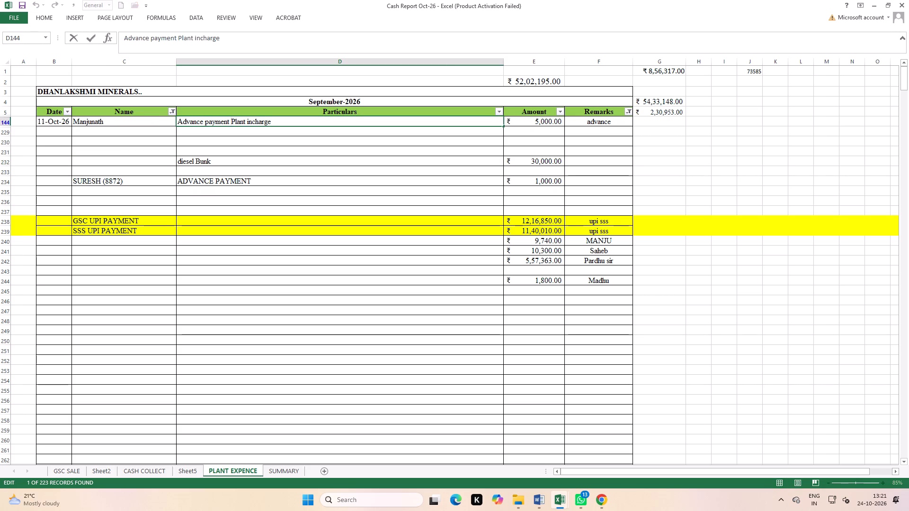
key("shift+parenleft")
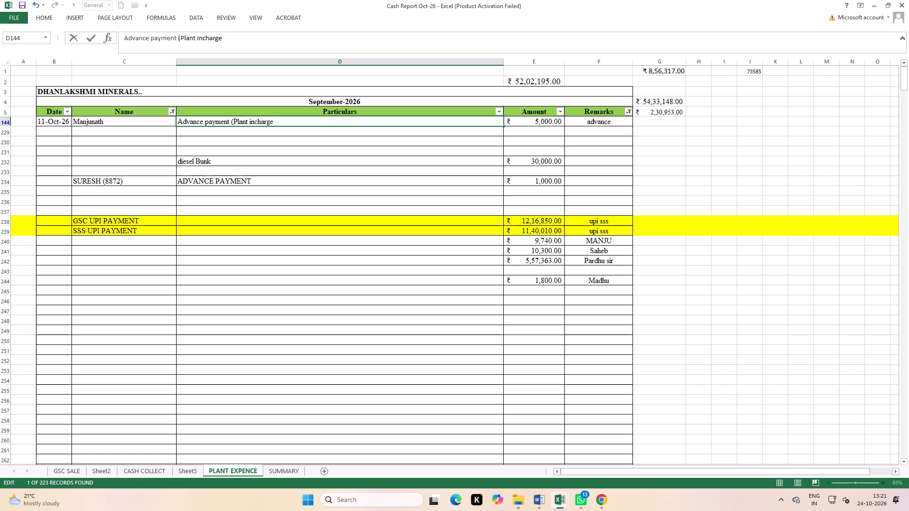
left_click(288, 120)
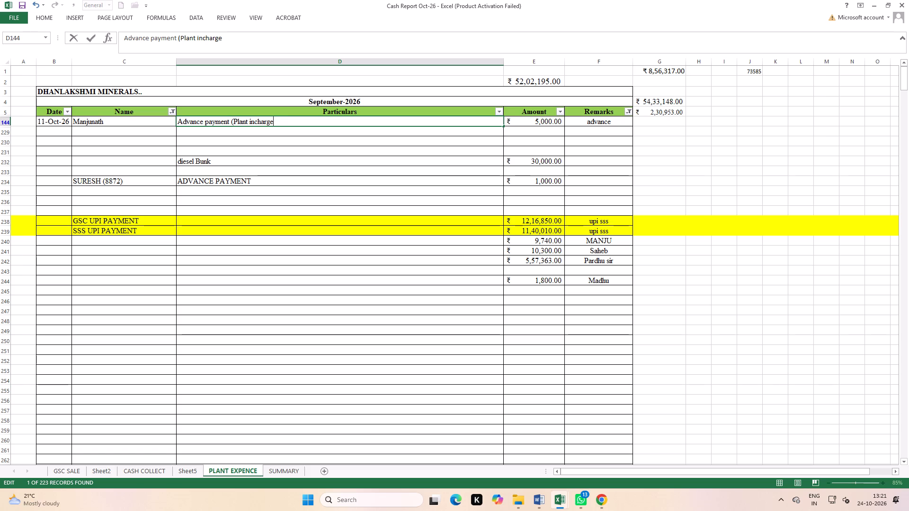
key("shift+parenright")
left_click(118, 153)
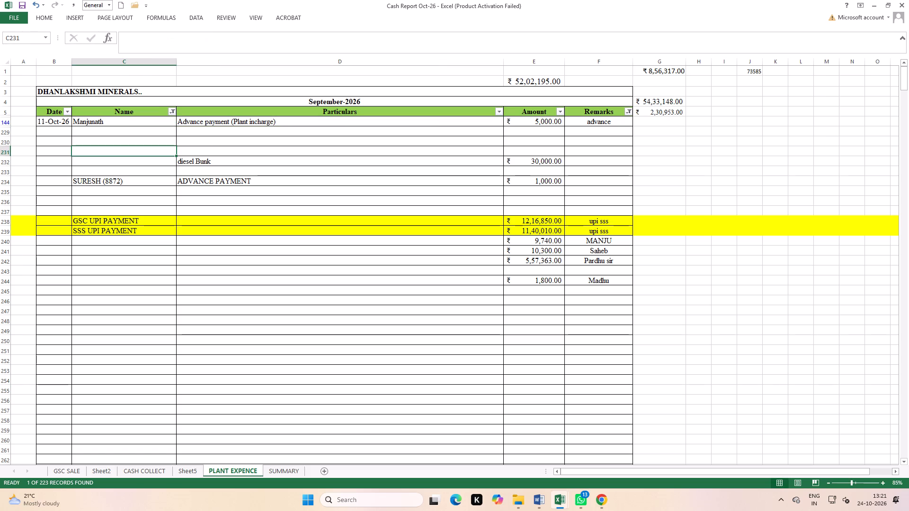
Switch the Name column filter to only the name listed directly after Manjunath to check that advance entry.
left_click(173, 111)
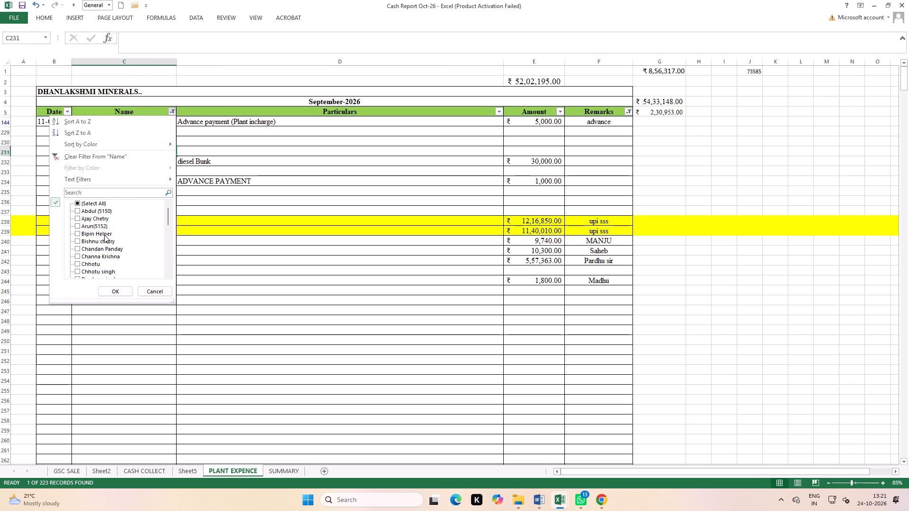
scroll(100, 240, "down", 5)
left_click(95, 249)
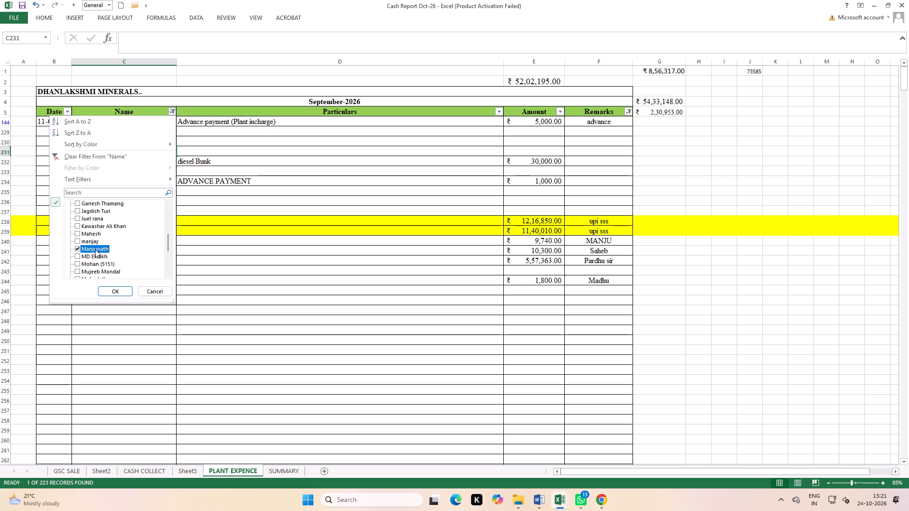
left_click(99, 255)
left_click(109, 291)
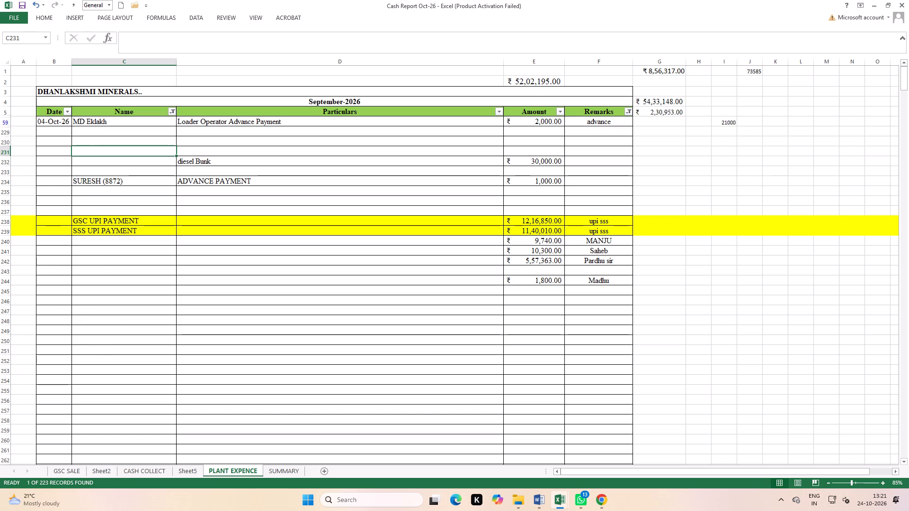
left_click(171, 116)
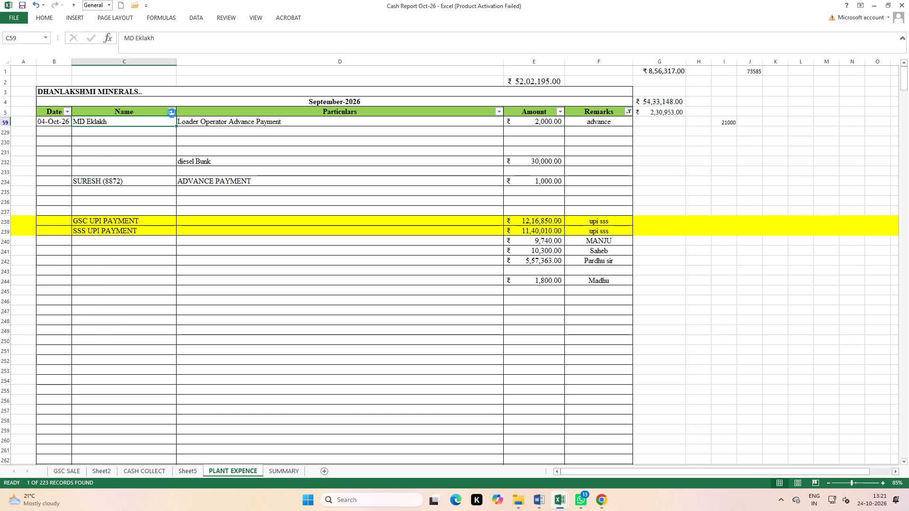
left_click(172, 113)
scroll(92, 254, "down", 6)
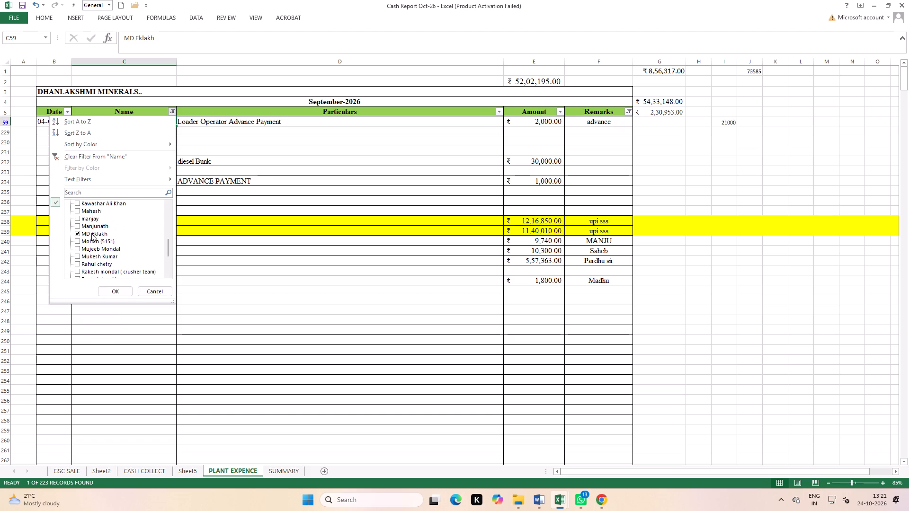
left_click(91, 233)
left_click(101, 240)
left_click(119, 291)
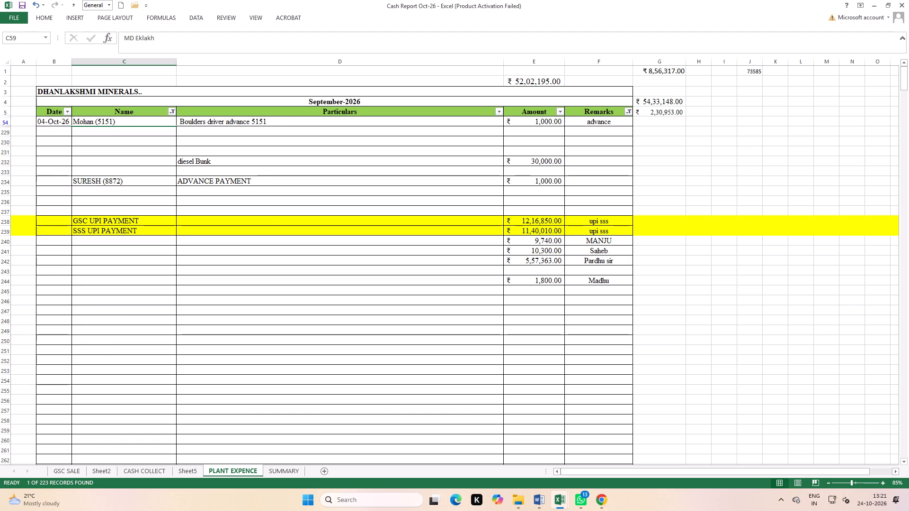
Reword Mohan's particulars in D54 as "Boulders vehicle driver advance payment (5151)".
left_click(256, 165)
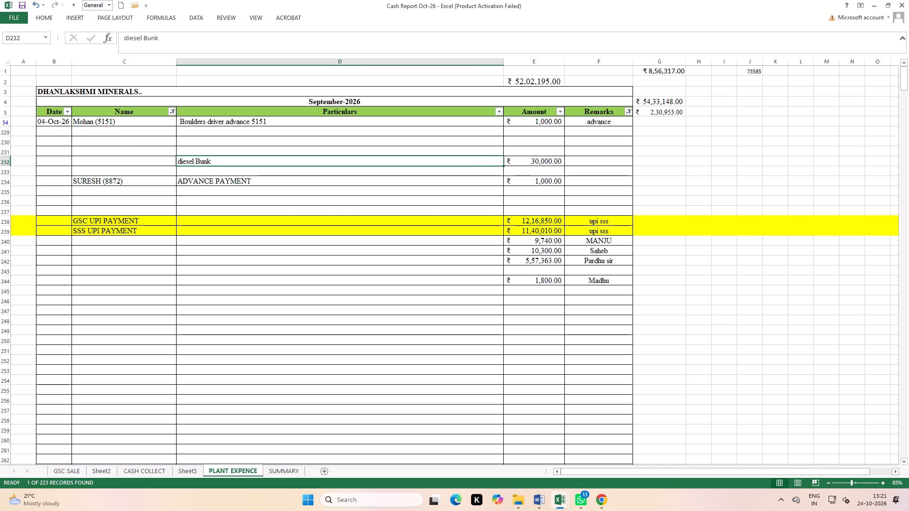
double_click(208, 122)
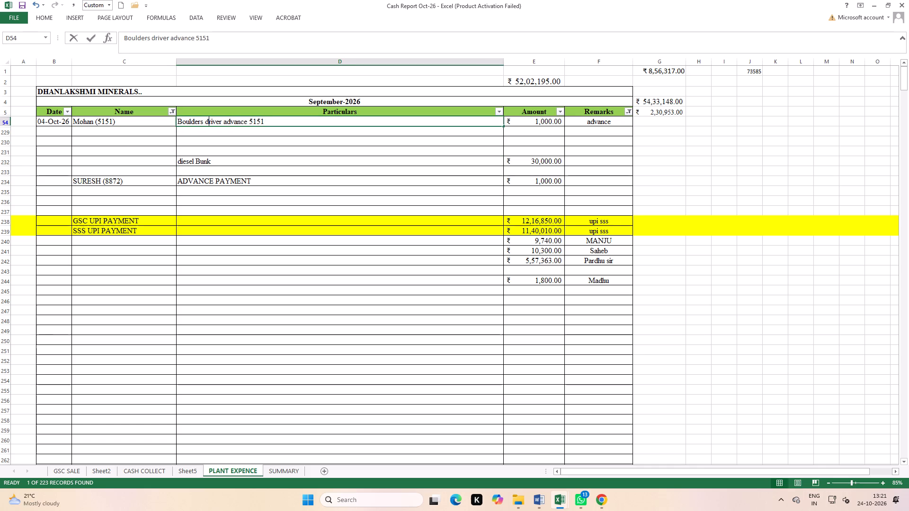
left_click(205, 121)
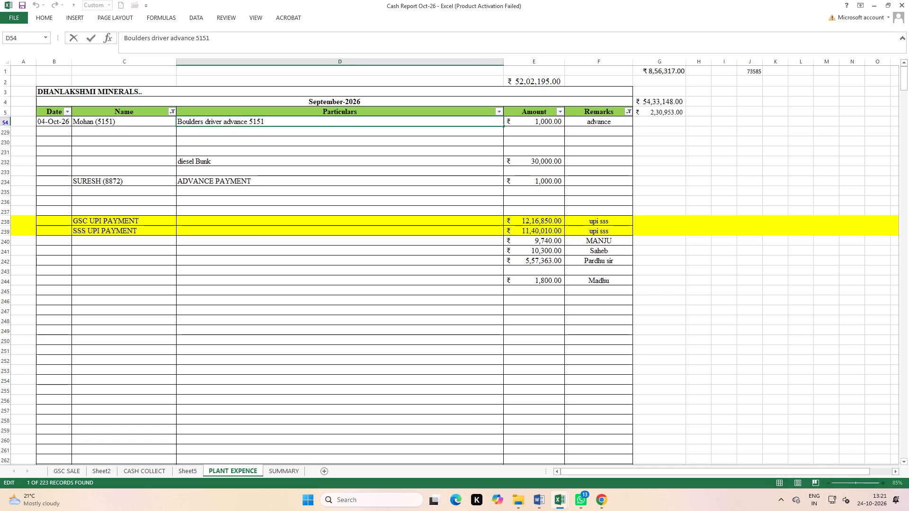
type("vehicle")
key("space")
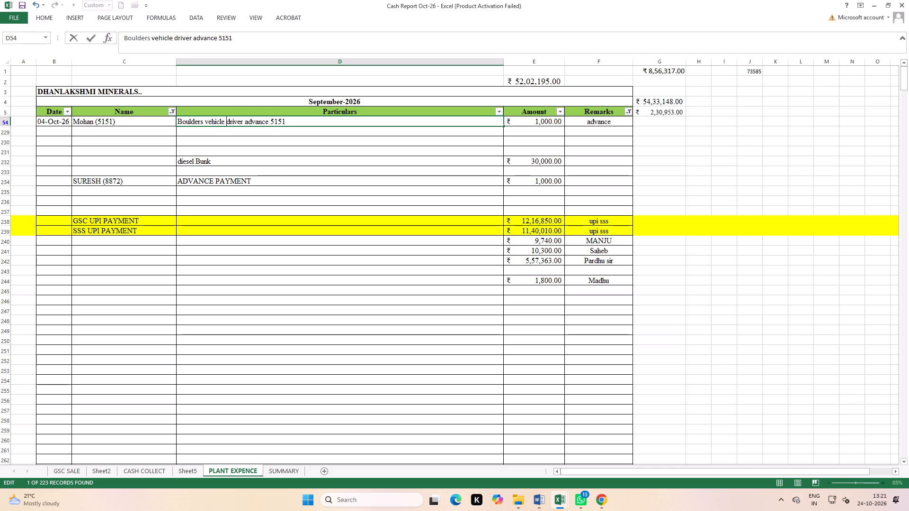
left_click(272, 123)
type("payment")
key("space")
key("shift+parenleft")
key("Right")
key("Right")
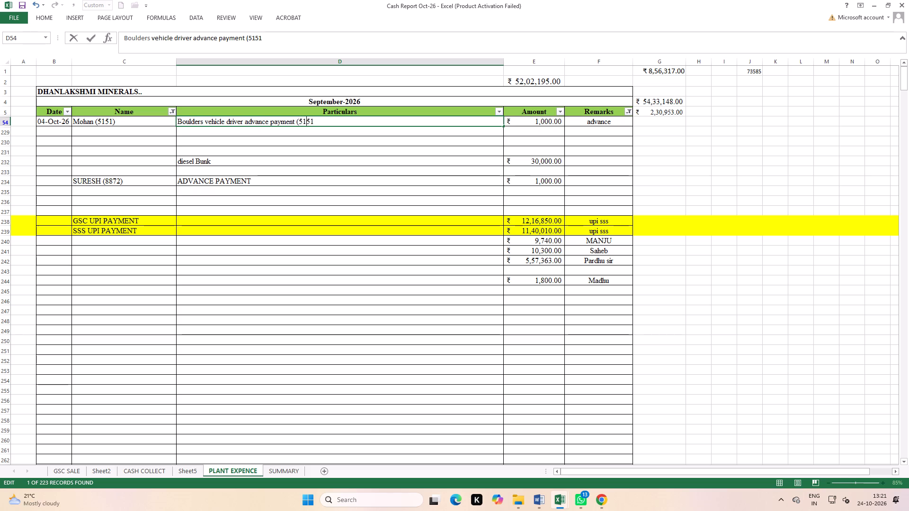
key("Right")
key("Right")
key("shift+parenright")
Remove the bracketed vehicle number from the name in C54, leaving only "Mohan".
double_click(131, 118)
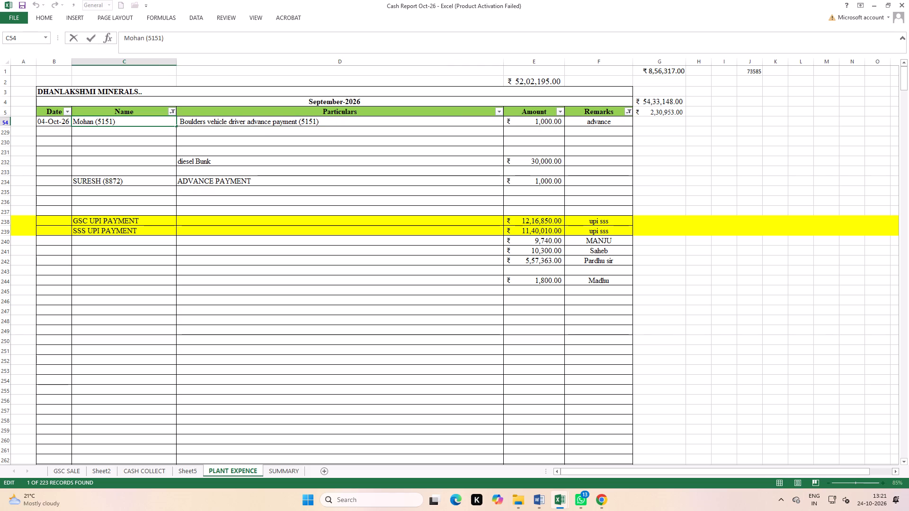
key("BackSpace")
key("BackSpace")
key("BackSpace")
key("BackSpace")
key("BackSpace")
key("BackSpace")
left_click(152, 151)
Switch the Name column filter to only the name listed directly after Mohan.
left_click(172, 110)
scroll(98, 250, "down", 2)
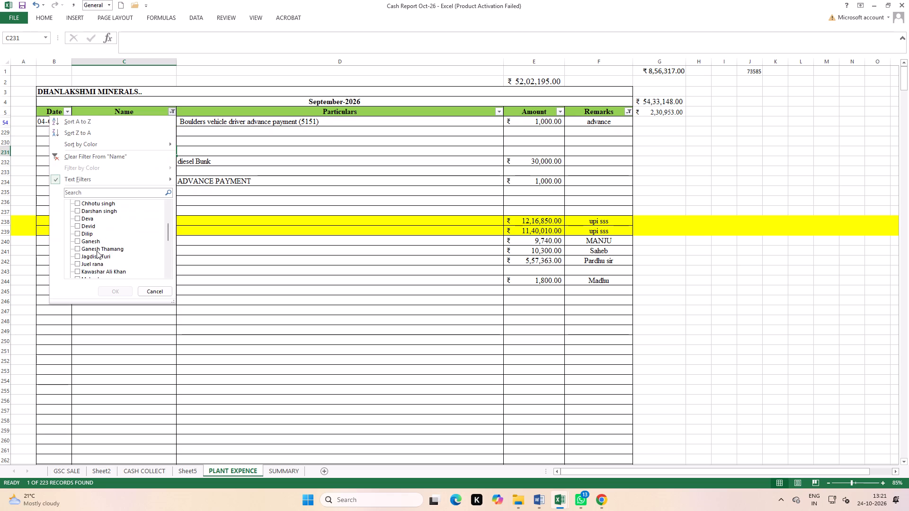
scroll(97, 251, "down", 3)
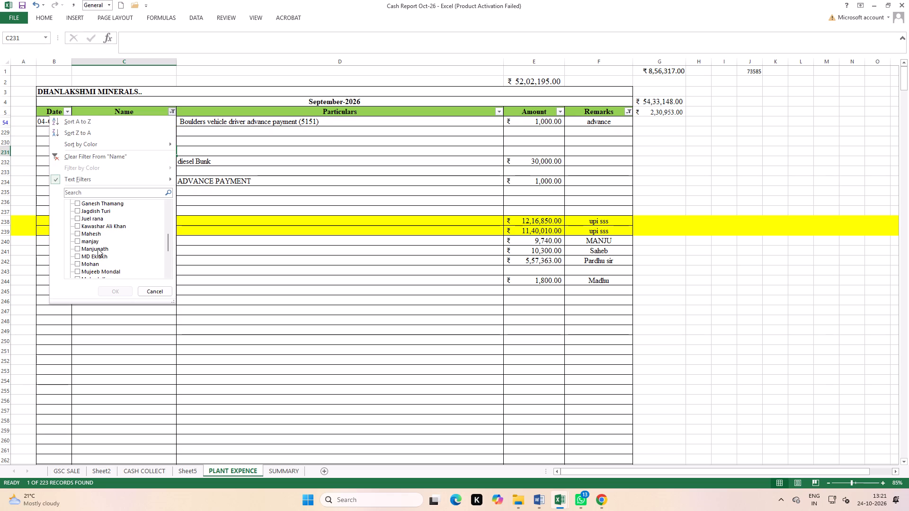
scroll(105, 247, "down", 1)
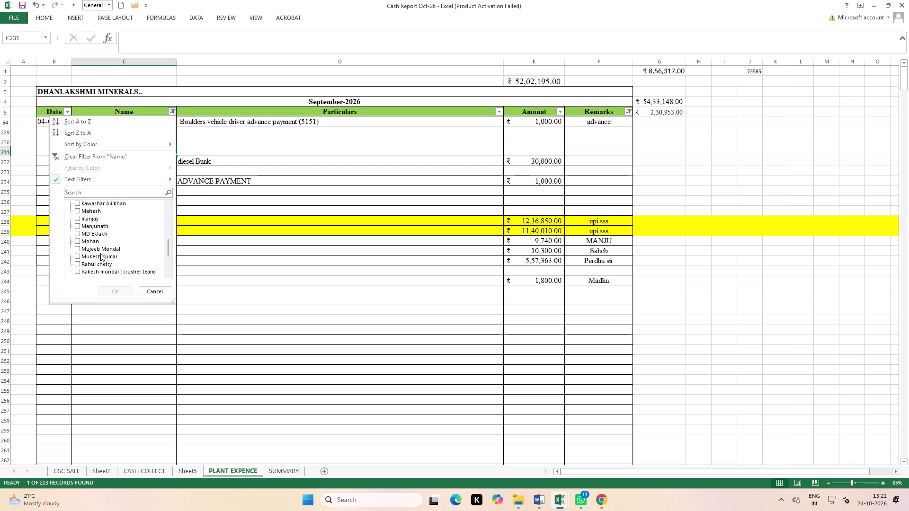
left_click(104, 247)
left_click(107, 290)
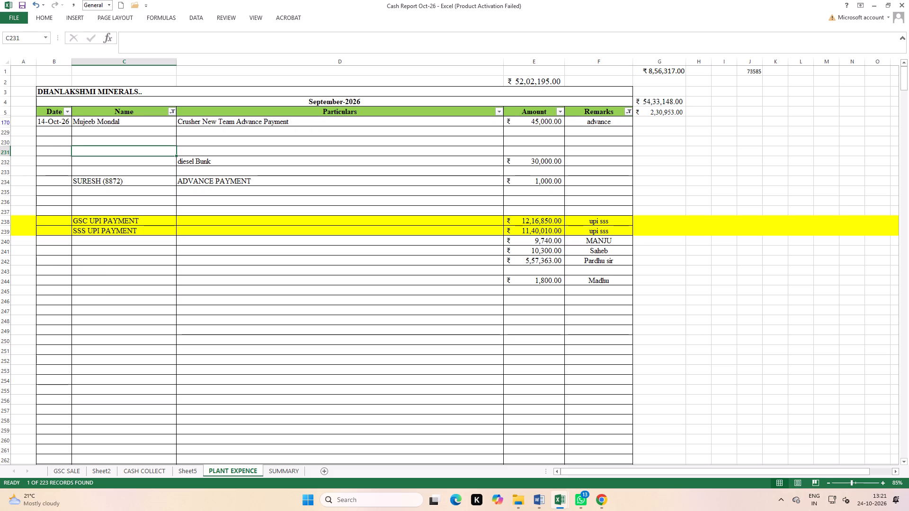
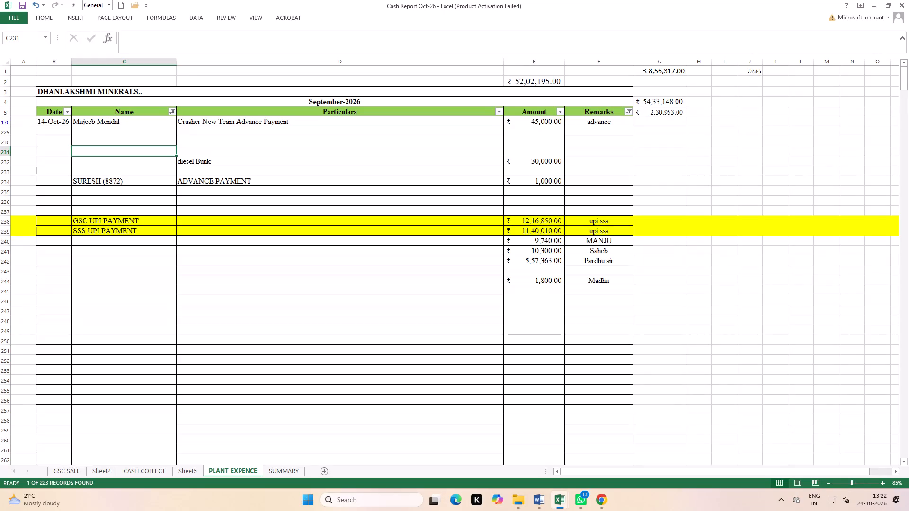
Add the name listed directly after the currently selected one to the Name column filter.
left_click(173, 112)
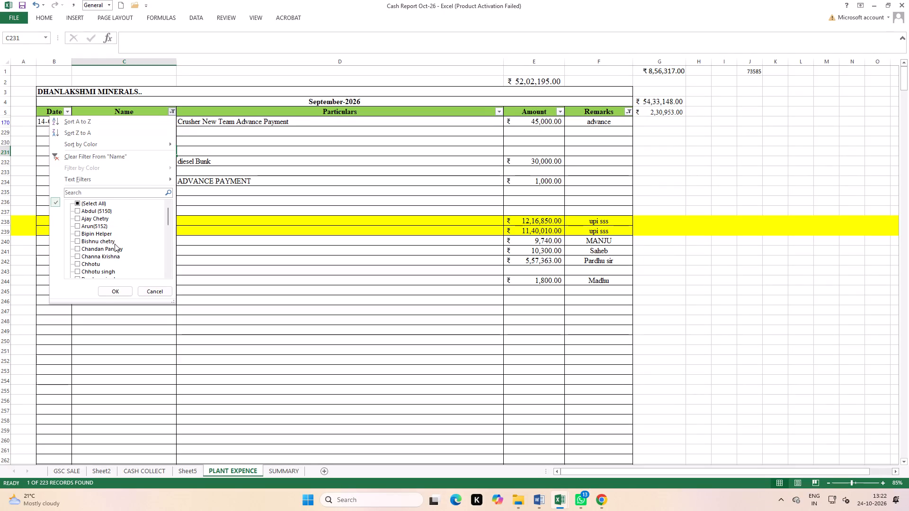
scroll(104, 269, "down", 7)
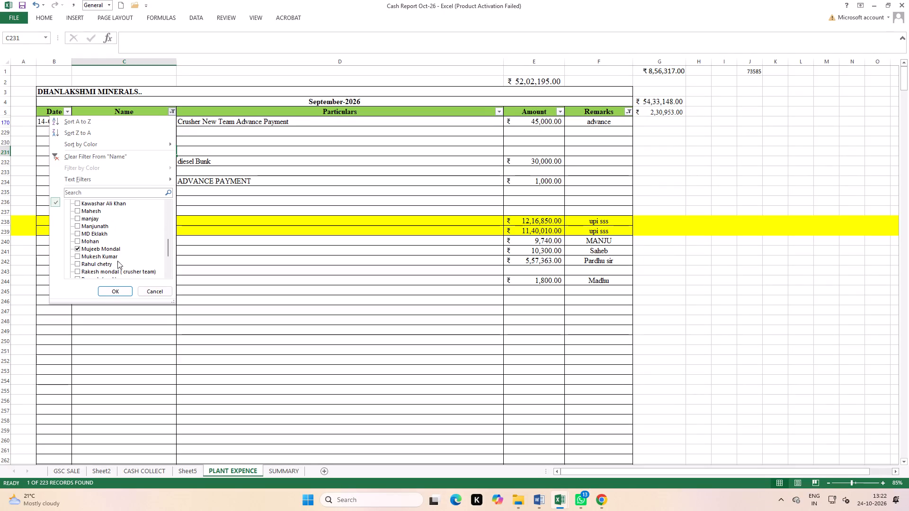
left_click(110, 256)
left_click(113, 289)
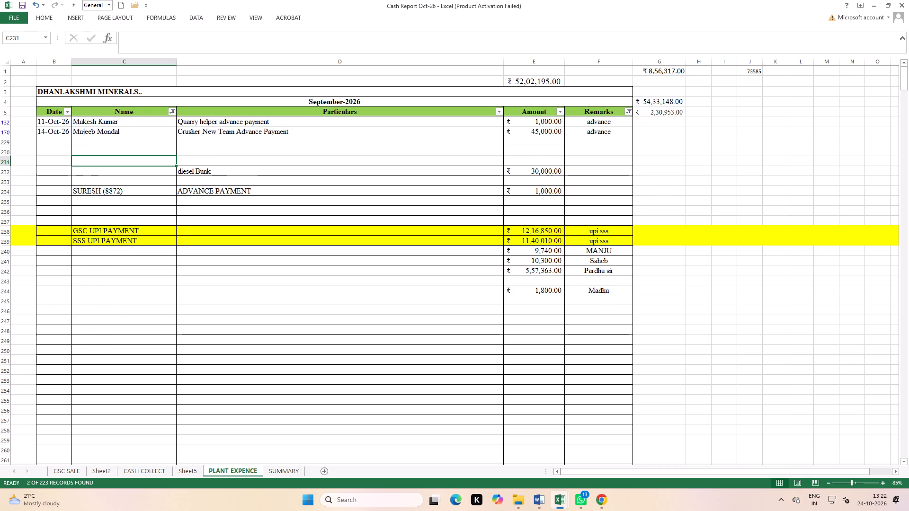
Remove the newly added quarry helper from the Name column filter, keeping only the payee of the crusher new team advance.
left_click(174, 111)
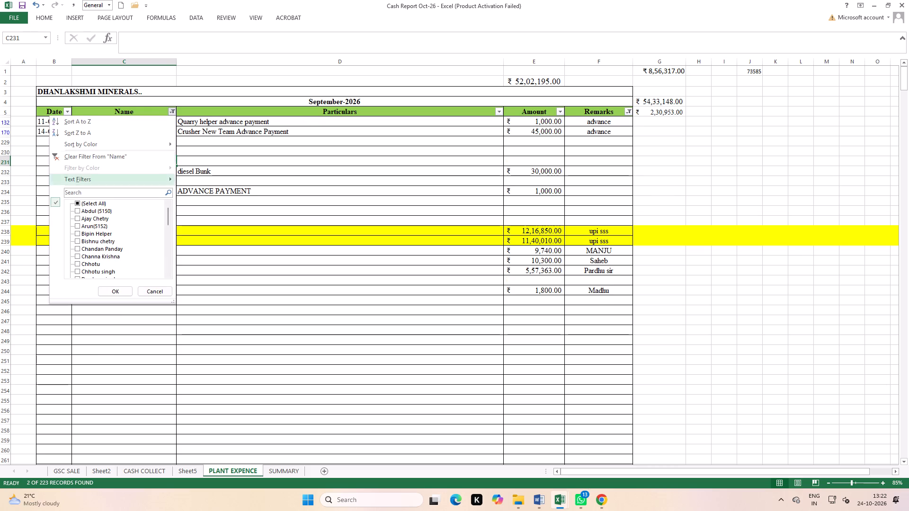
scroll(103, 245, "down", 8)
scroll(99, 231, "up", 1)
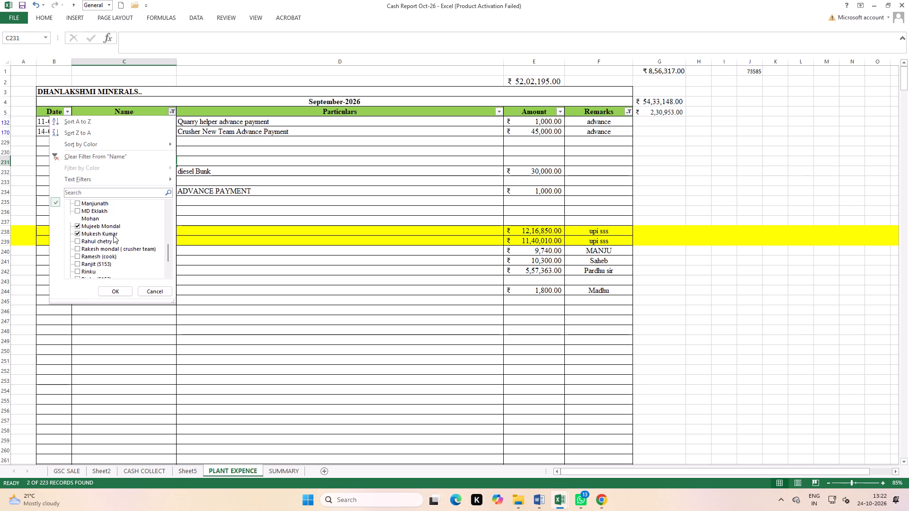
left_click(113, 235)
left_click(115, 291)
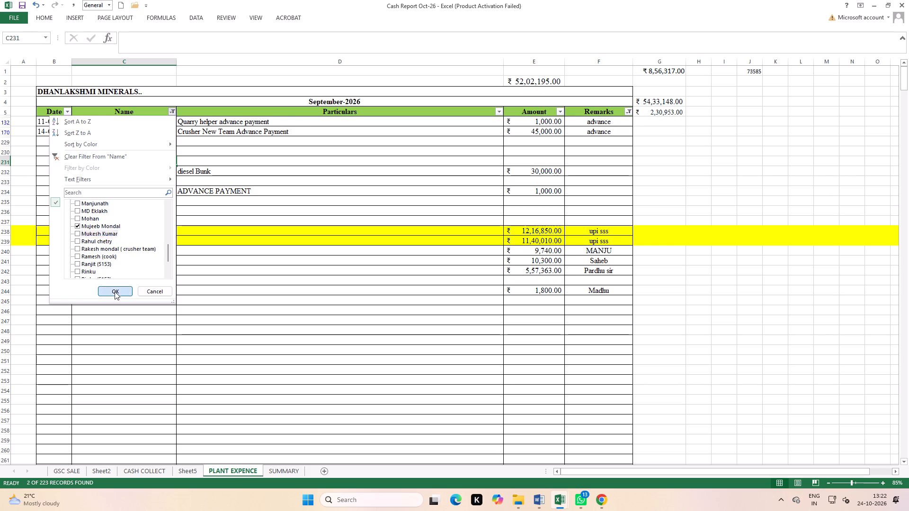
Select the crusher new team advance particulars in D170.
left_click(348, 171)
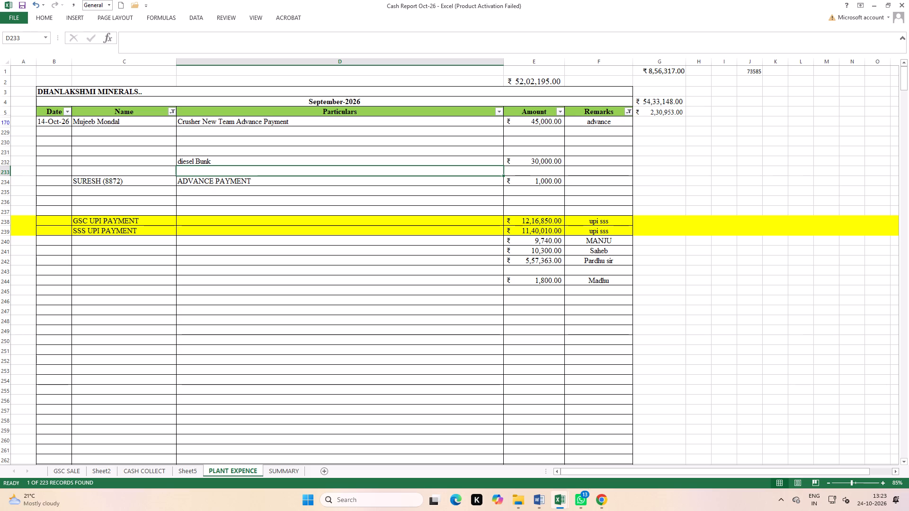
left_click(268, 161)
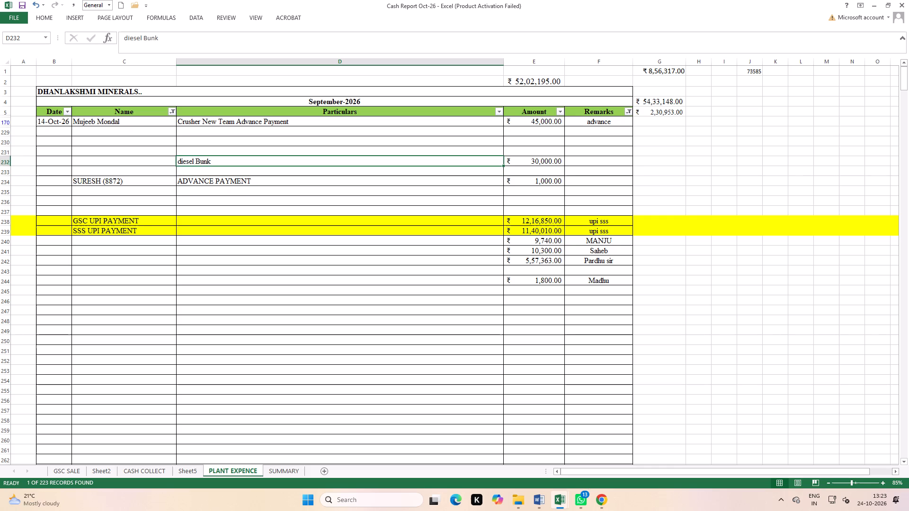
scroll(241, 159, "up", 3)
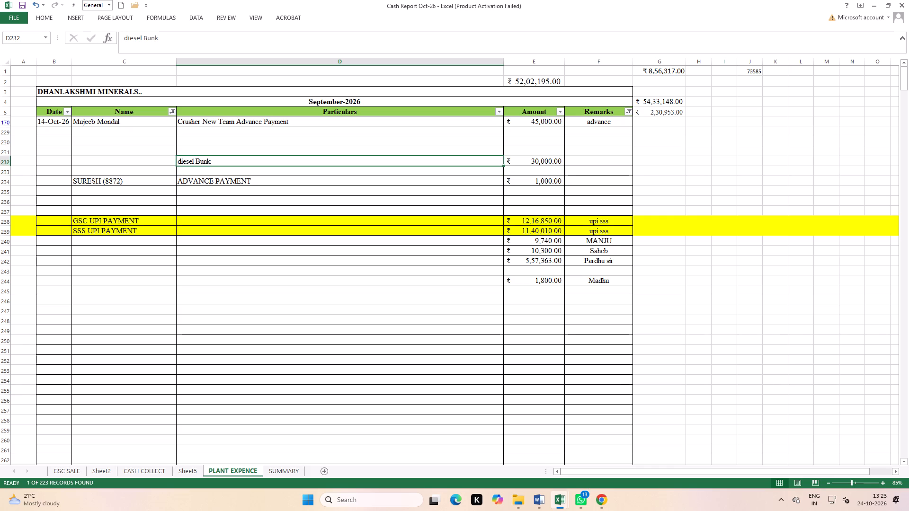
left_click(249, 136)
left_click(266, 121)
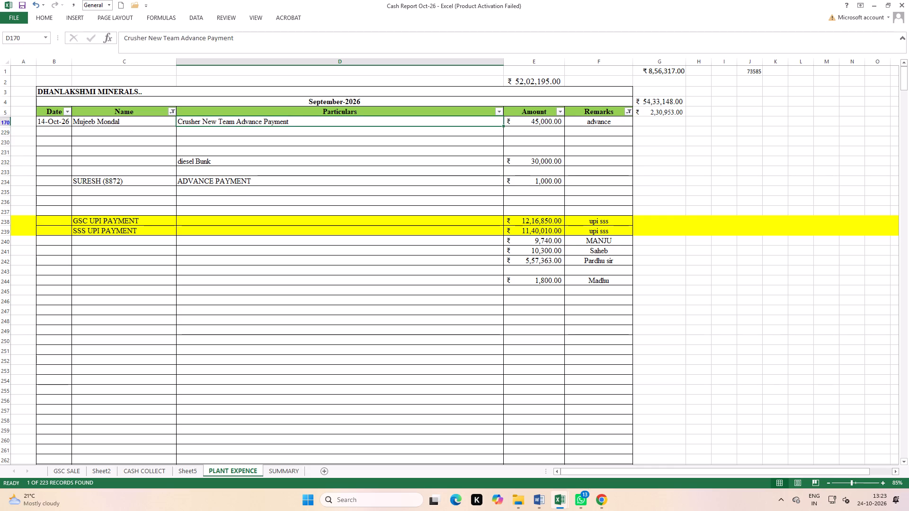
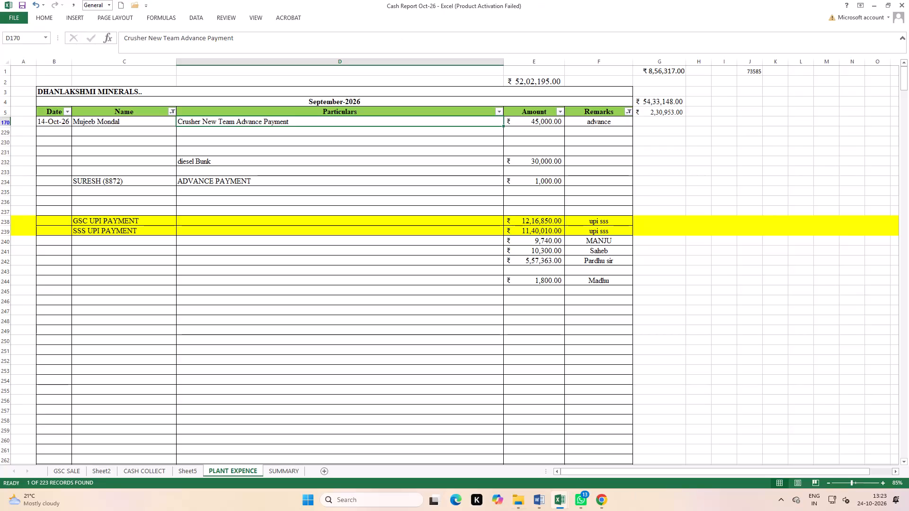
Filter the Name column to show only the quarry helper listed directly after the currently selected name, and select that name.
left_click(173, 111)
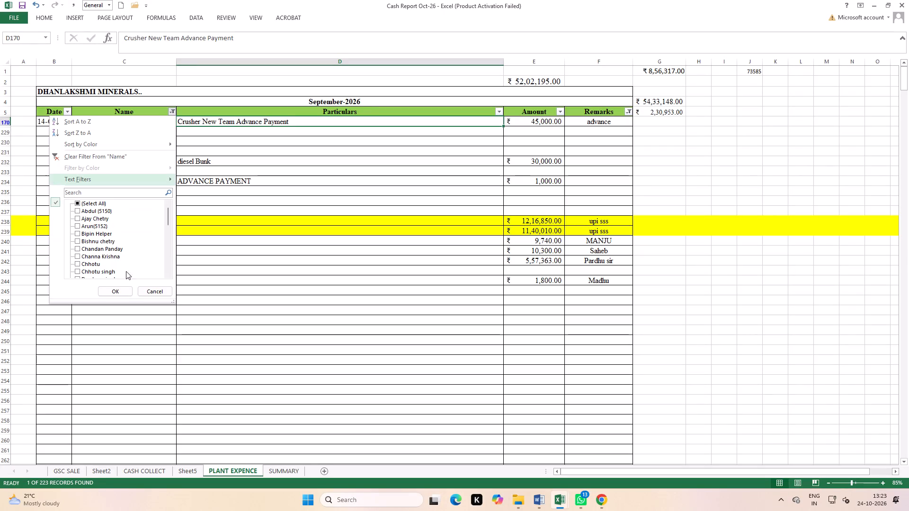
scroll(95, 229, "down", 5)
scroll(93, 266, "down", 1)
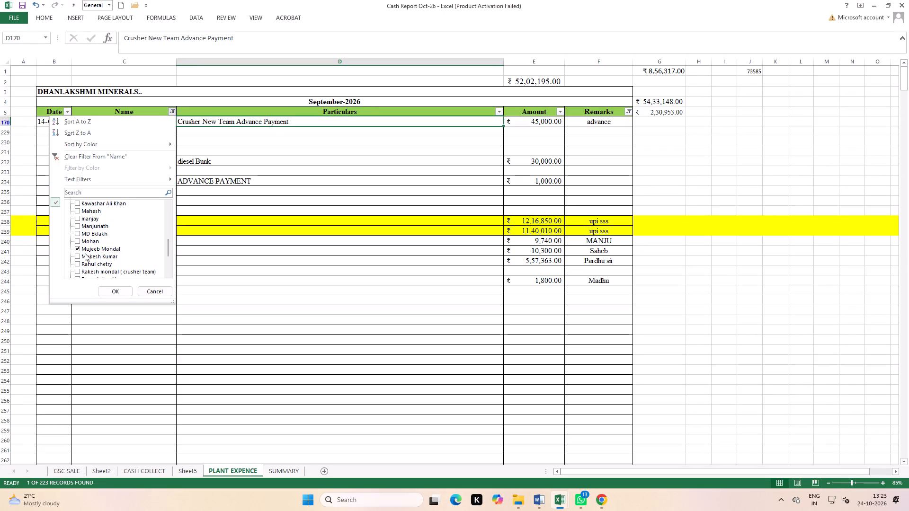
left_click(85, 249)
left_click(88, 256)
left_click(110, 287)
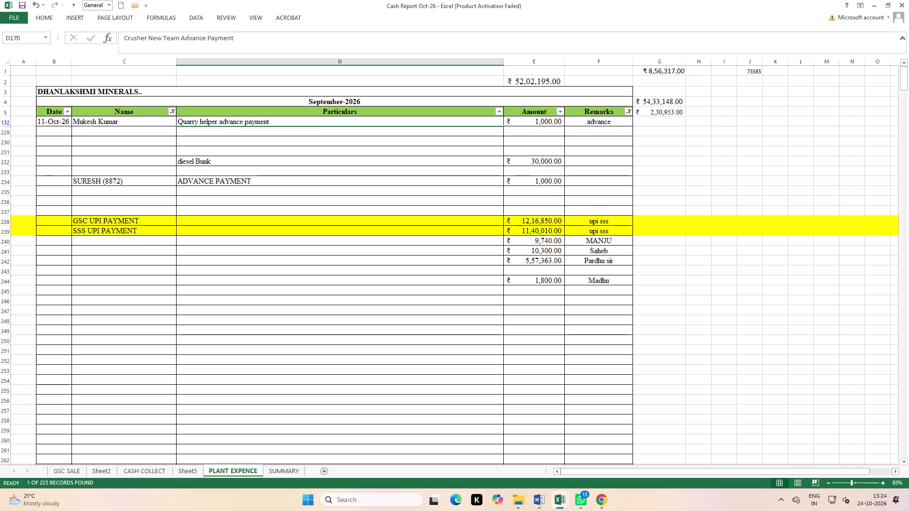
left_click(130, 126)
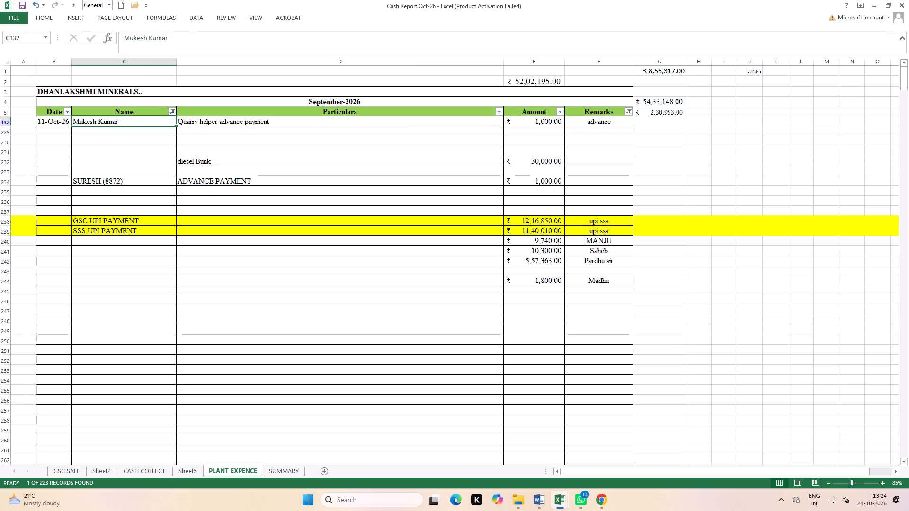
Switch the Name column filter to only the boulders driver listed directly after the quarry helper.
left_click(173, 111)
scroll(108, 223, "down", 5)
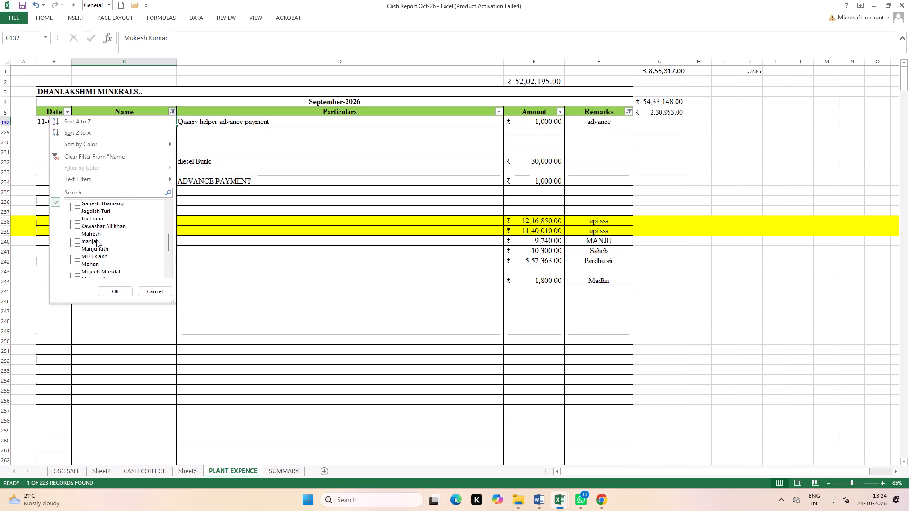
scroll(96, 239, "down", 1)
left_click(92, 255)
left_click(92, 263)
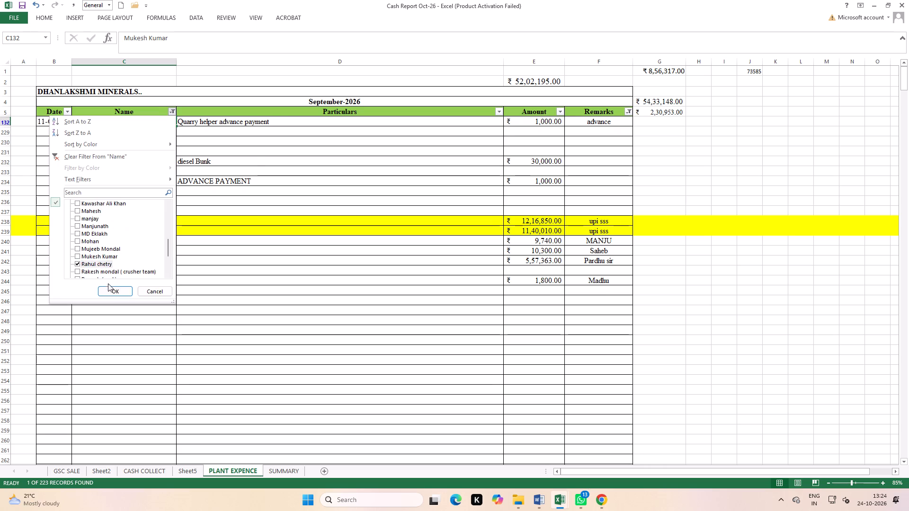
left_click(110, 289)
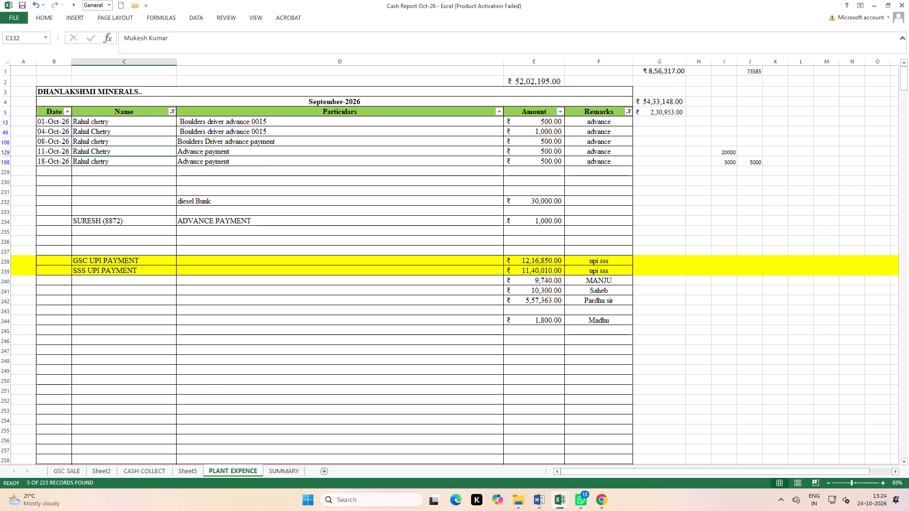
Replace the boulders driver's 01-Oct particulars in D13 with "Boulders vehicle driver advance payment (0015)".
left_click(210, 123)
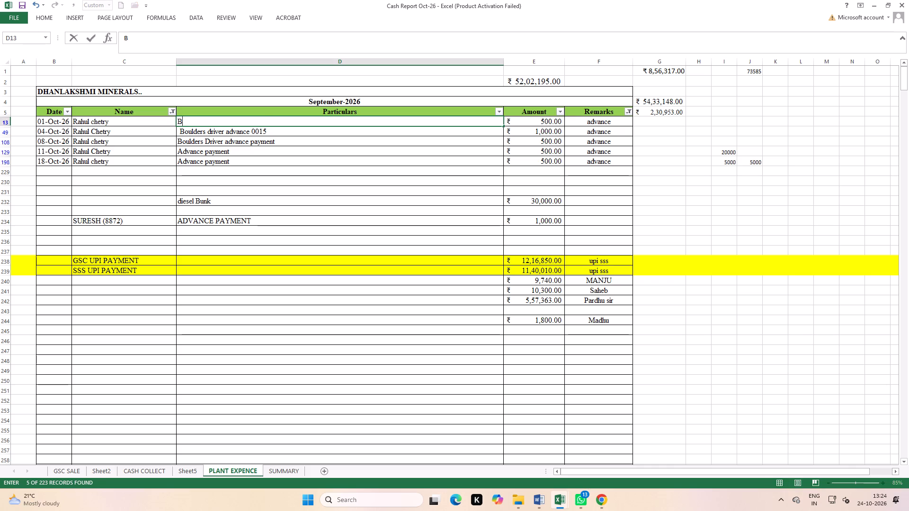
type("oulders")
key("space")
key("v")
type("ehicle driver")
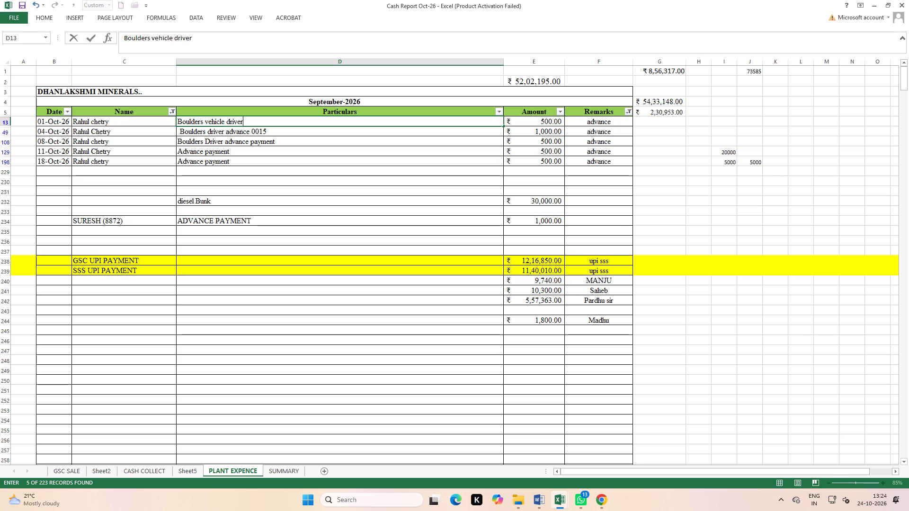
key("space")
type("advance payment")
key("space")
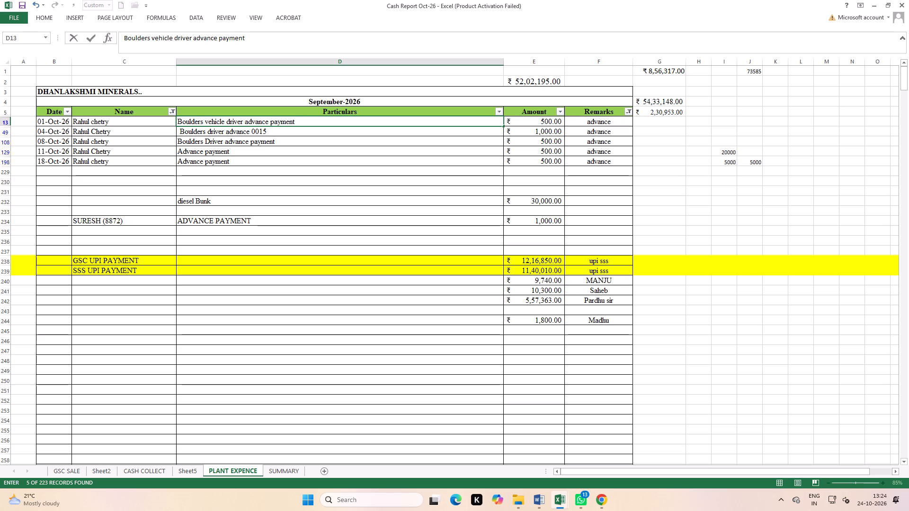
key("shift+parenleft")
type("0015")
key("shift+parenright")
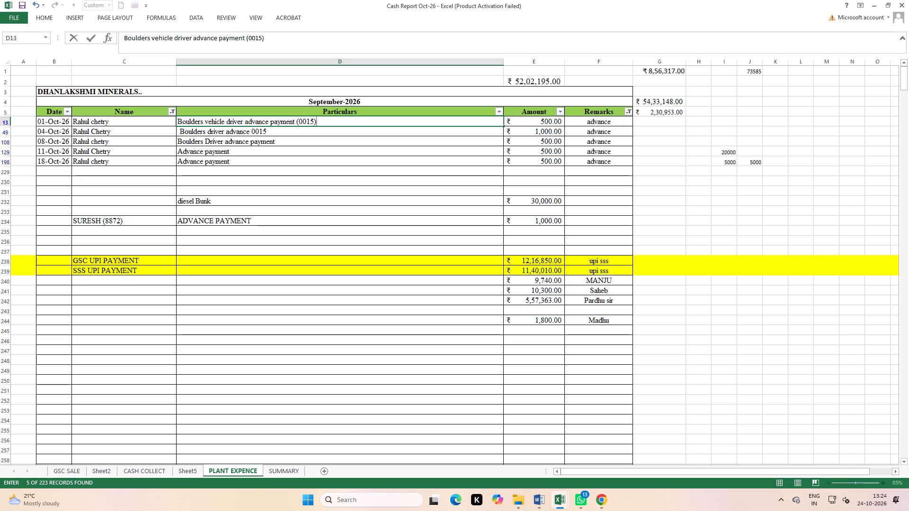
left_click(235, 148)
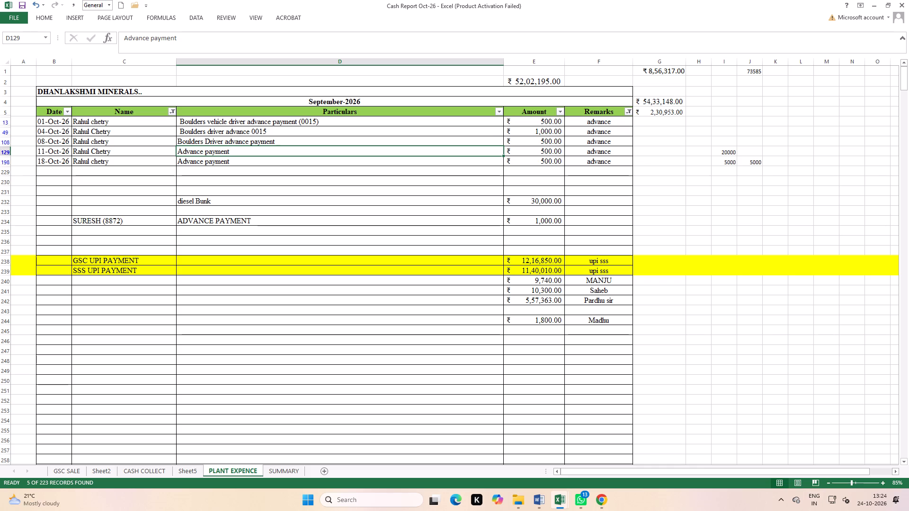
left_click(262, 179)
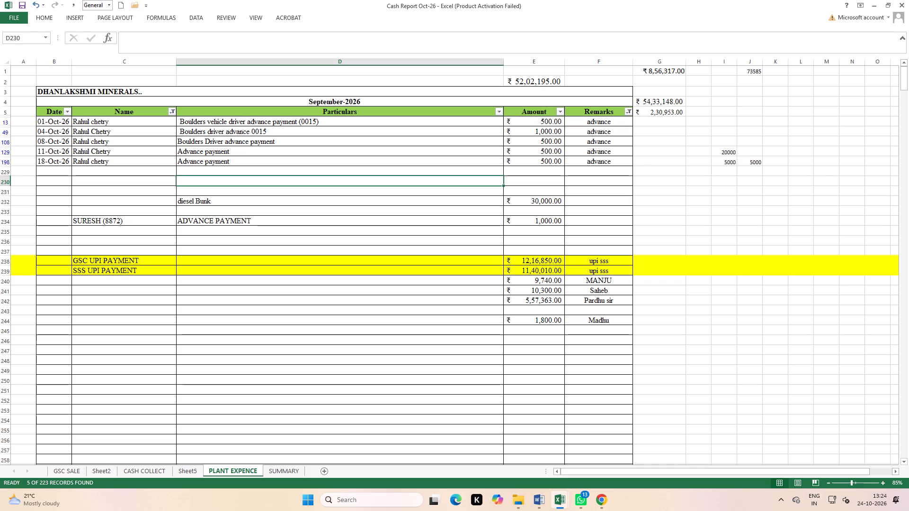
Fill the D13 particulars down through the boulders driver's remaining visible rows, ending at D198.
left_click_drag(239, 123, 236, 157)
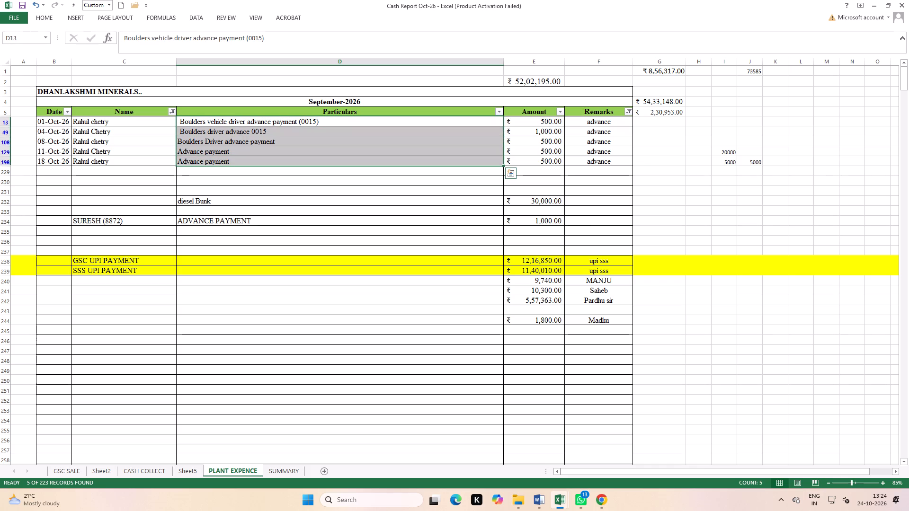
key("ctrl+d")
left_click(300, 200)
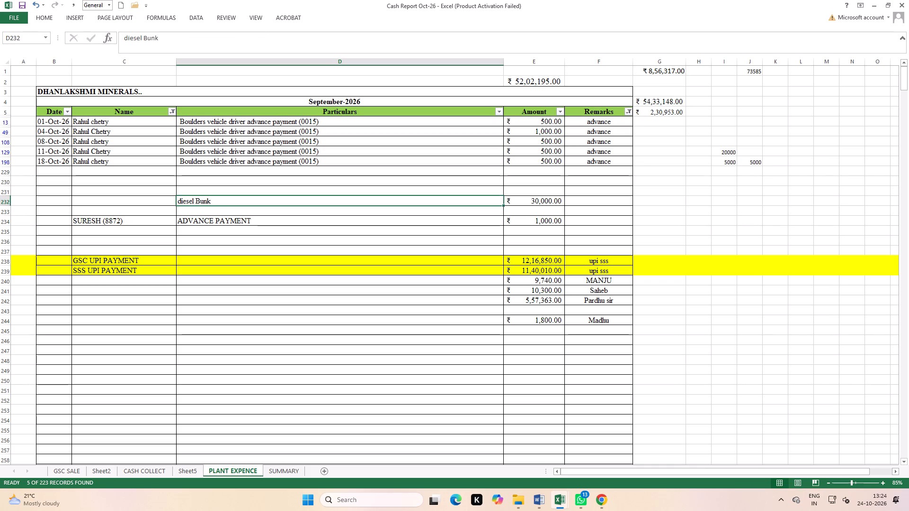
Switch the Name column filter to only the entry marked "( crusher team)" and select its amount.
left_click(173, 114)
scroll(106, 247, "down", 2)
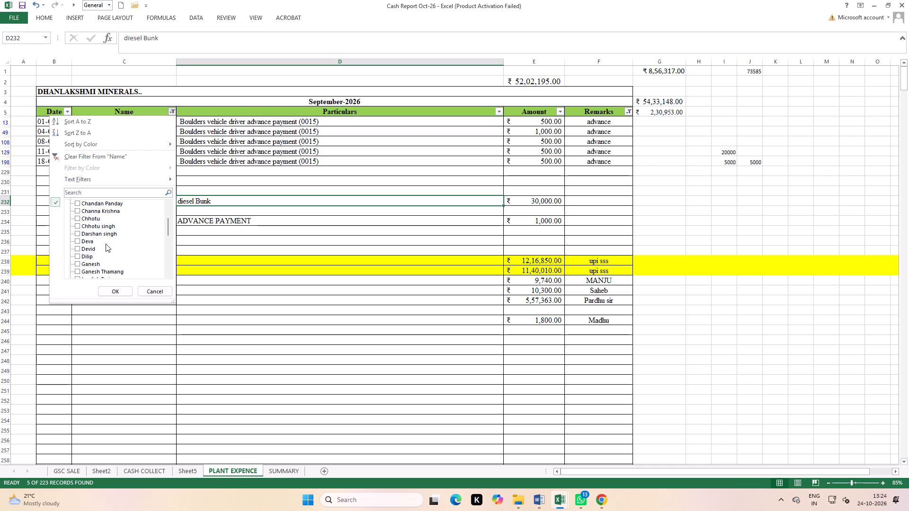
scroll(105, 241, "down", 5)
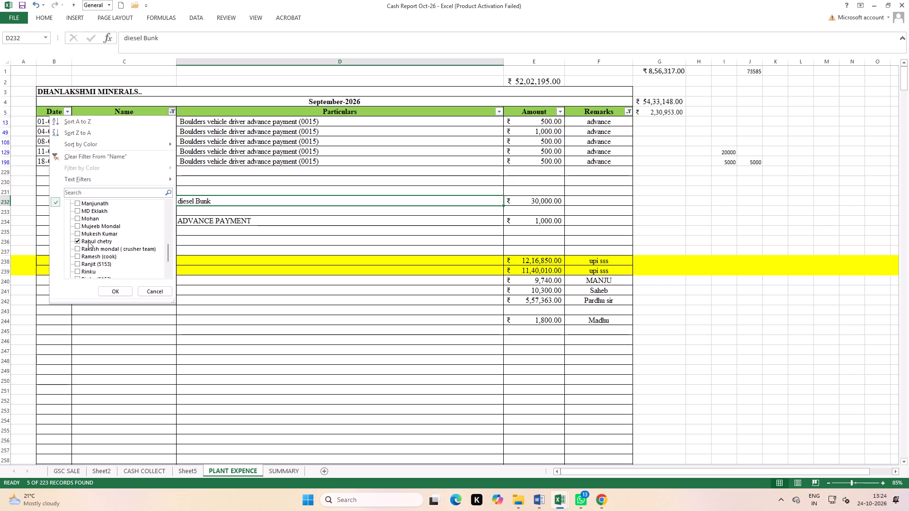
left_click(88, 241)
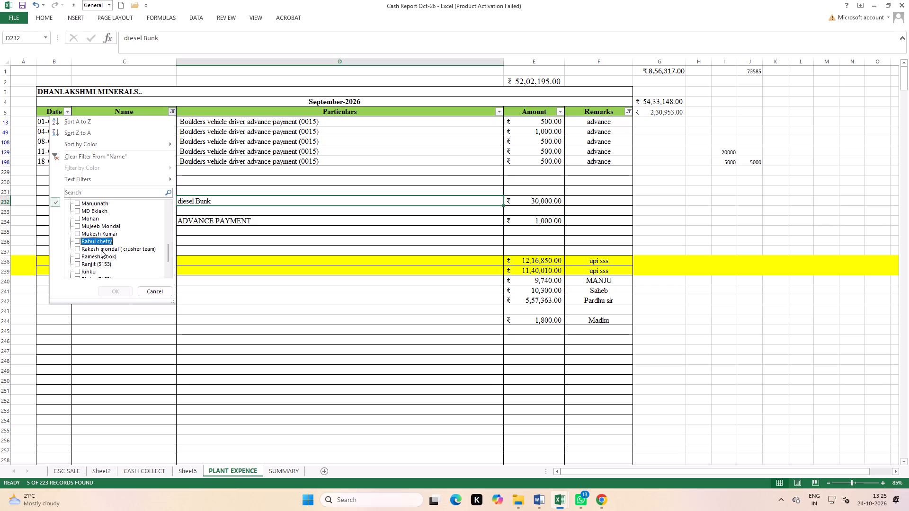
left_click(101, 250)
left_click(120, 288)
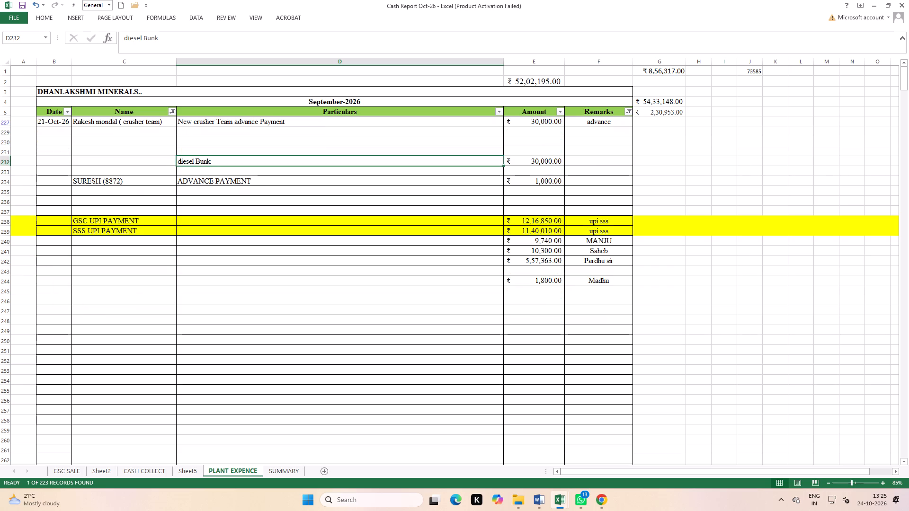
left_click(536, 123)
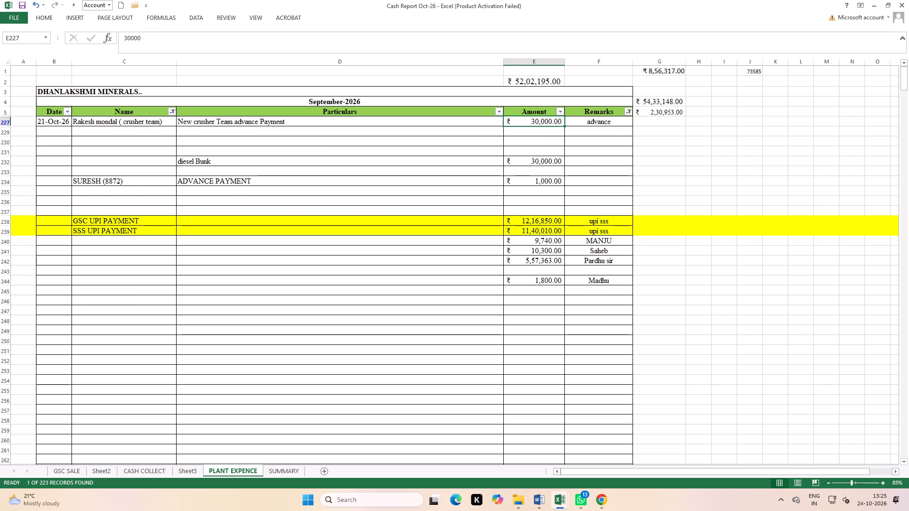
Remove "( crusher team)" from the payee name in C227 and capitalise the surname's first letter.
double_click(165, 122)
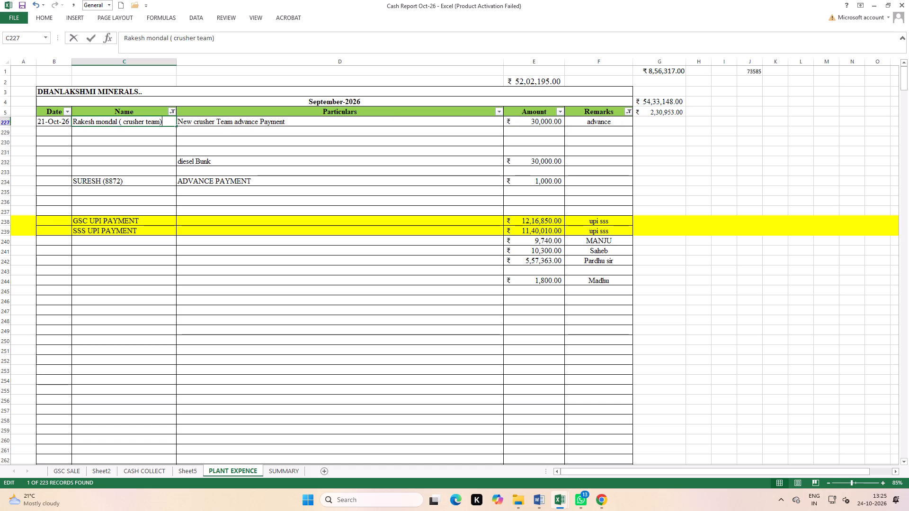
key("BackSpace")
key("BackSpace")
key("BackSpace")
key("BackSpace")
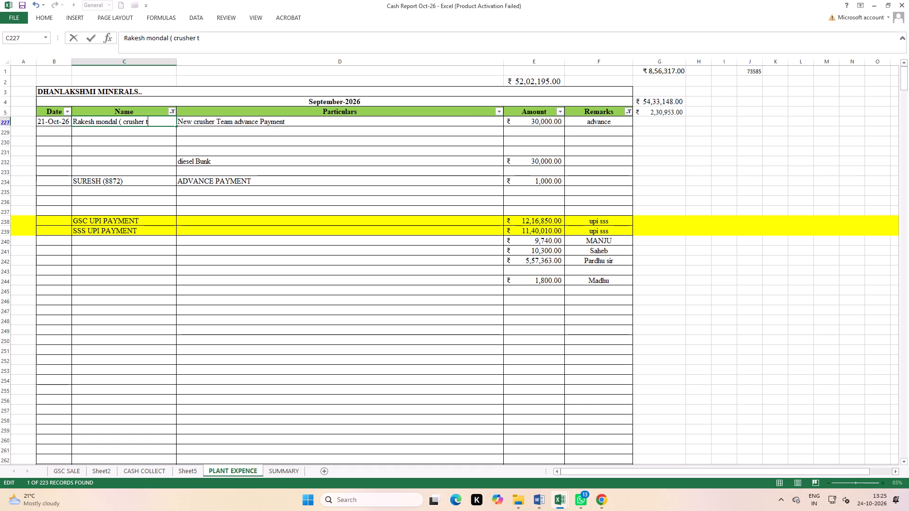
key("BackSpace")
key("BackSpace")
key("BackSpace")
key("BackSpace")
key("BackSpace")
key("BackSpace")
key("BackSpace")
key("BackSpace")
key("BackSpace")
key("BackSpace")
key("BackSpace")
key("BackSpace")
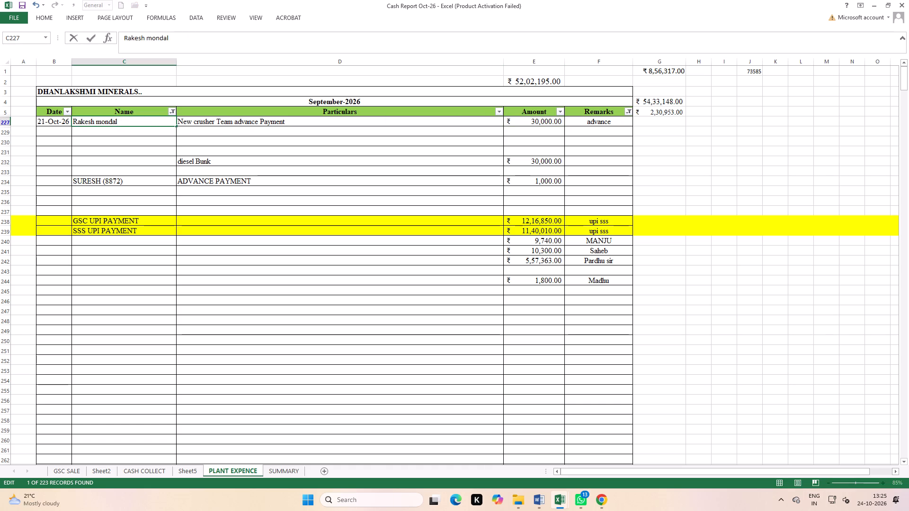
left_click(100, 121)
key("BackSpace")
left_click(109, 143)
Switch the Name column filter to only the entry marked "(cook)".
left_click(178, 111)
left_click(167, 113)
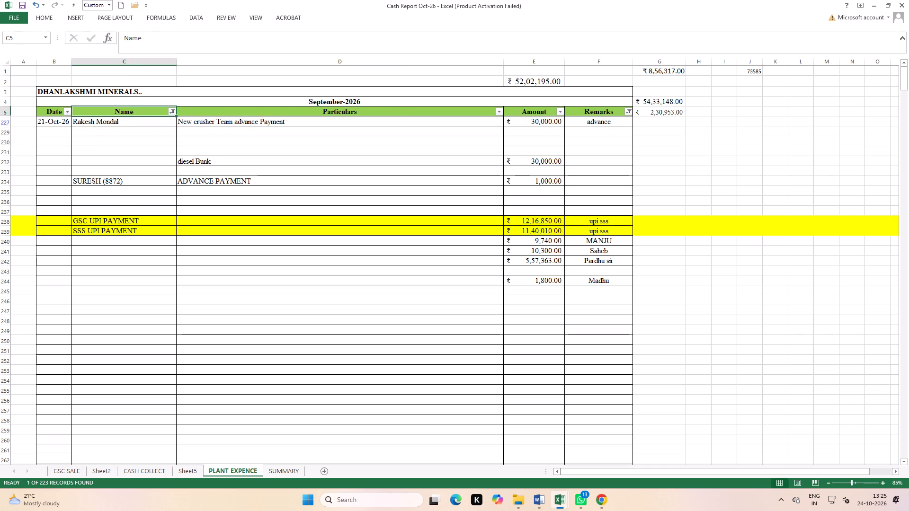
left_click(171, 113)
scroll(102, 238, "down", 7)
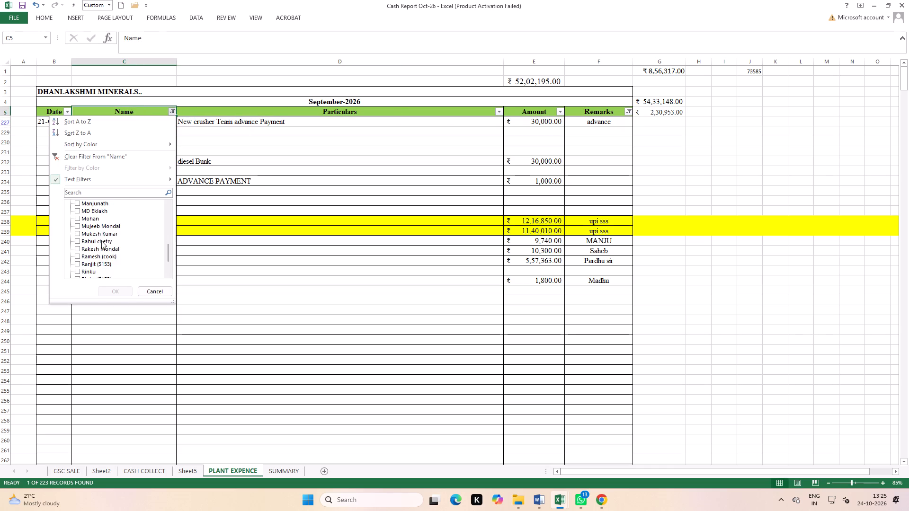
scroll(101, 241, "up", 2)
scroll(101, 241, "down", 2)
left_click(94, 256)
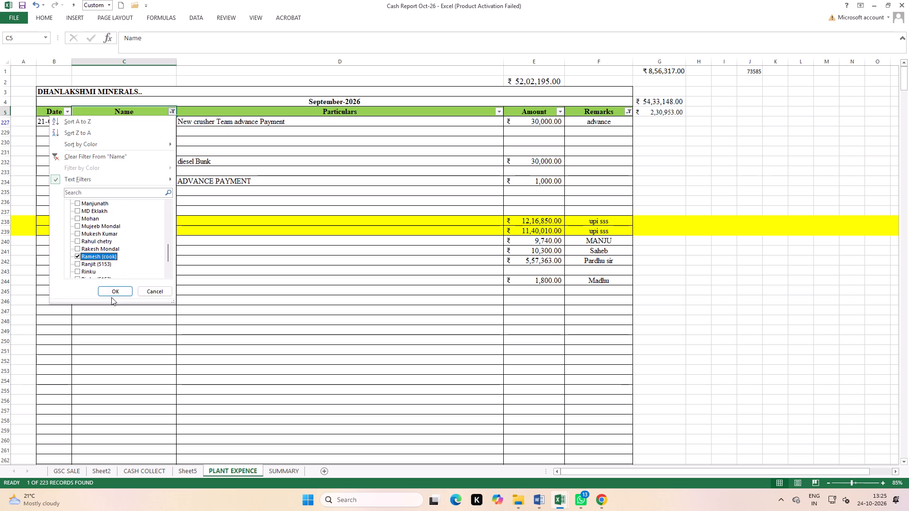
left_click(111, 297)
left_click(116, 291)
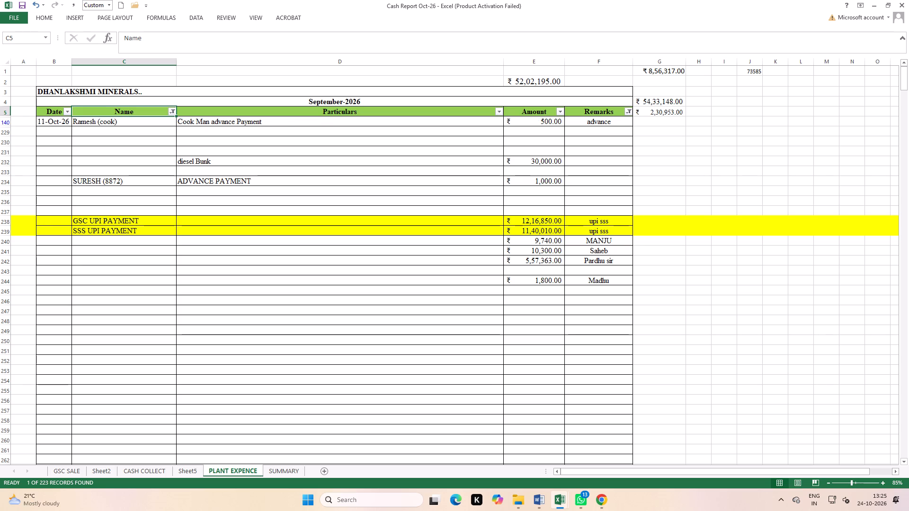
Remove the "(cook)" note from the payee name in C140.
double_click(123, 123)
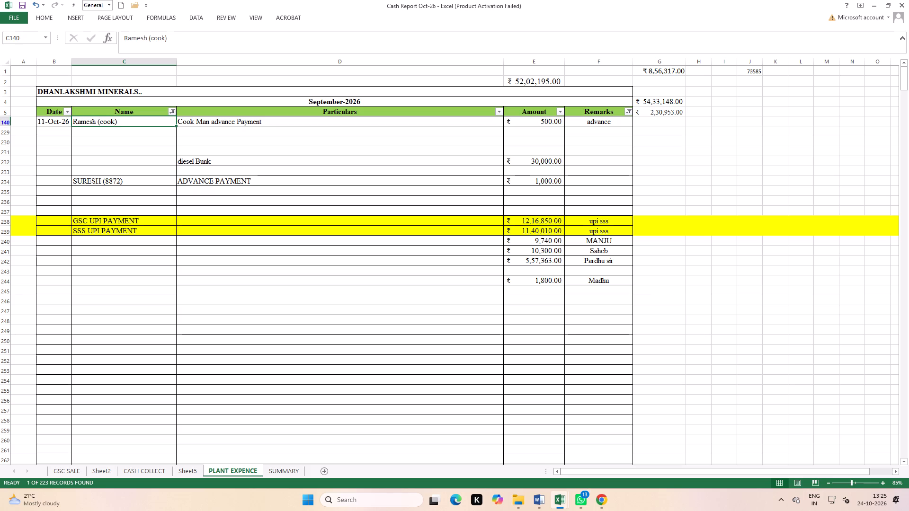
key("BackSpace")
key("BackSpace")
key("BackSpace")
key("BackSpace")
key("BackSpace")
key("BackSpace")
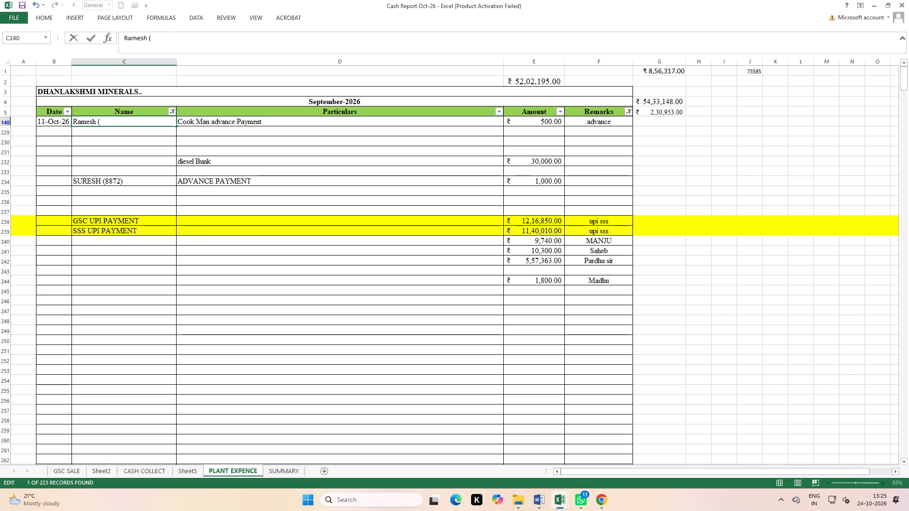
left_click(136, 153)
left_click(169, 114)
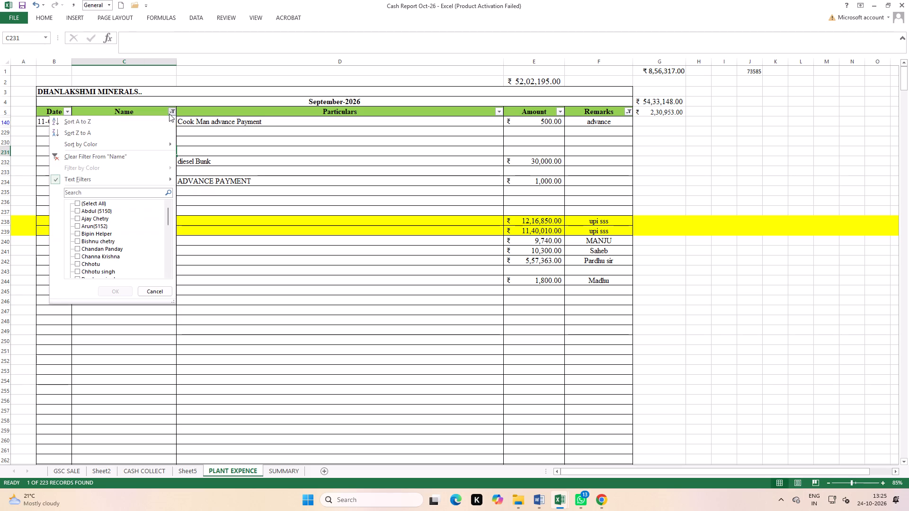
scroll(105, 243, "down", 7)
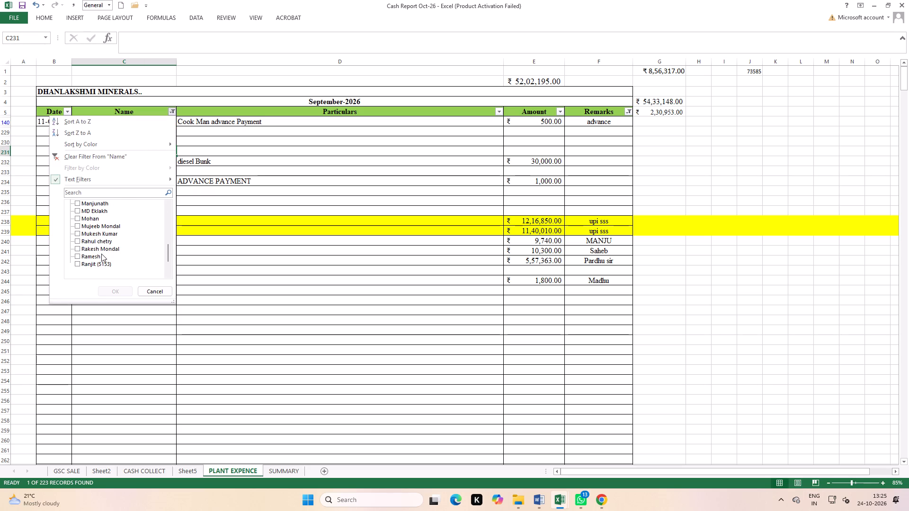
left_click(98, 265)
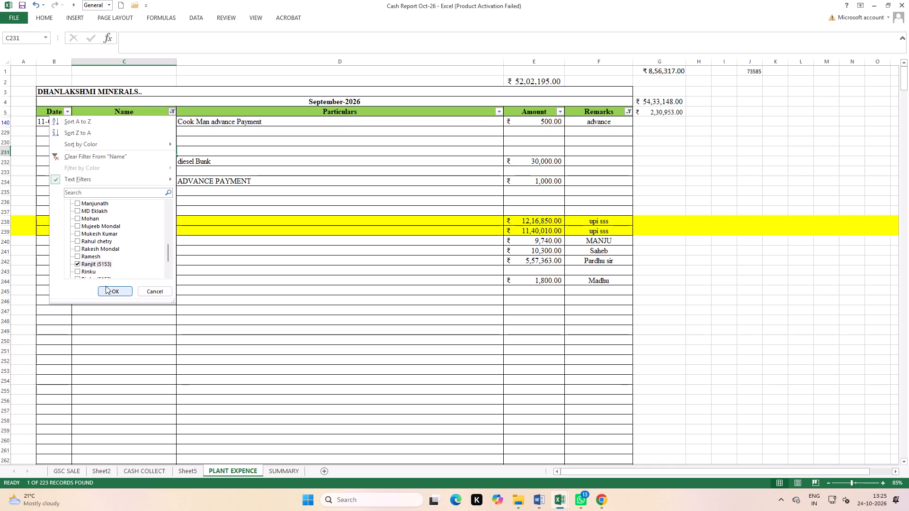
left_click(106, 286)
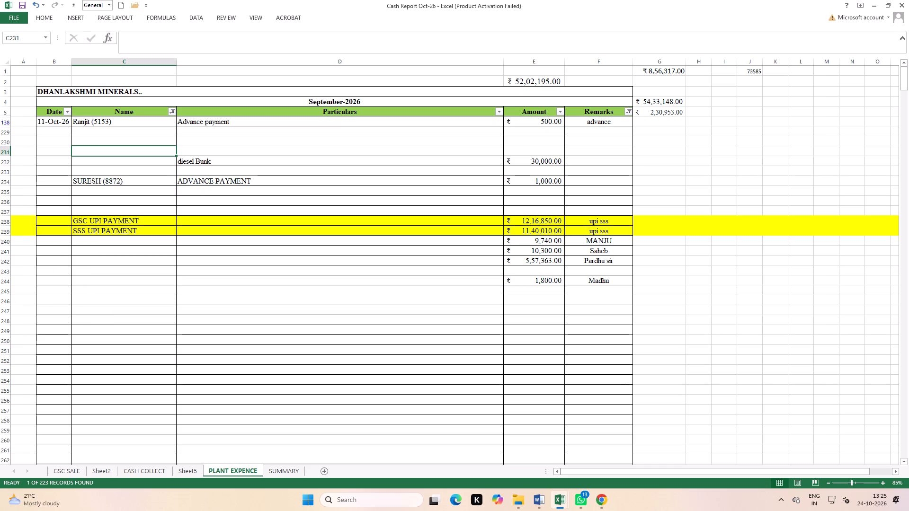
Replace the particulars in D138 with "Boulders Vehicle driver advance paymet (5153)".
left_click(200, 121)
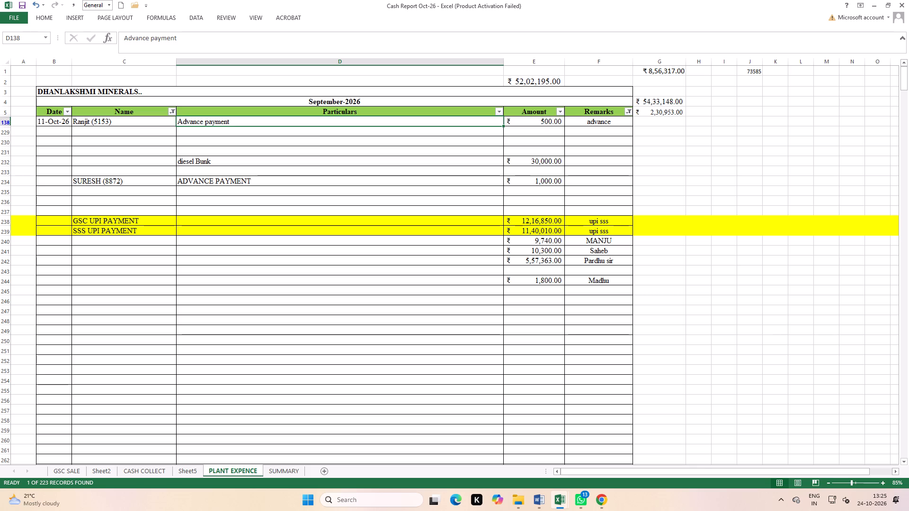
key("b")
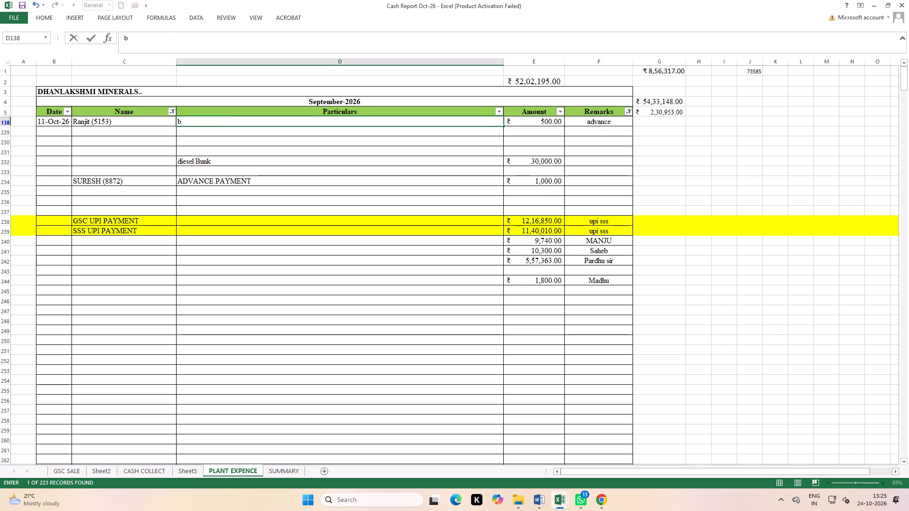
key("BackSpace")
key("b")
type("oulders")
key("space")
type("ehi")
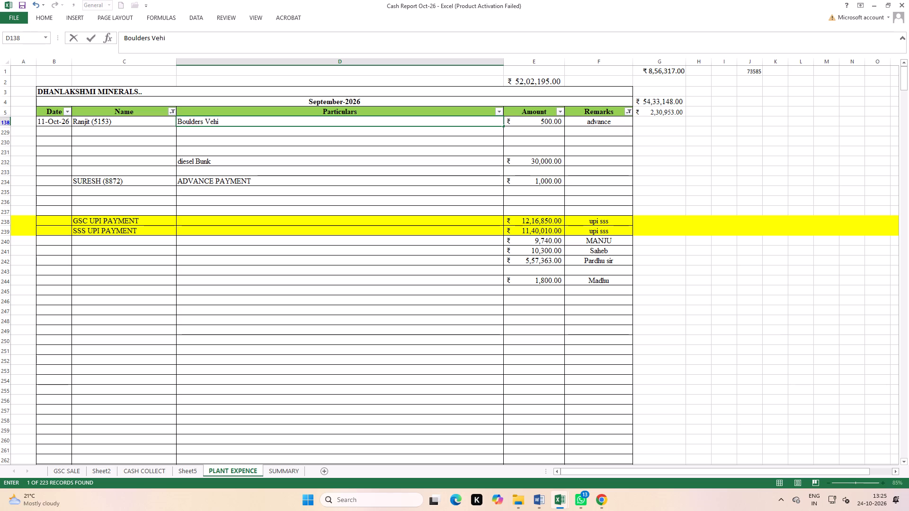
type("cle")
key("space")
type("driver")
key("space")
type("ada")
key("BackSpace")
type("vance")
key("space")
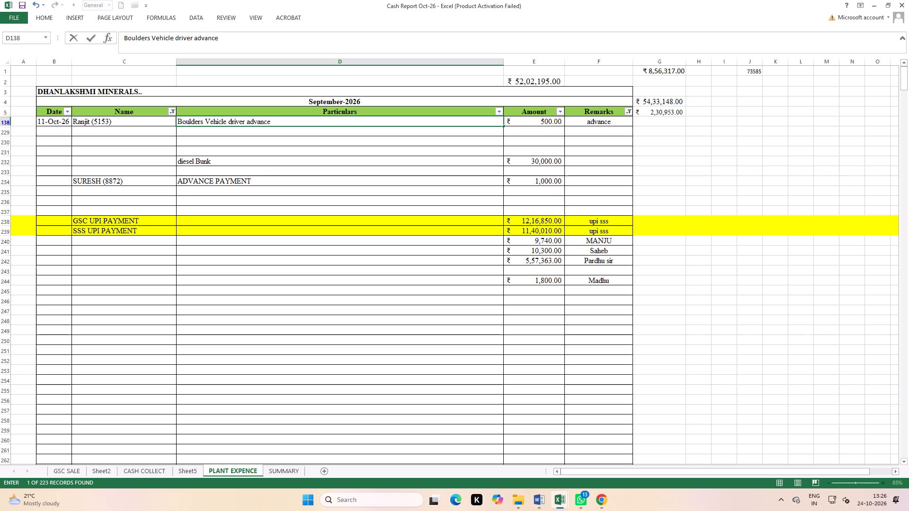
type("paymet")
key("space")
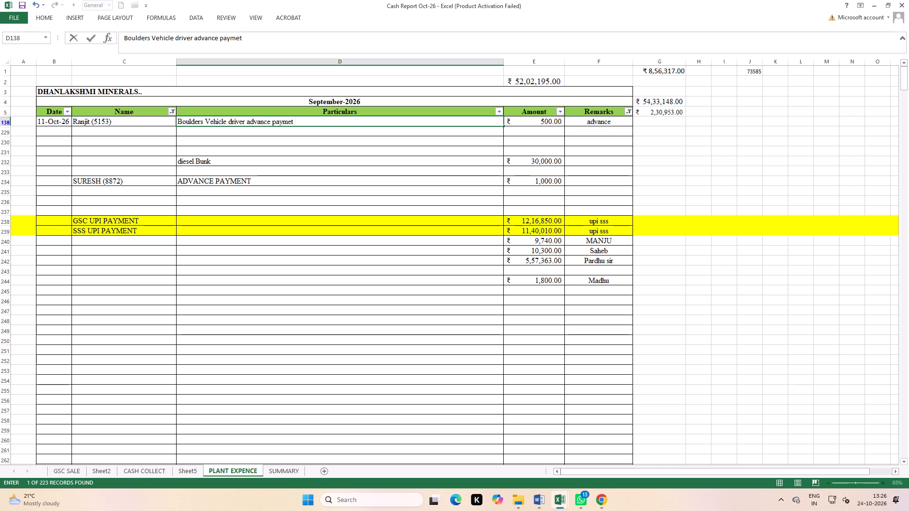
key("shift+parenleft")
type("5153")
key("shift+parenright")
left_click(170, 114)
left_click(288, 166)
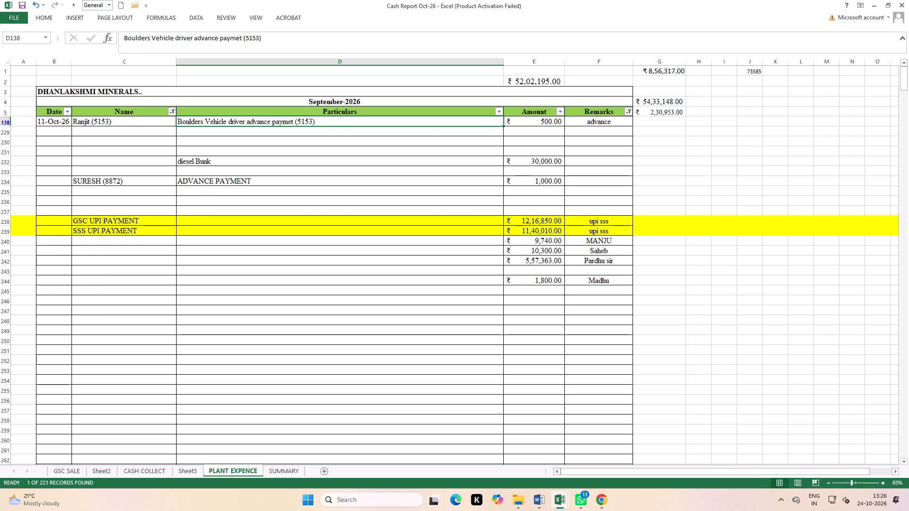
Remove the "(5153)" vehicle number from the payee name in C138.
double_click(139, 120)
key("BackSpace")
key("BackSpace")
key("BackSpace")
key("BackSpace")
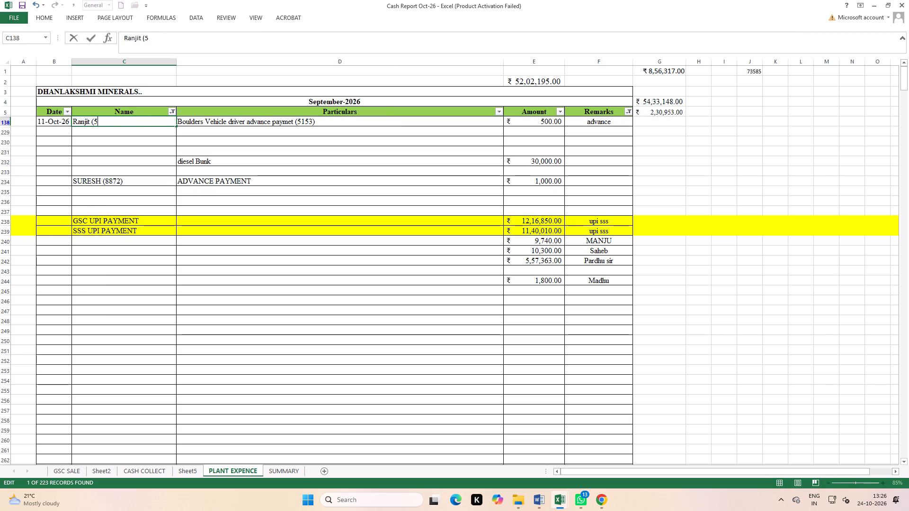
key("BackSpace")
key("BackSpace")
left_click(145, 164)
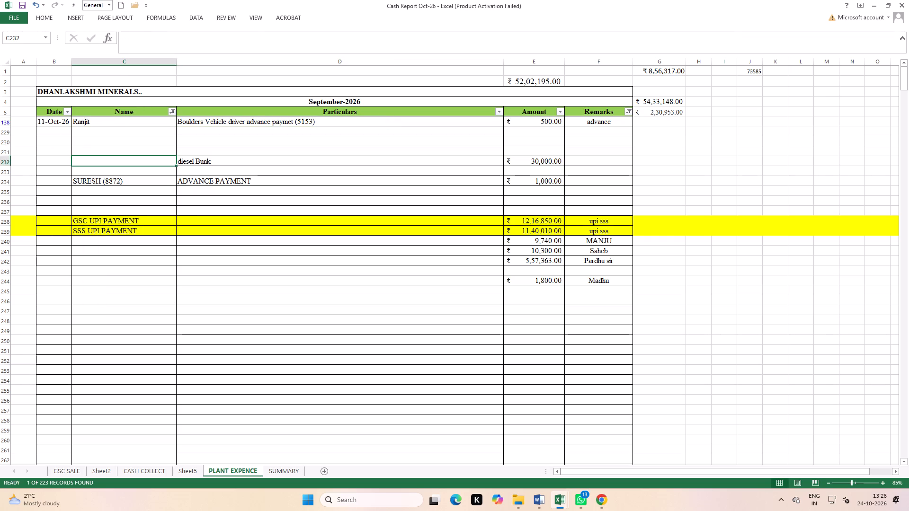
left_click(174, 112)
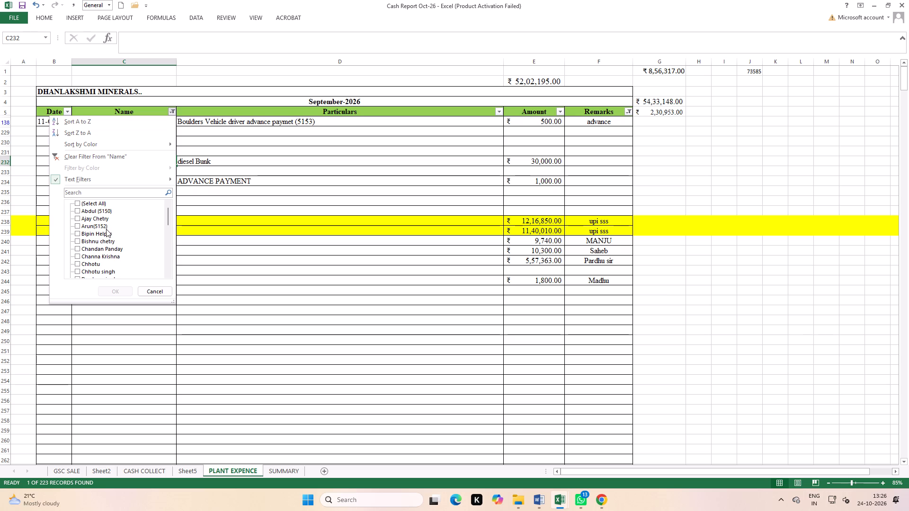
scroll(103, 239, "down", 11)
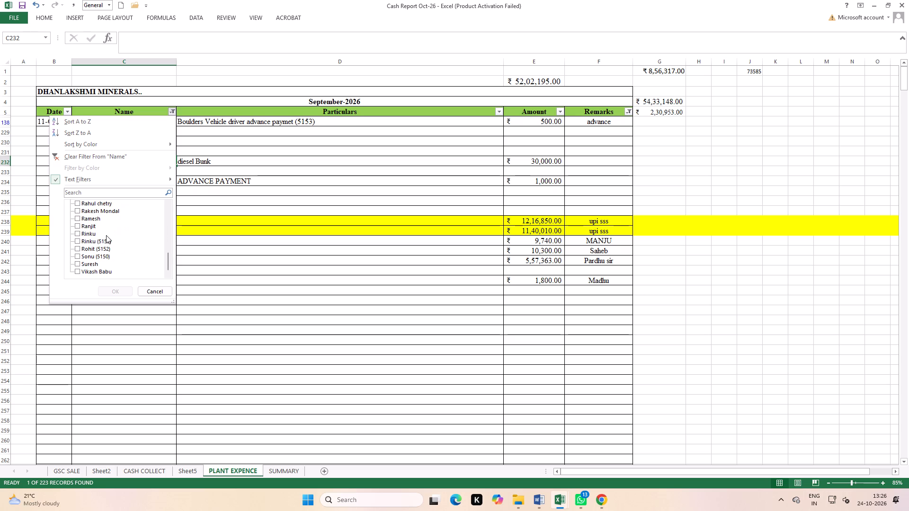
left_click(83, 231)
left_click(99, 243)
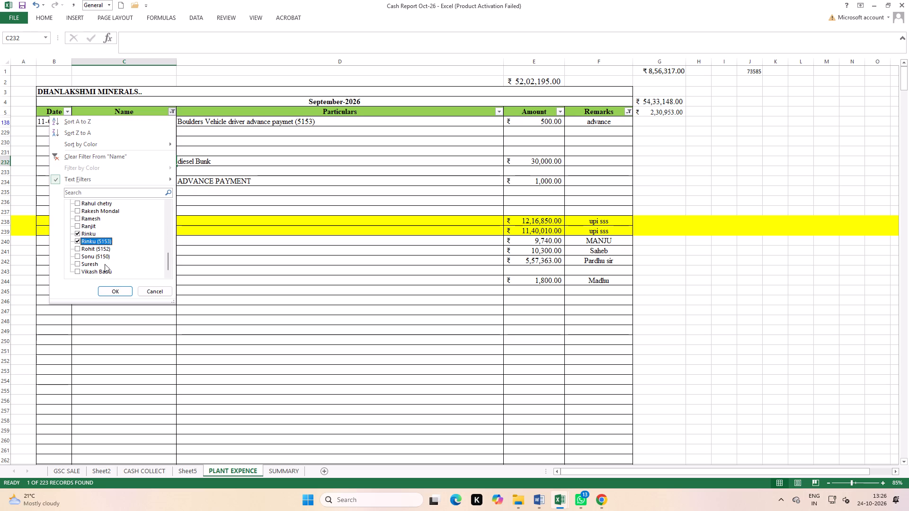
left_click(105, 291)
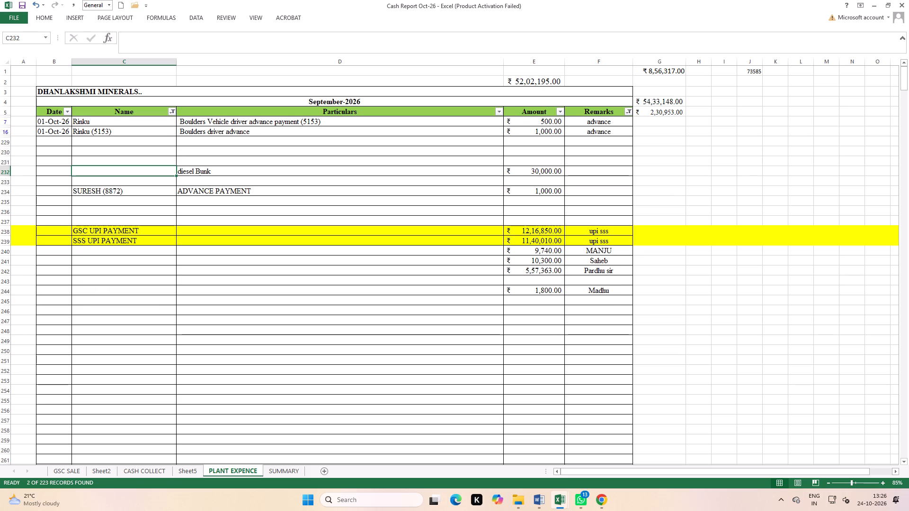
Fill the particulars and payee name from row 7 down into row 16 so both entries match.
left_click_drag(253, 125, 250, 131)
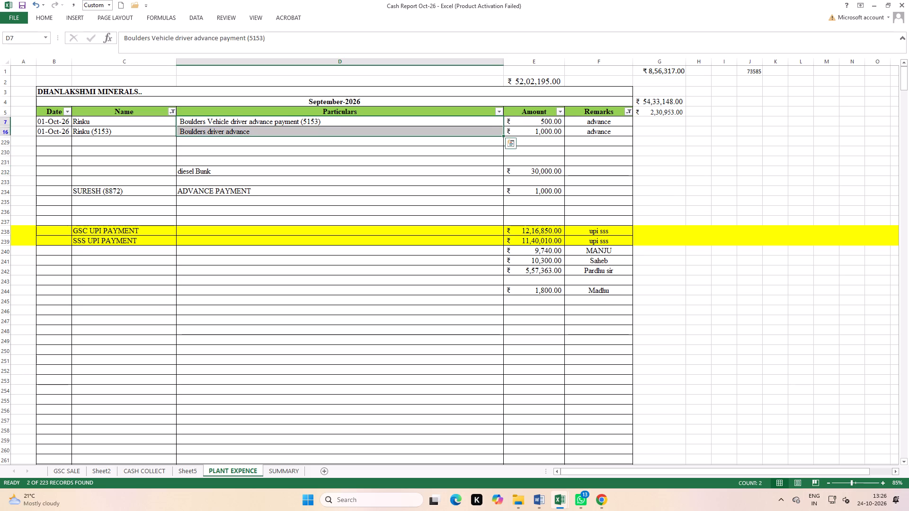
key("ctrl+d")
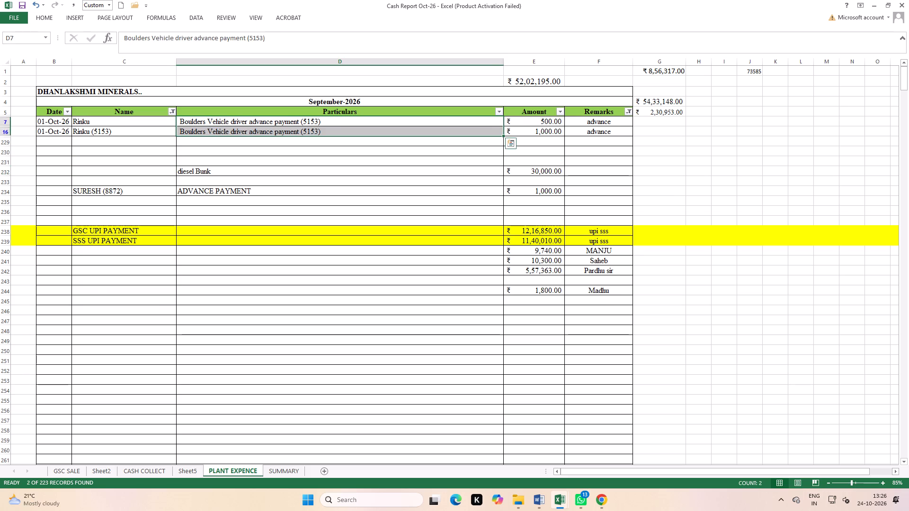
left_click_drag(121, 121, 123, 128)
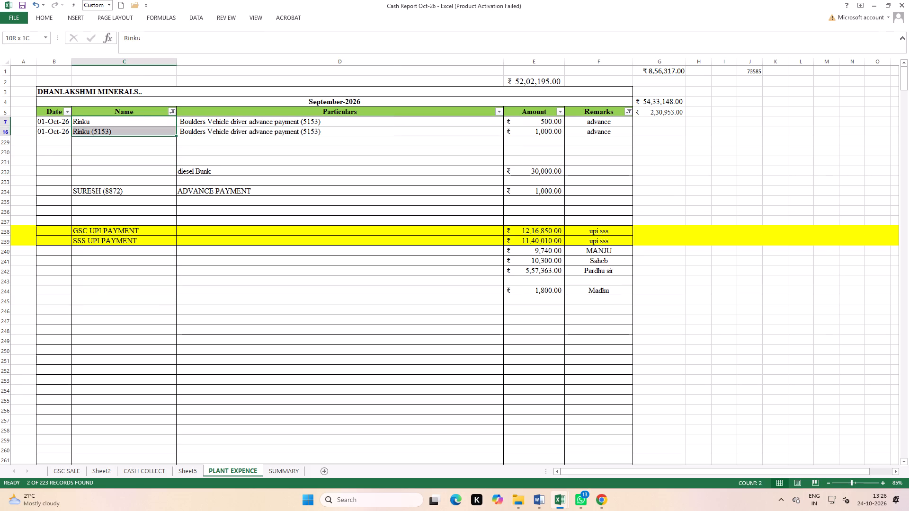
key("ctrl+d")
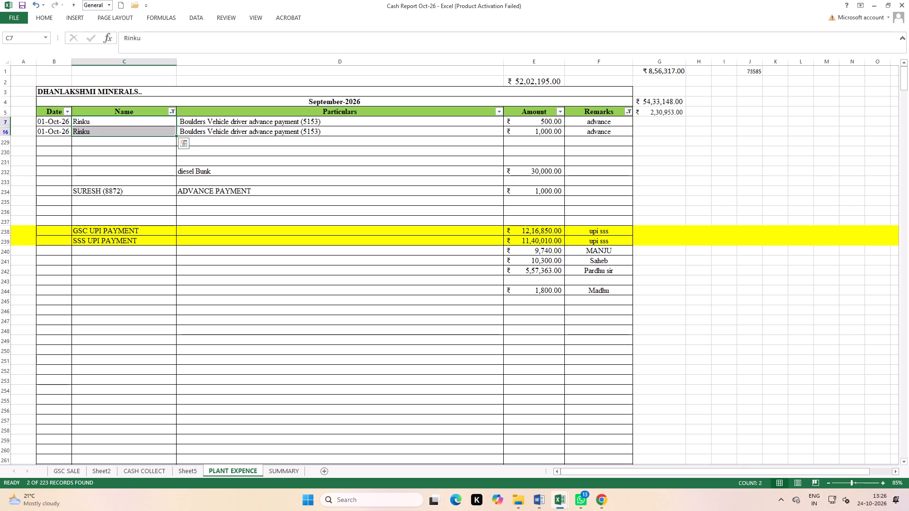
left_click(166, 152)
left_click(171, 111)
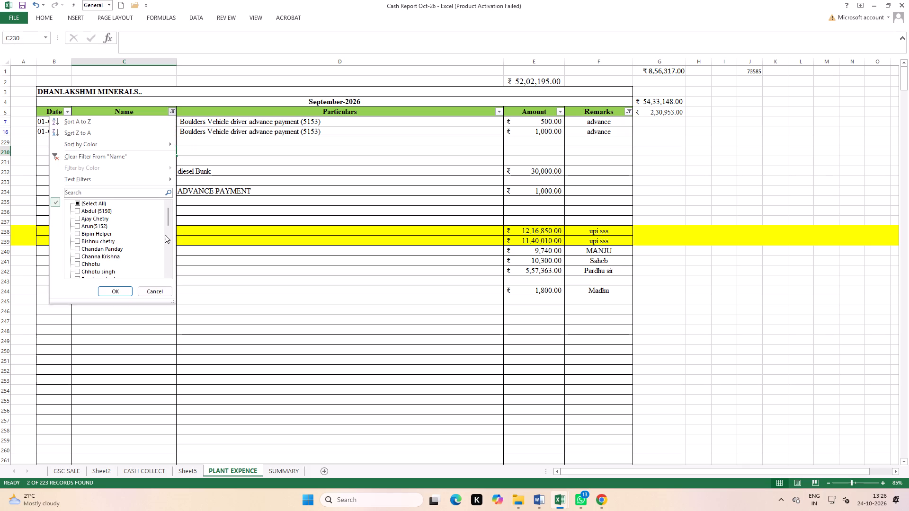
scroll(79, 243, "down", 8)
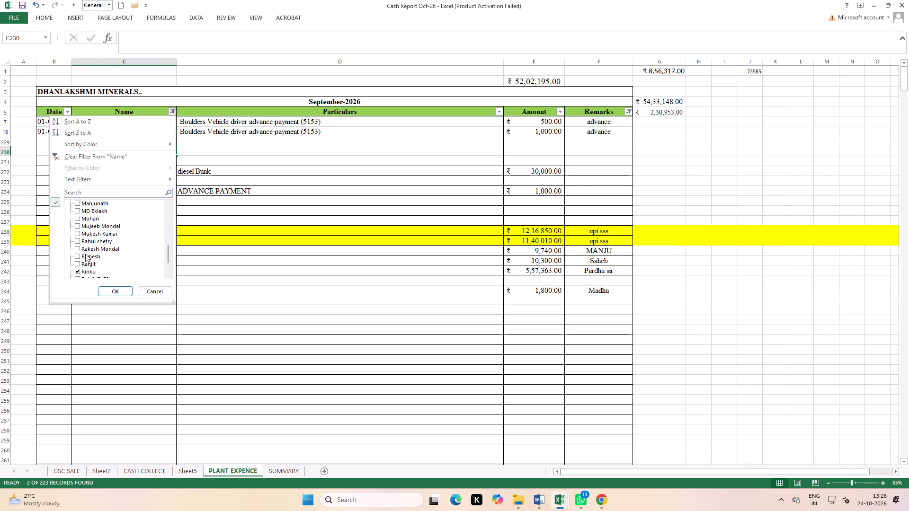
left_click(88, 251)
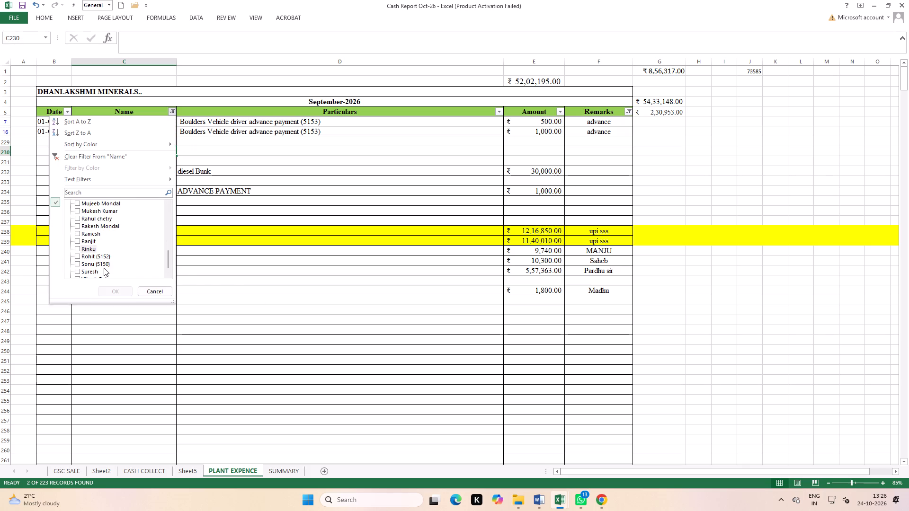
left_click(98, 259)
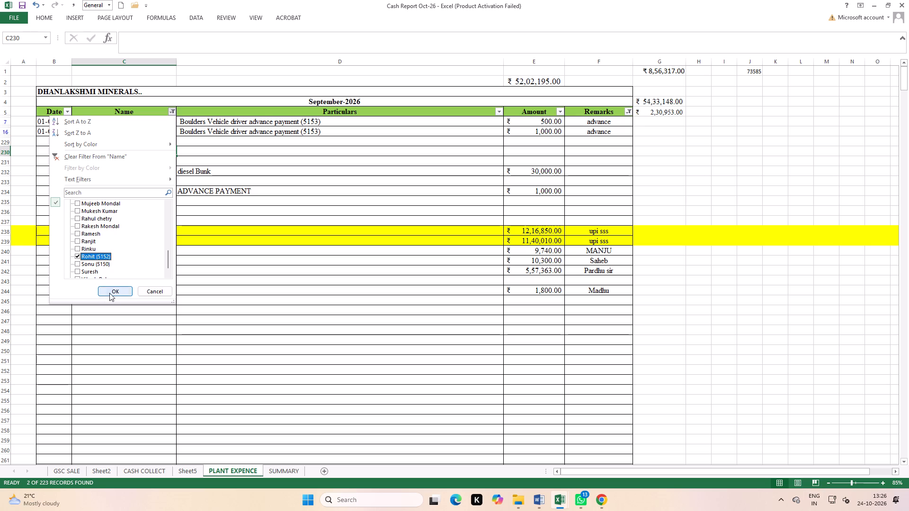
left_click(109, 293)
Replace the particulars of Rohit's 04-Oct-26 entry in D53 with "Boulders vehicle driver advance payment (5152)".
left_click(239, 115)
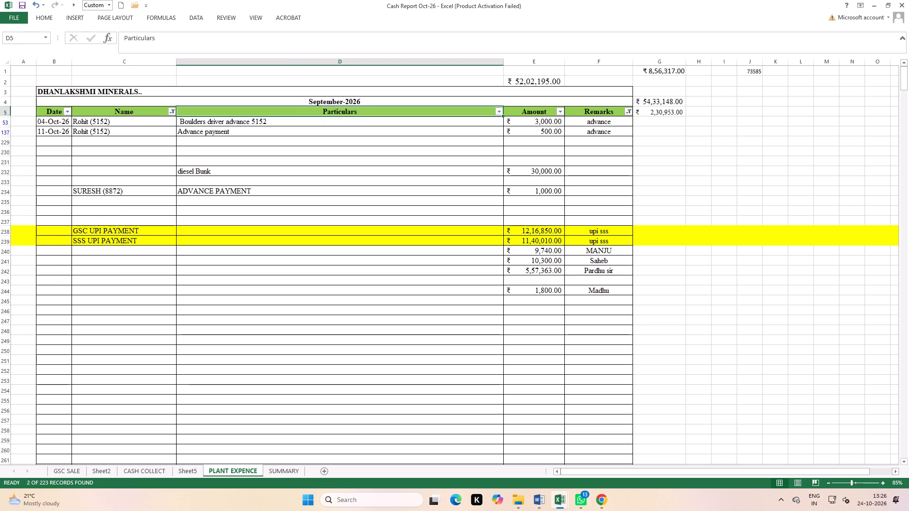
left_click(248, 121)
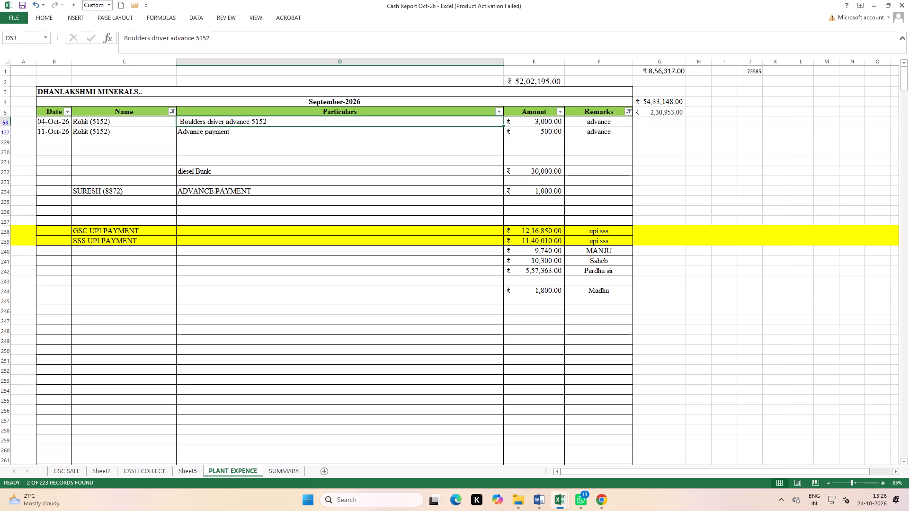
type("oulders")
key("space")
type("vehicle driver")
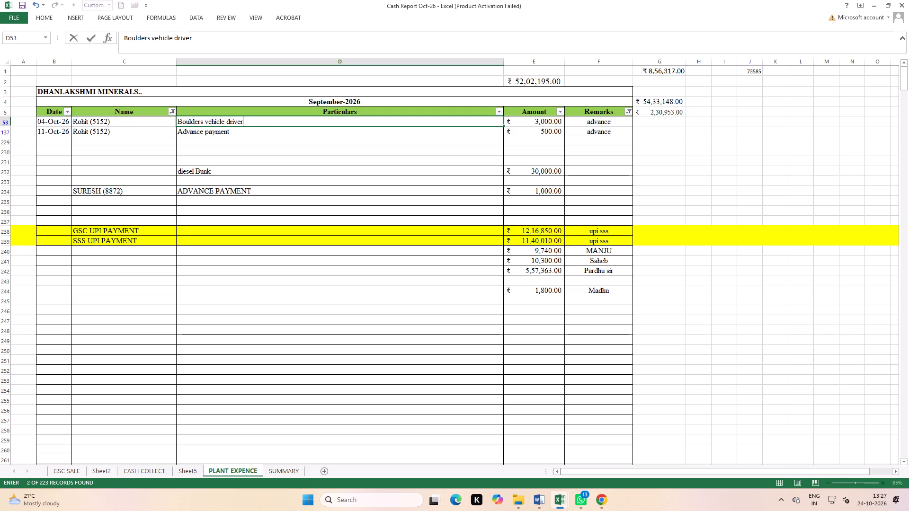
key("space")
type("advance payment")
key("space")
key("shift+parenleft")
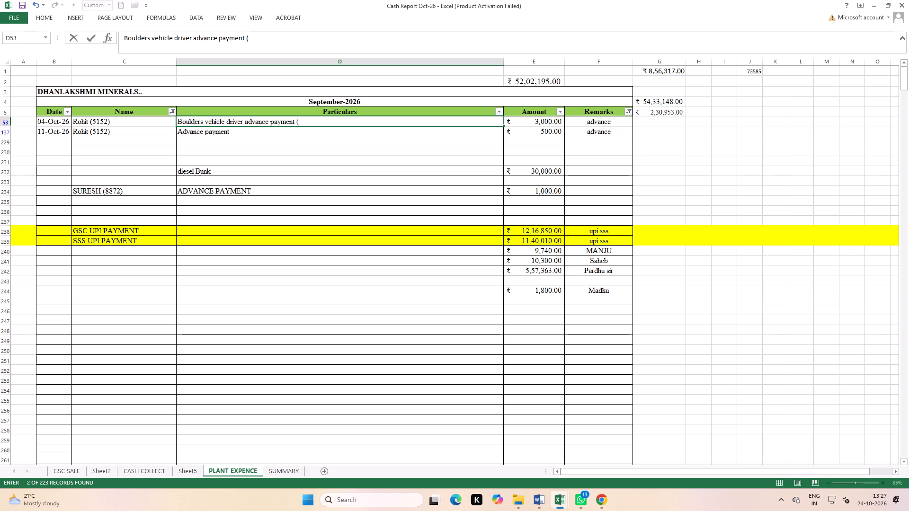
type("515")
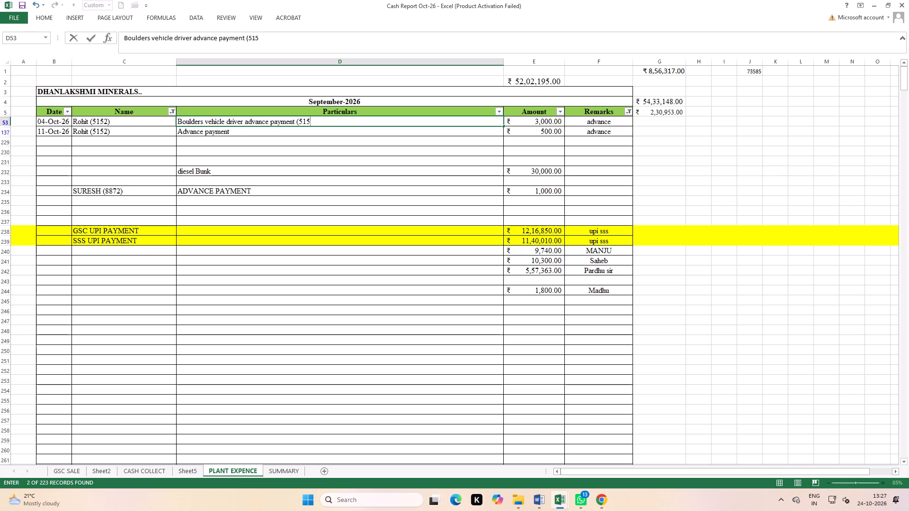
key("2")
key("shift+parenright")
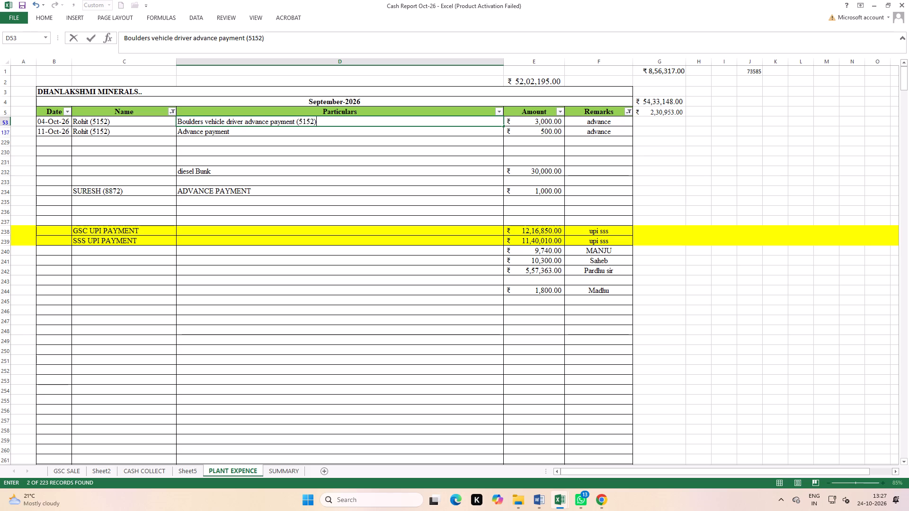
left_click(289, 142)
Fill the particulars from D53 down into Rohit's 11-Oct-26 entry in D137.
left_click(266, 126)
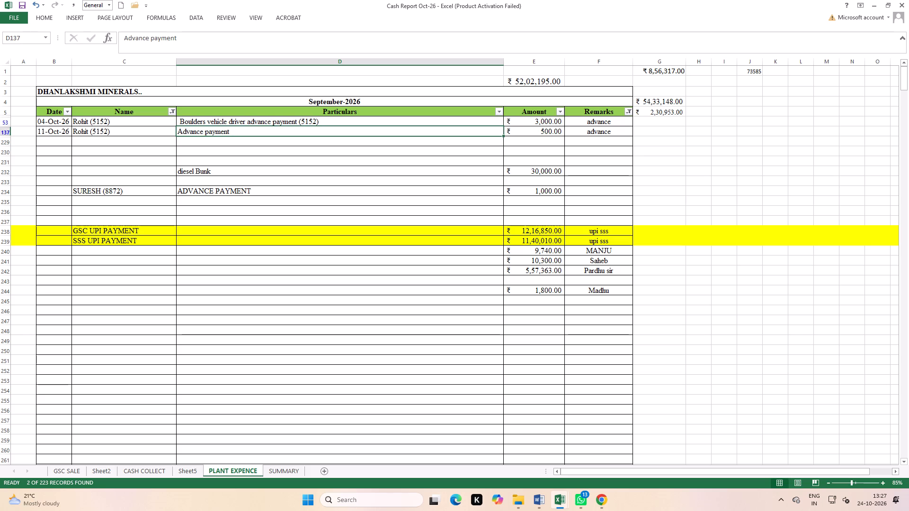
left_click_drag(271, 120, 272, 127)
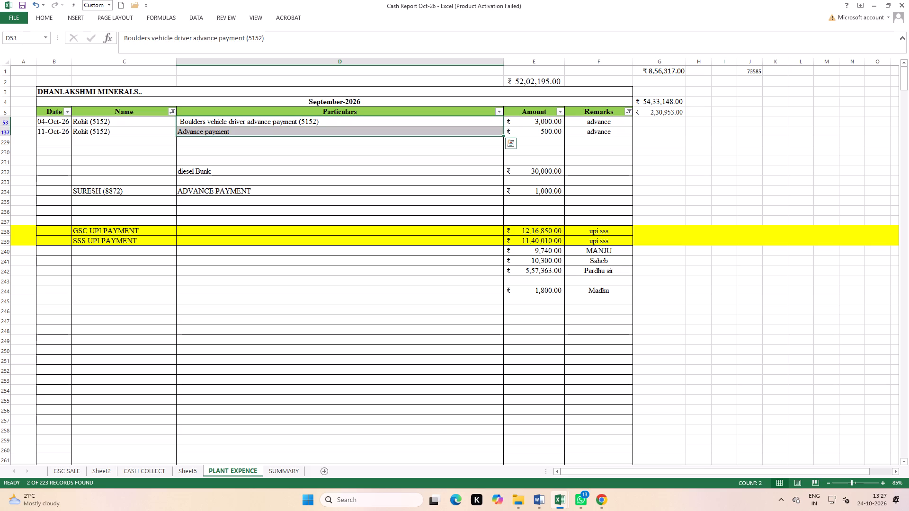
key("ctrl+d")
left_click(306, 158)
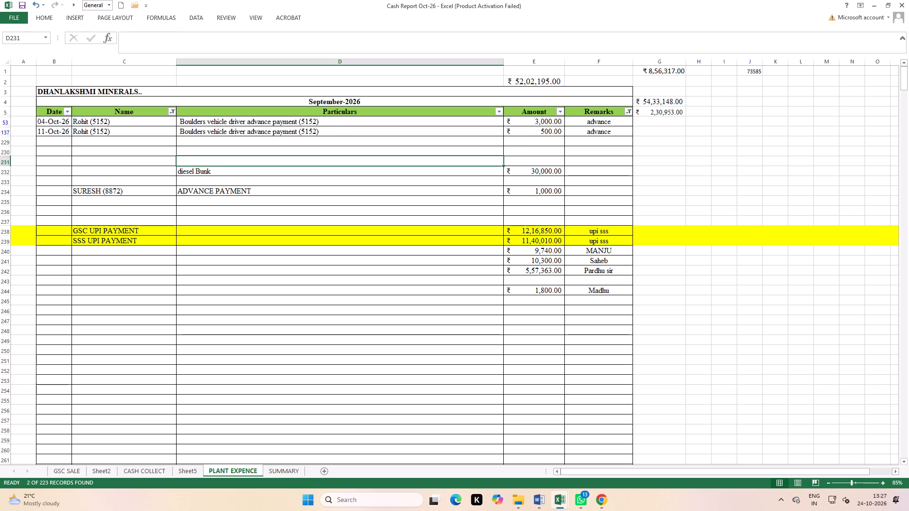
Remove the "(5152)" vehicle number from the payee name in C53 and fill the cleaned name down into C137.
double_click(115, 121)
key("BackSpace")
key("BackSpace")
key("BackSpace")
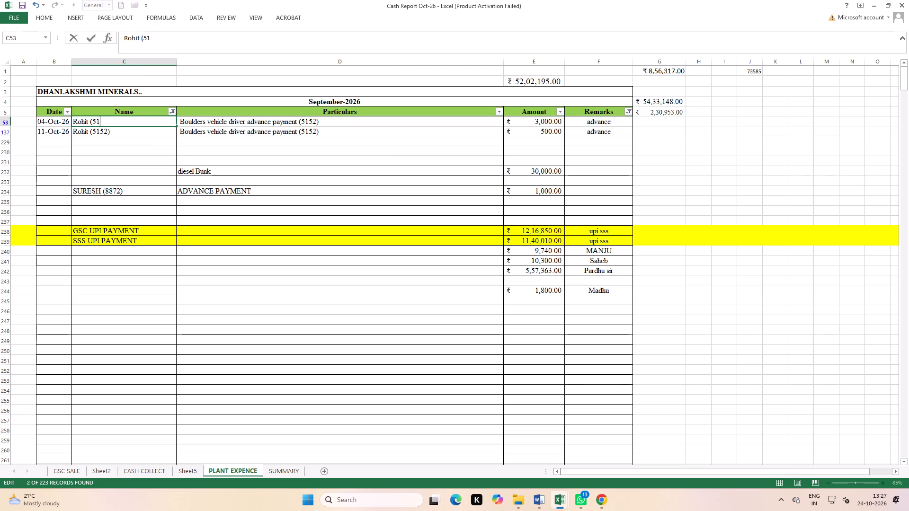
key("BackSpace")
key("BackSpace")
key("BackSpace")
left_click(130, 174)
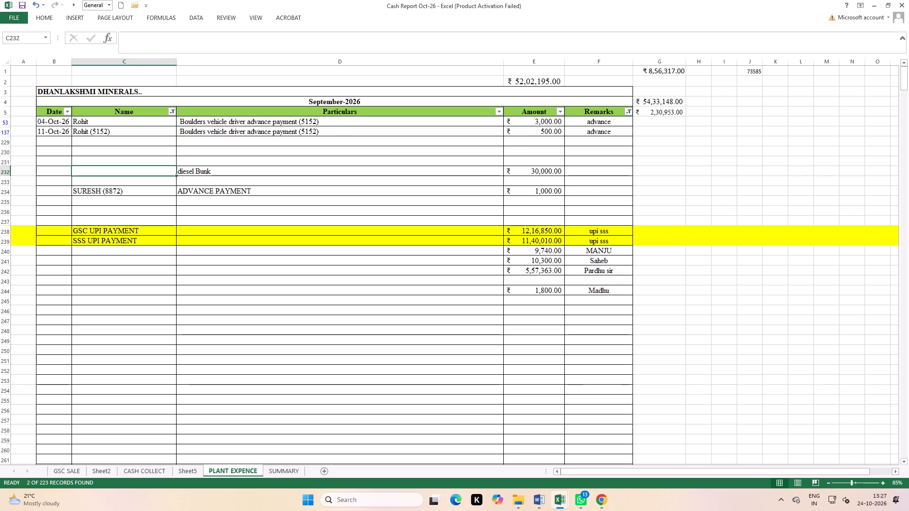
left_click_drag(113, 122, 114, 128)
key("ctrl+d")
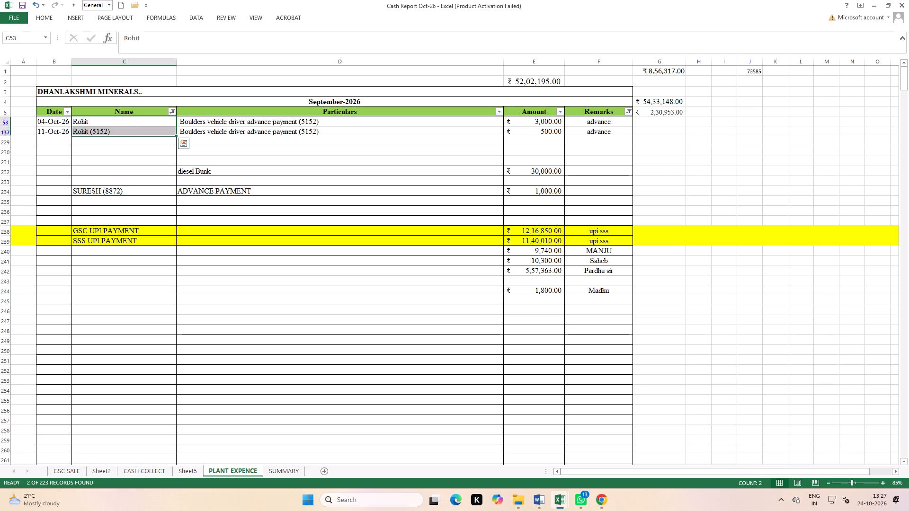
left_click(129, 182)
left_click(171, 111)
scroll(107, 242, "down", 12)
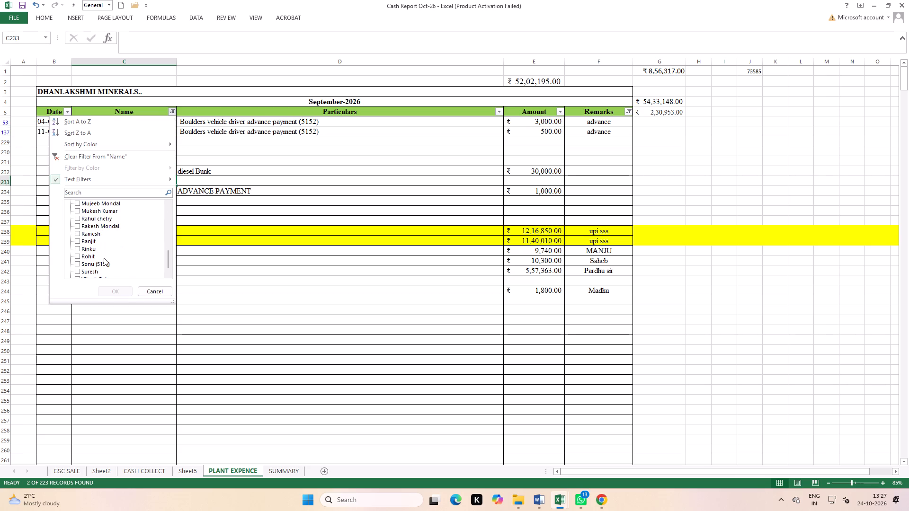
left_click(97, 257)
left_click(109, 292)
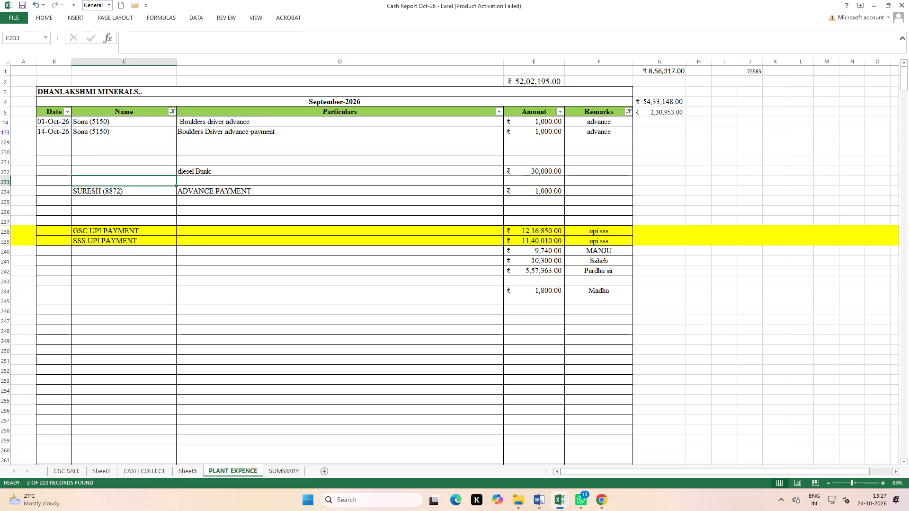
Replace the particulars of Sonu's 01-Oct-26 entry in D14 with "Boulders Vehicle driver advance payment (8872)".
left_click(261, 167)
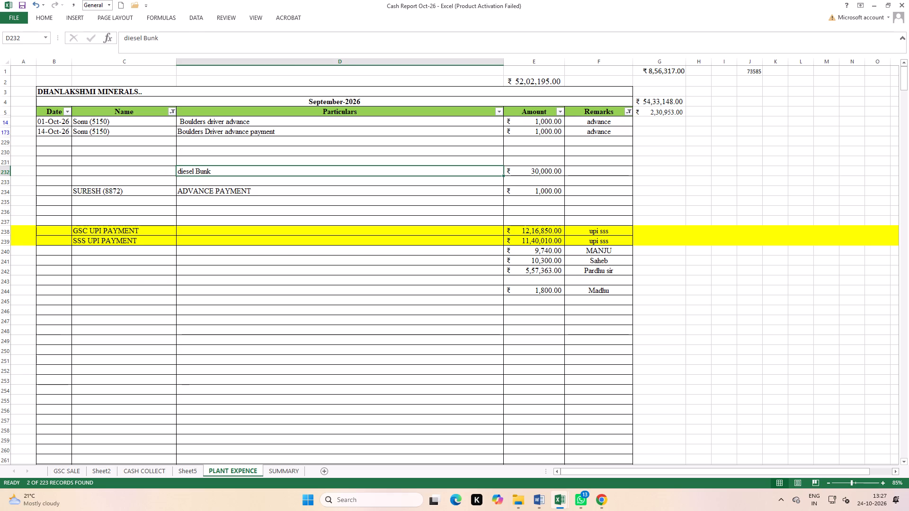
left_click(221, 125)
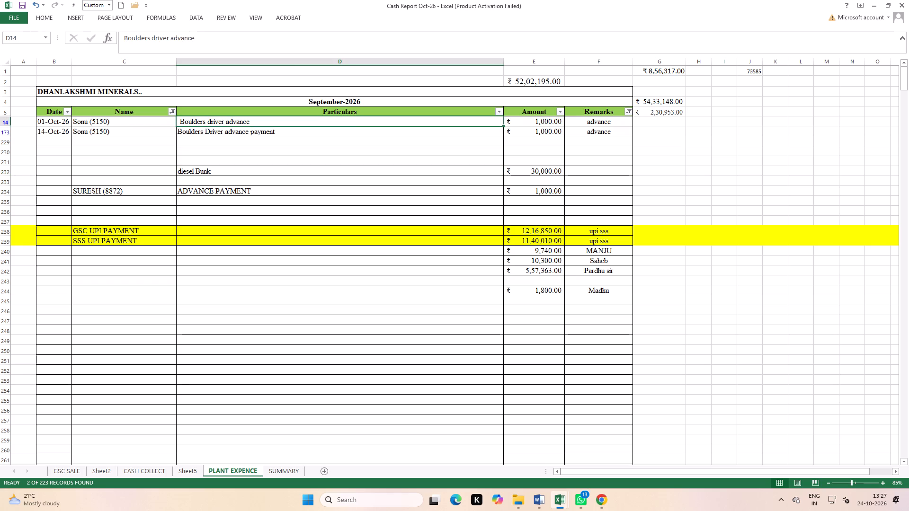
key("b")
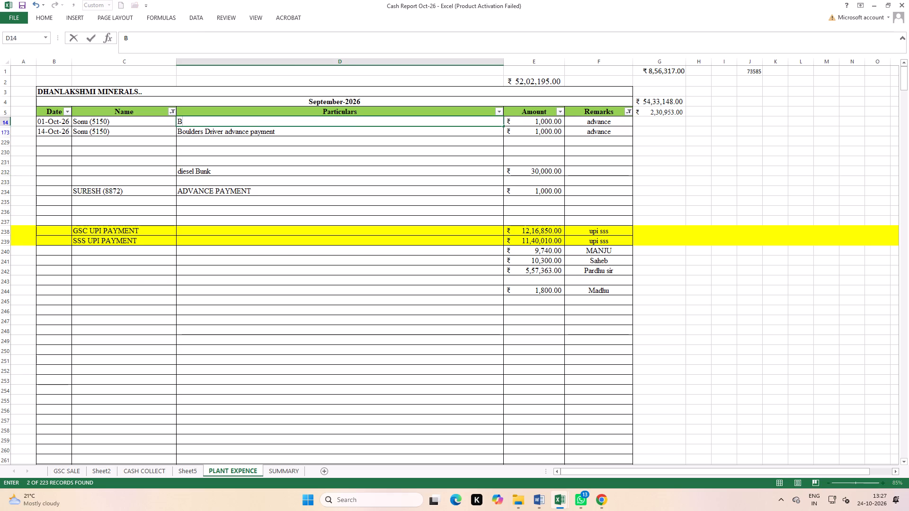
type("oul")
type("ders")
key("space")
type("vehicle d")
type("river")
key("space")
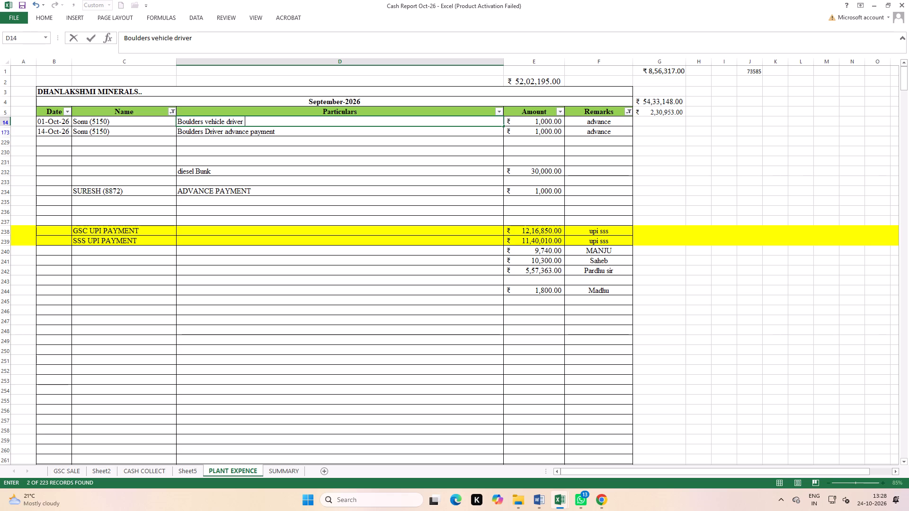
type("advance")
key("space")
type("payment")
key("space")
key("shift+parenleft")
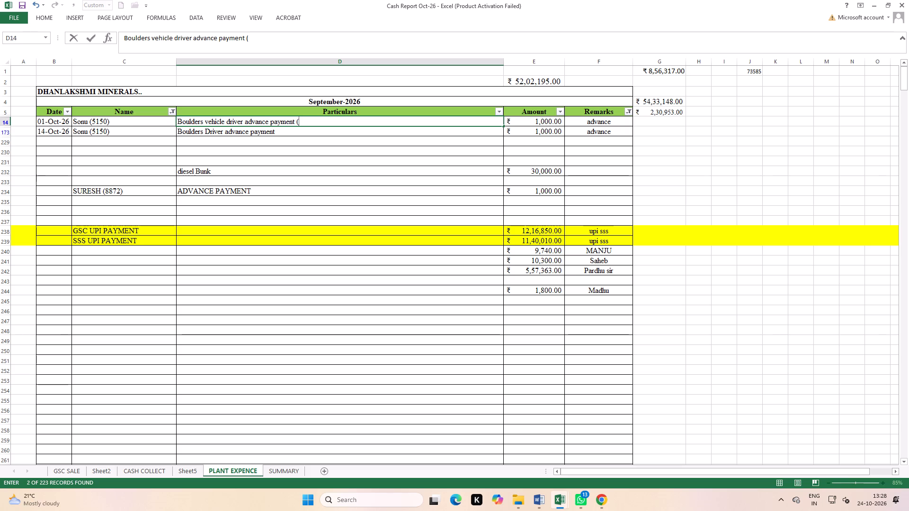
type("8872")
left_click(234, 164)
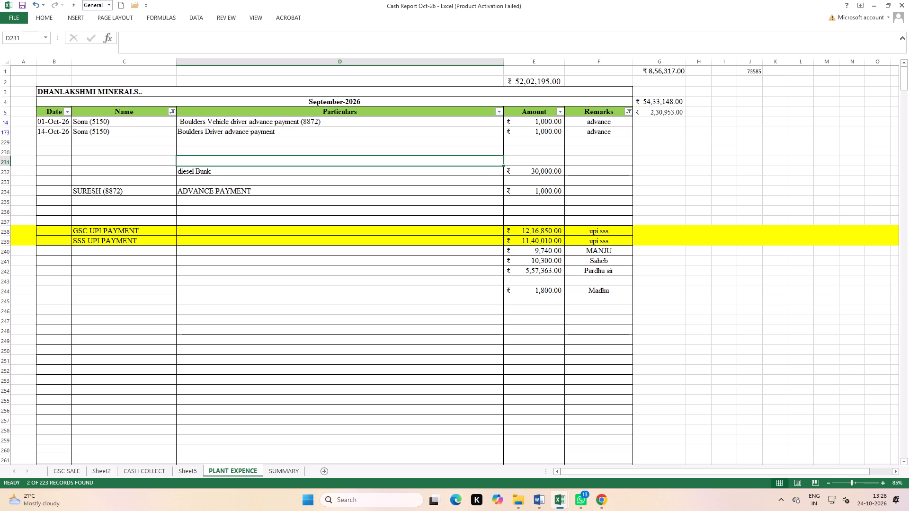
Fill the particulars from D14 down into Sonu's 14-Oct-26 entry in D173.
left_click_drag(210, 123, 211, 129)
key("ctrl+d")
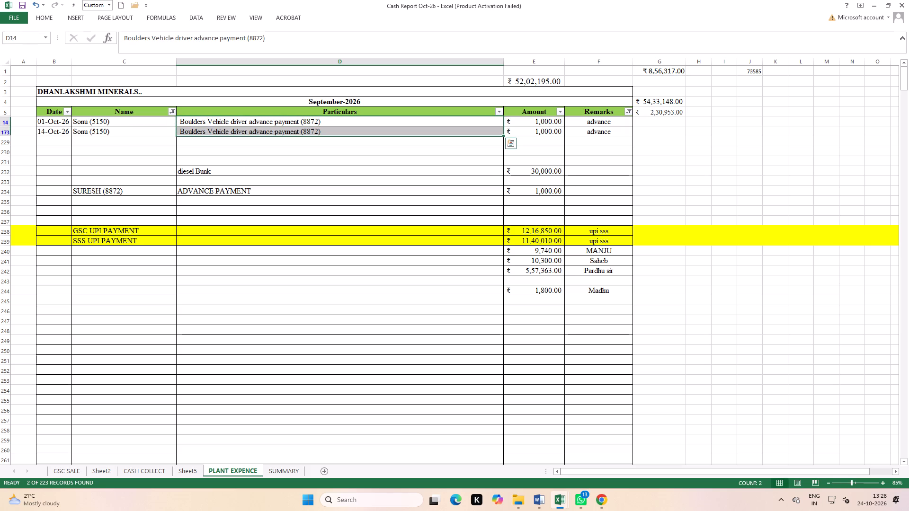
Remove the "(5150)" vehicle number from the payee name in C14 and fill the cleaned name down into C173.
double_click(108, 123)
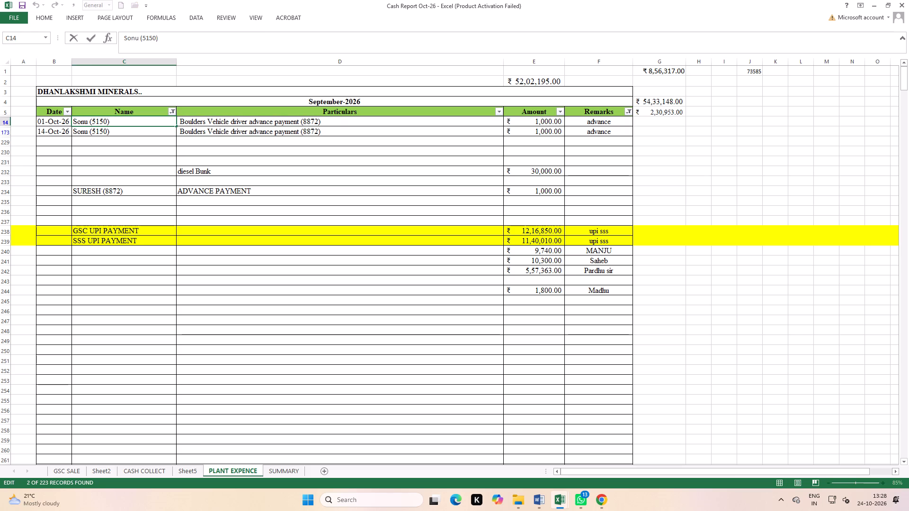
key("Right")
key("BackSpace")
key("BackSpace")
key("BackSpace")
key("BackSpace")
key("BackSpace")
key("BackSpace")
left_click(162, 181)
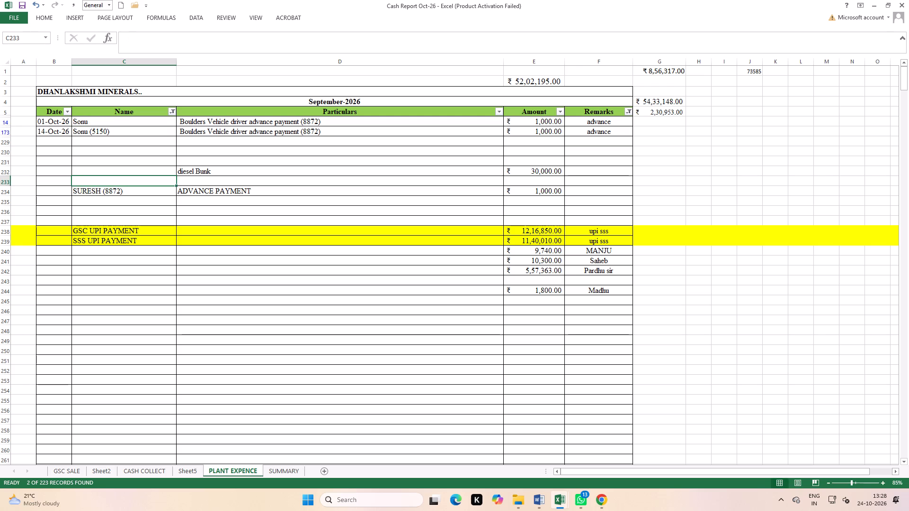
left_click_drag(98, 120, 101, 128)
key("ctrl+d")
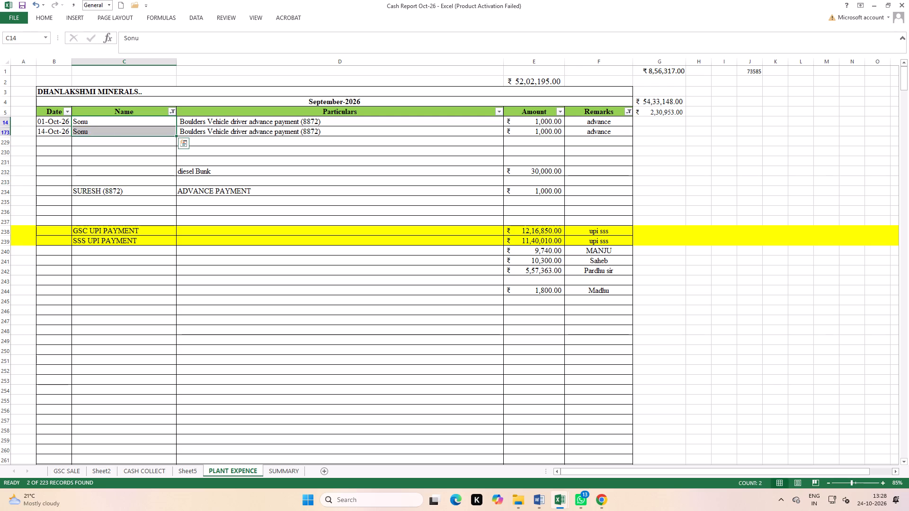
left_click(118, 163)
Switch the Name column filter to only "Suresh" to check those advance entries.
left_click(174, 112)
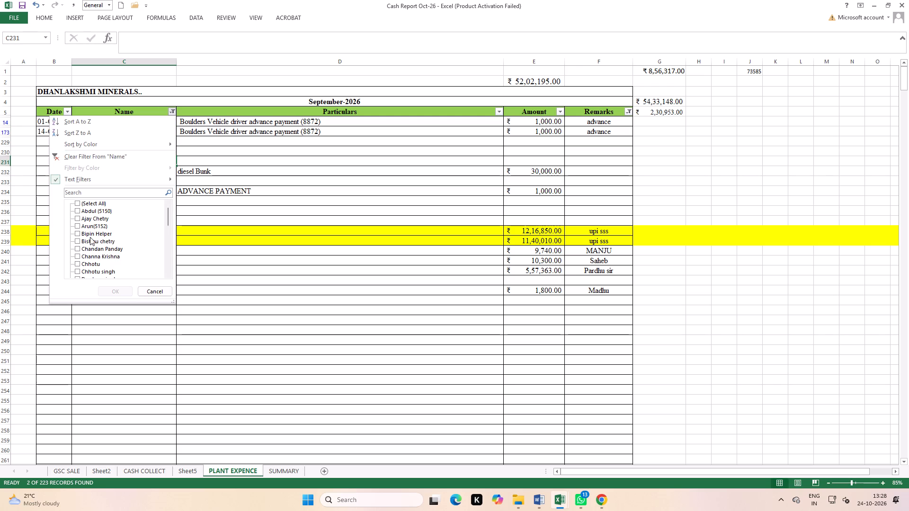
scroll(89, 241, "down", 15)
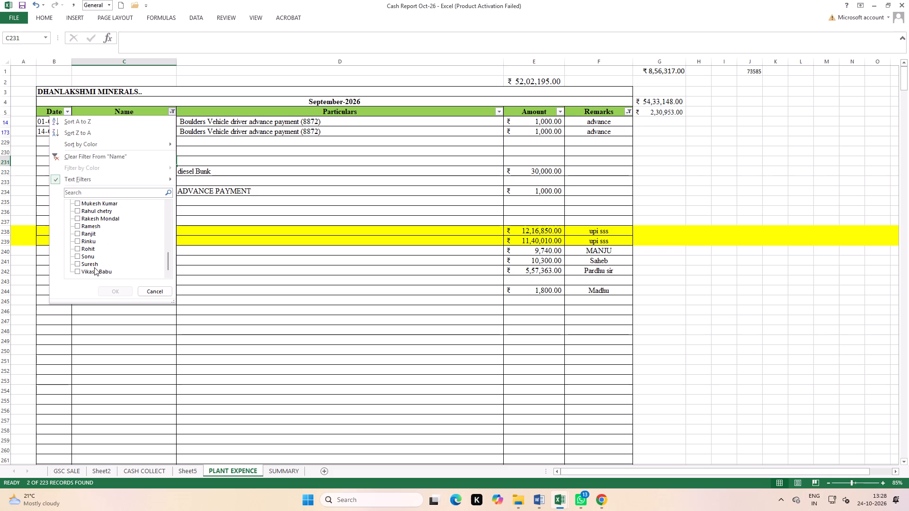
left_click(89, 263)
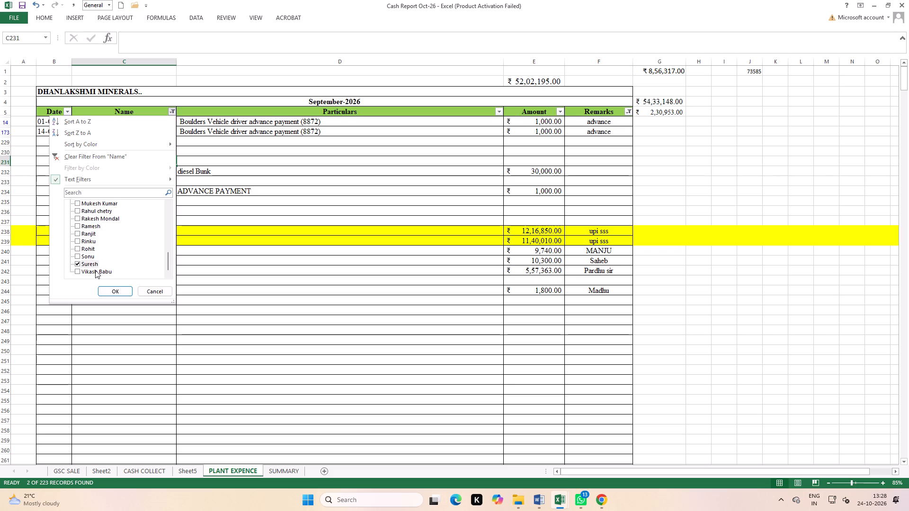
left_click(93, 264)
left_click(93, 267)
left_click(90, 261)
left_click(95, 272)
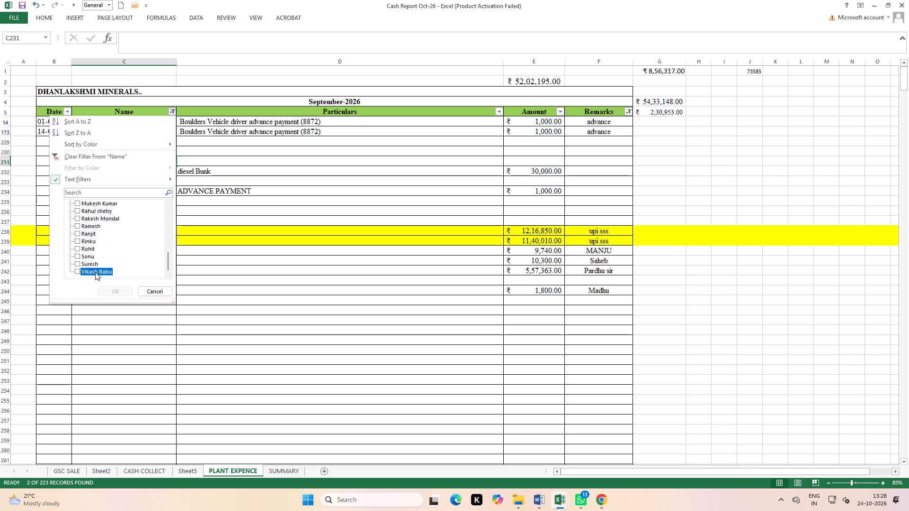
left_click(90, 266)
left_click(94, 270)
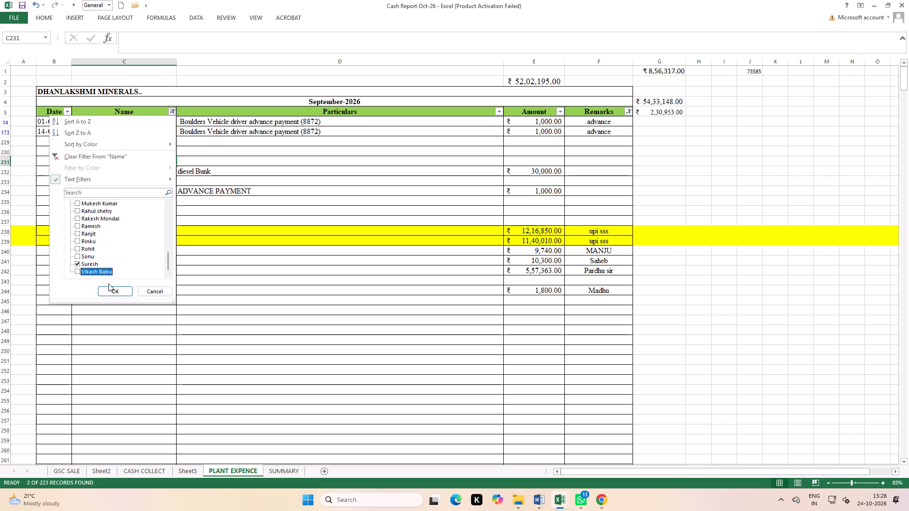
left_click(116, 293)
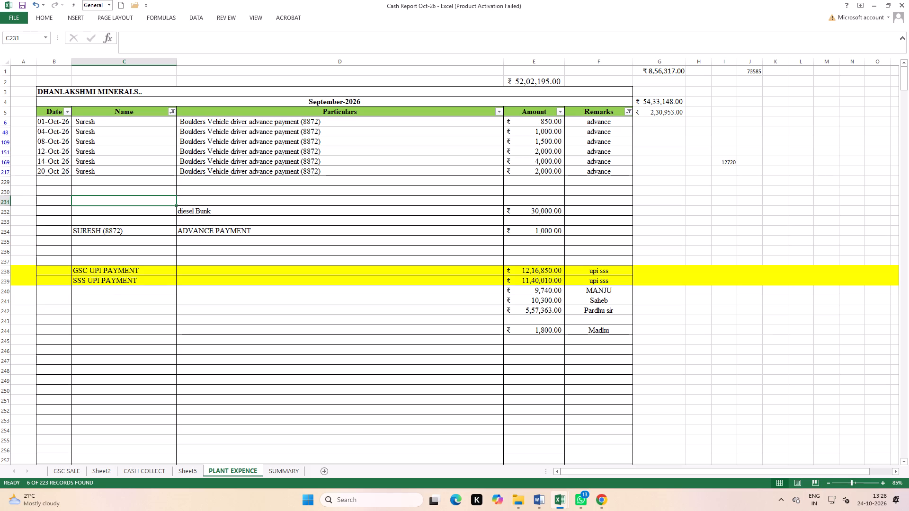
Switch the Name column filter from Suresh to only Vikash's advance entries.
left_click(175, 112)
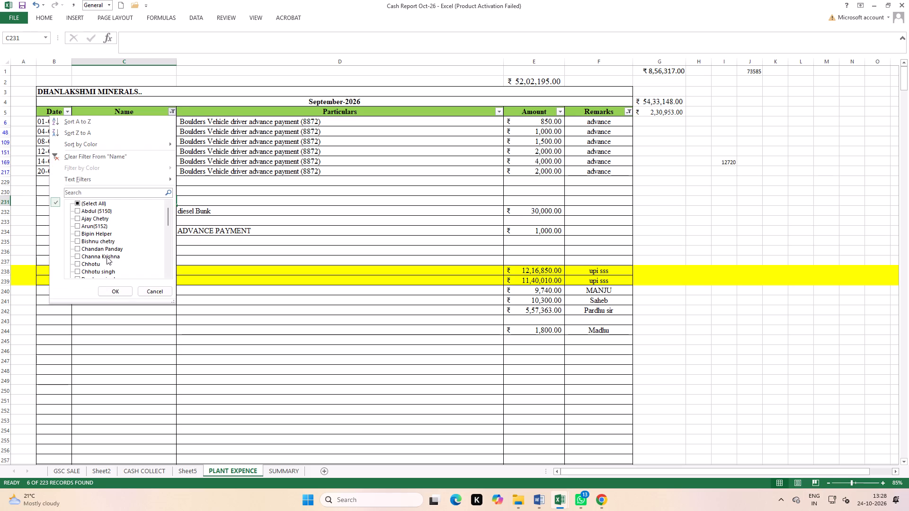
scroll(94, 262, "down", 17)
left_click(89, 263)
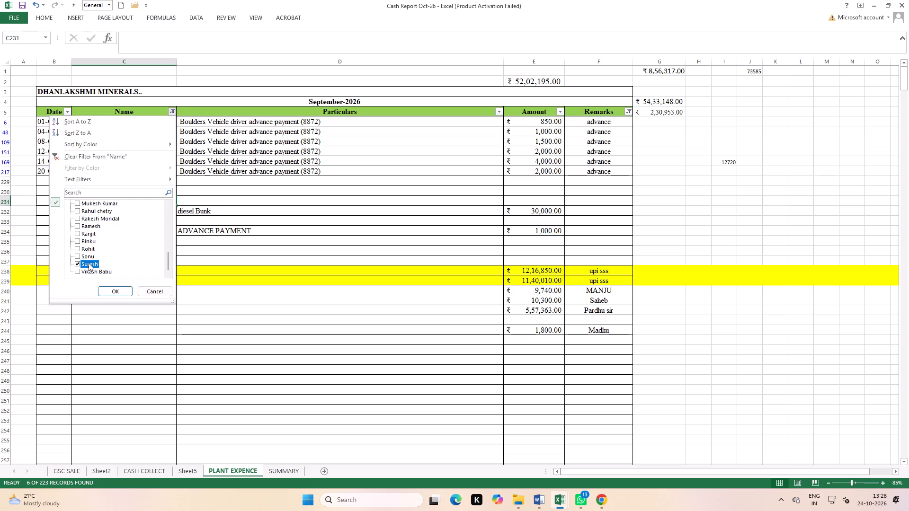
left_click(90, 268)
left_click(106, 291)
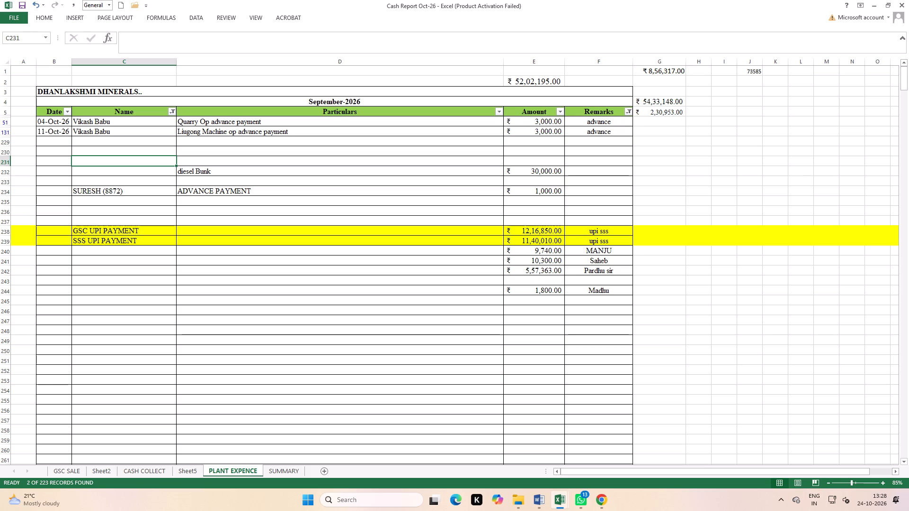
Replace the particulars of Vikash's 04-Oct-26 entry in D51 with "Lagumamma quarry bucket oprator advance payment".
left_click(217, 122)
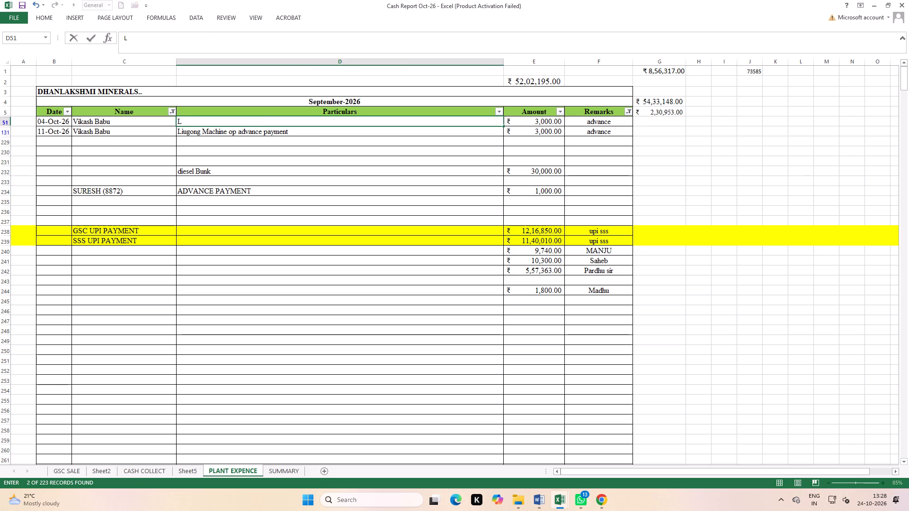
type("agu")
type("mamma")
key("space")
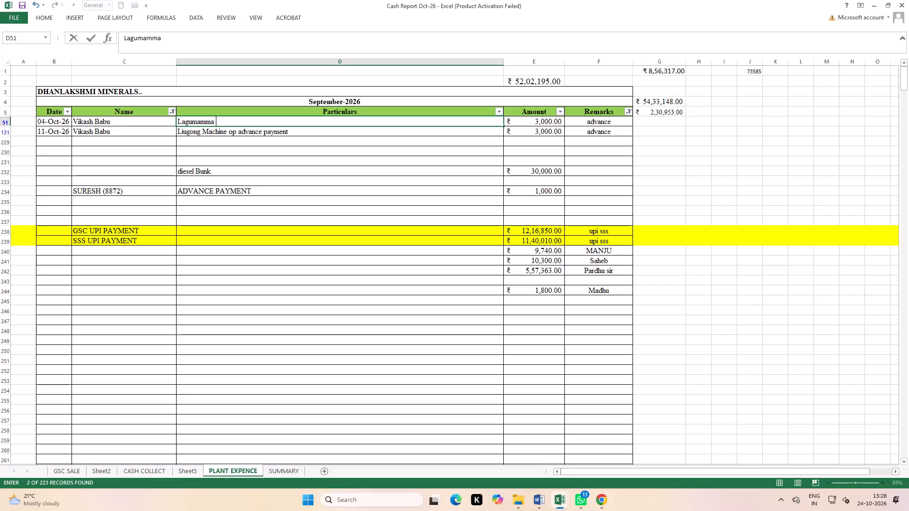
type("qua")
type("rry bu")
left_click(260, 186)
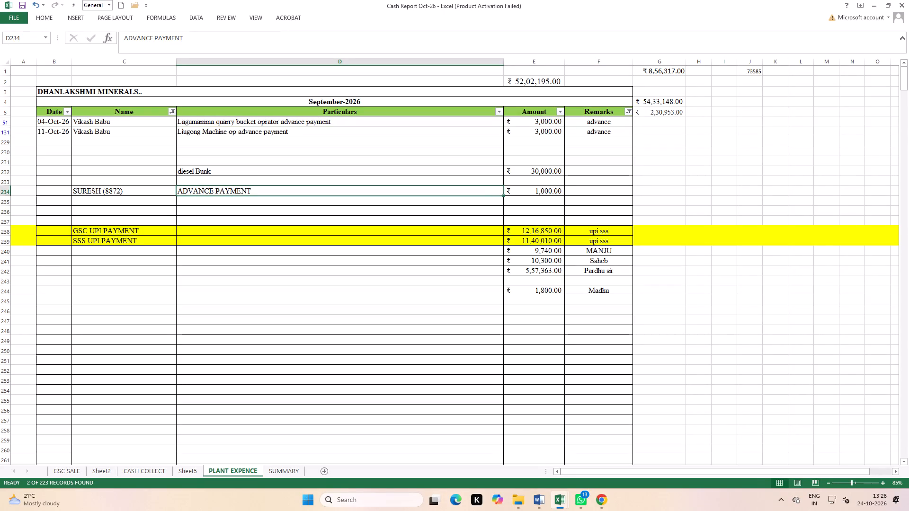
Fill the particulars from D51 down into Vikash's 11-Oct-26 entry in D131.
left_click_drag(258, 125, 259, 130)
key("ctrl+d")
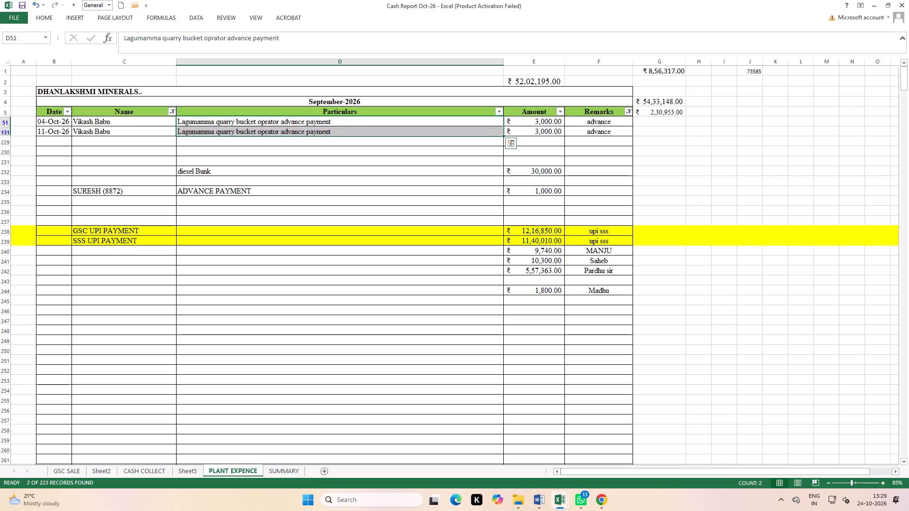
left_click(355, 149)
left_click(355, 121)
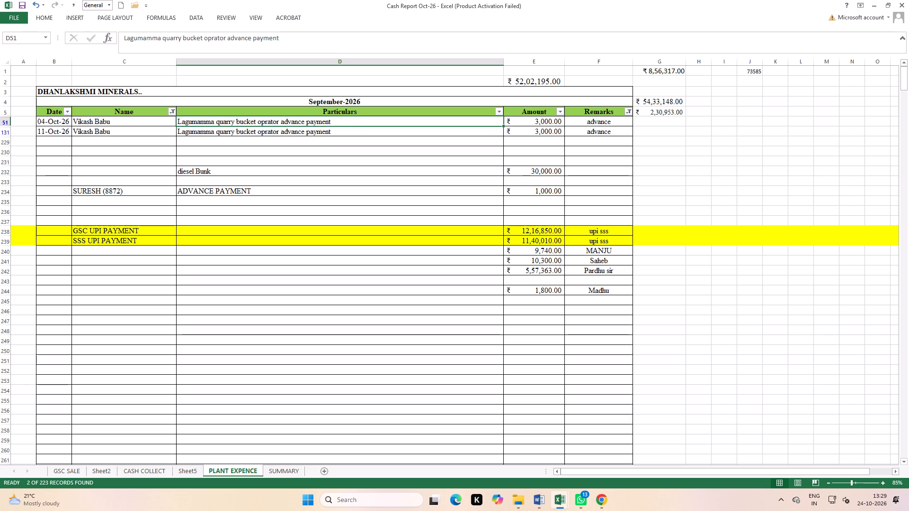
Reset the Name column filter to include all payees.
left_click(175, 115)
scroll(123, 256, "down", 18)
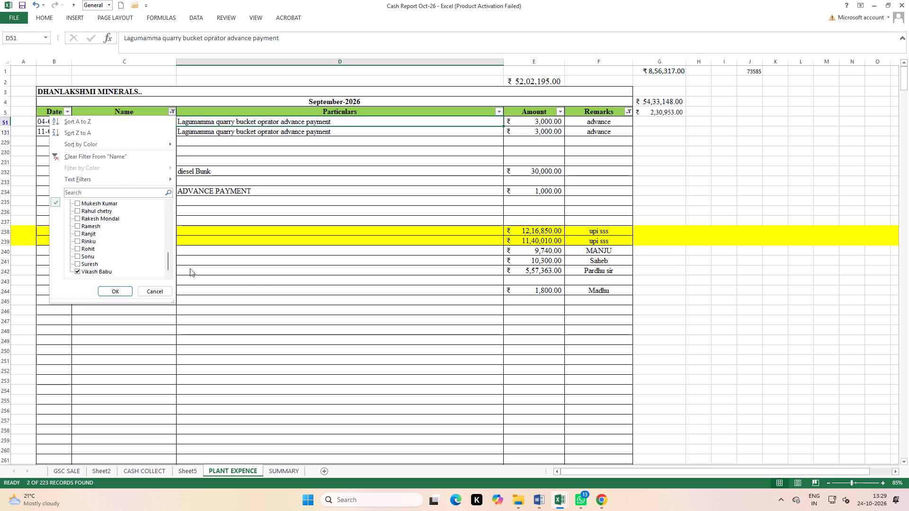
left_click(264, 277)
left_click(627, 112)
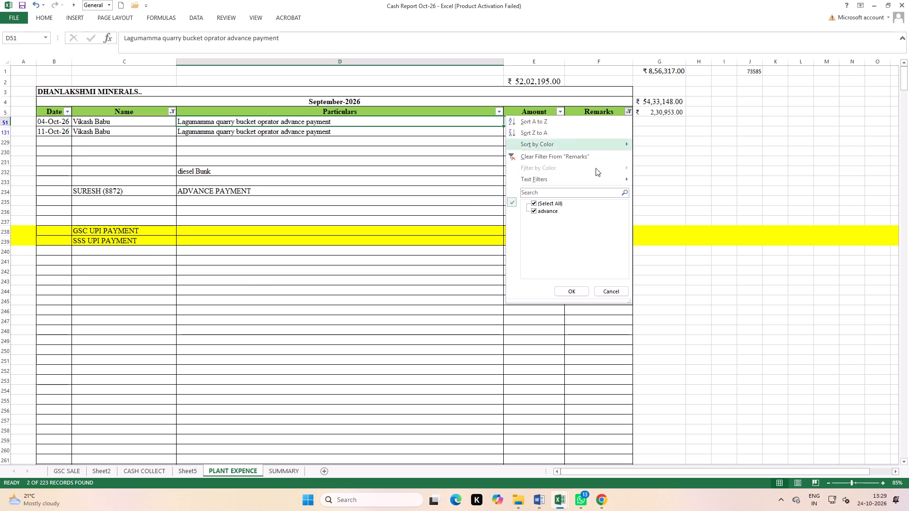
left_click(476, 202)
left_click(169, 109)
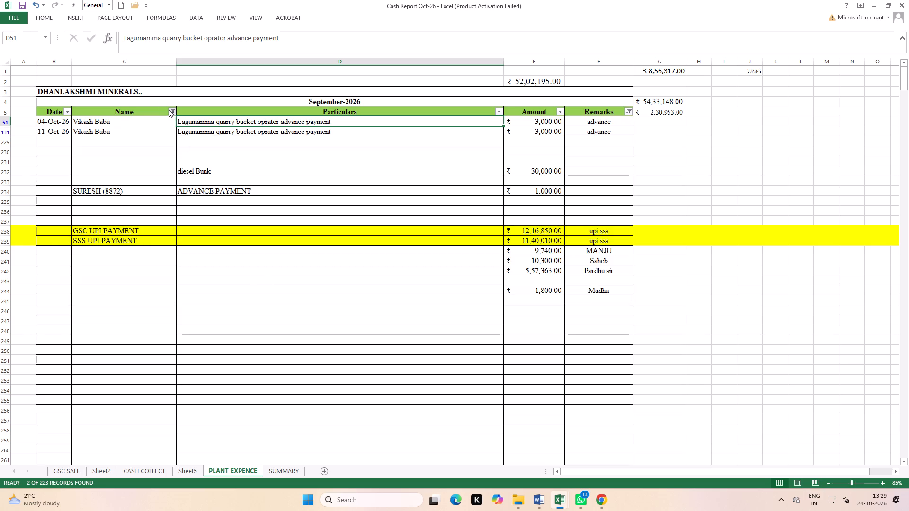
left_click(99, 204)
left_click(114, 288)
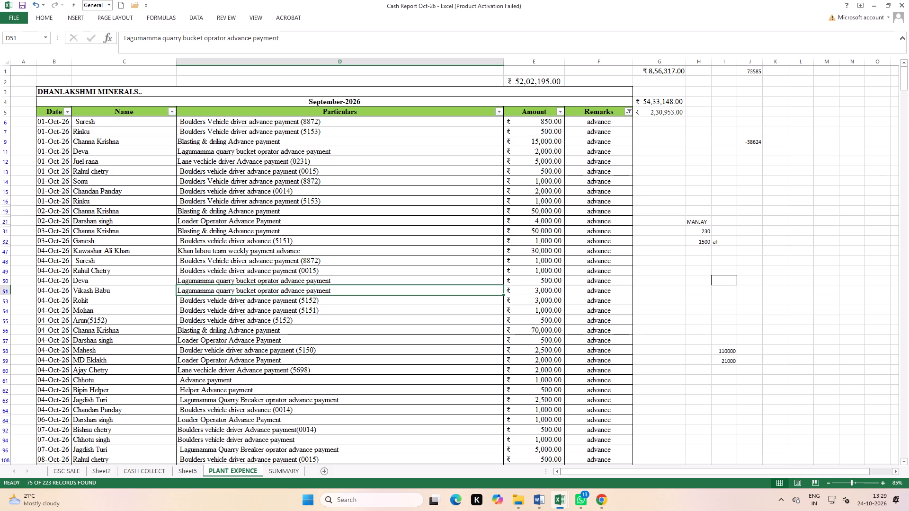
Switch the Remarks column filter from advance to only "bata" and review the names and particulars of the driver bata entries.
left_click(629, 113)
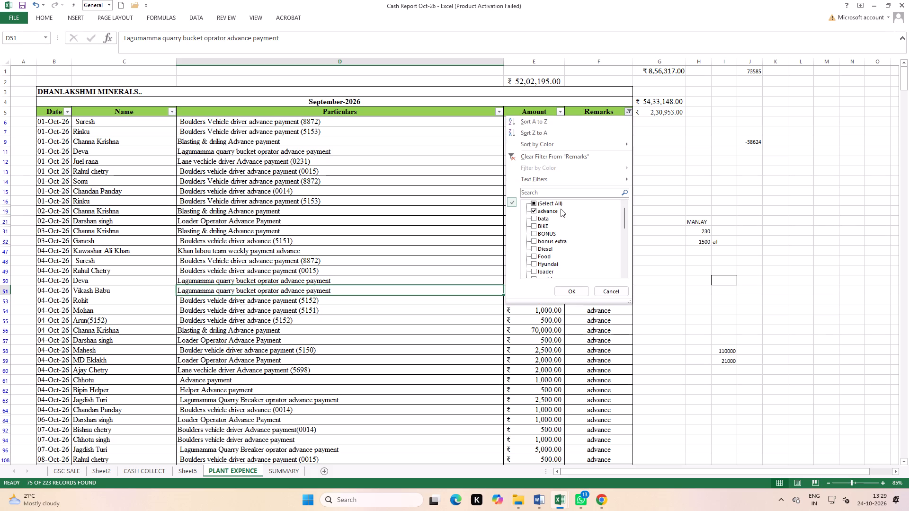
left_click(552, 207)
left_click(552, 204)
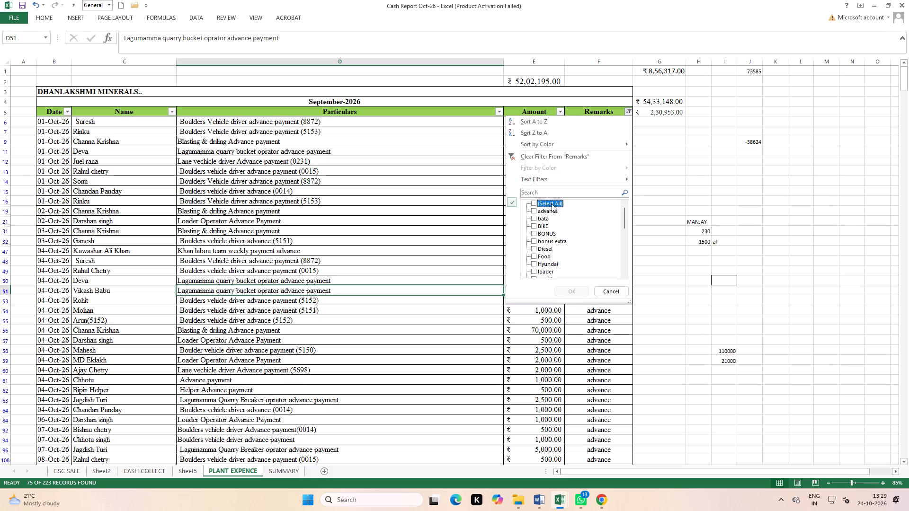
left_click(544, 220)
left_click(565, 291)
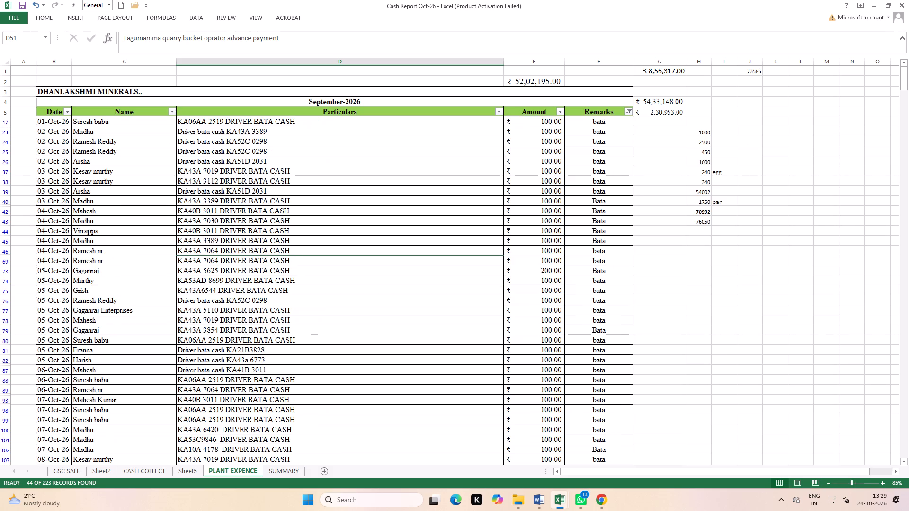
scroll(316, 233, "down", 4)
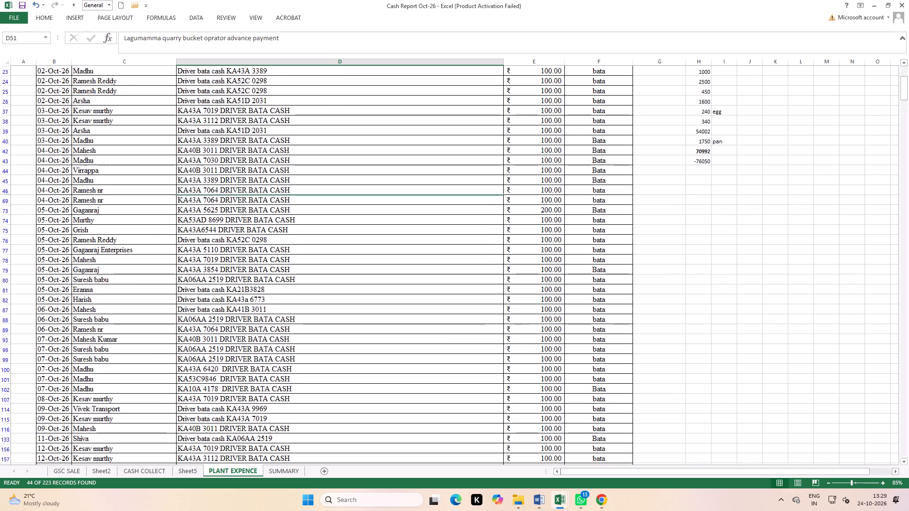
scroll(314, 236, "down", 4)
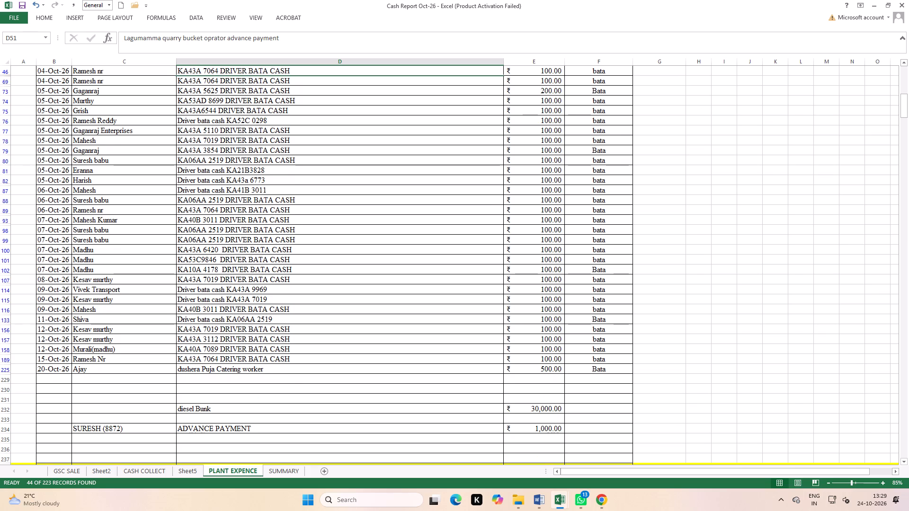
scroll(311, 230, "up", 8)
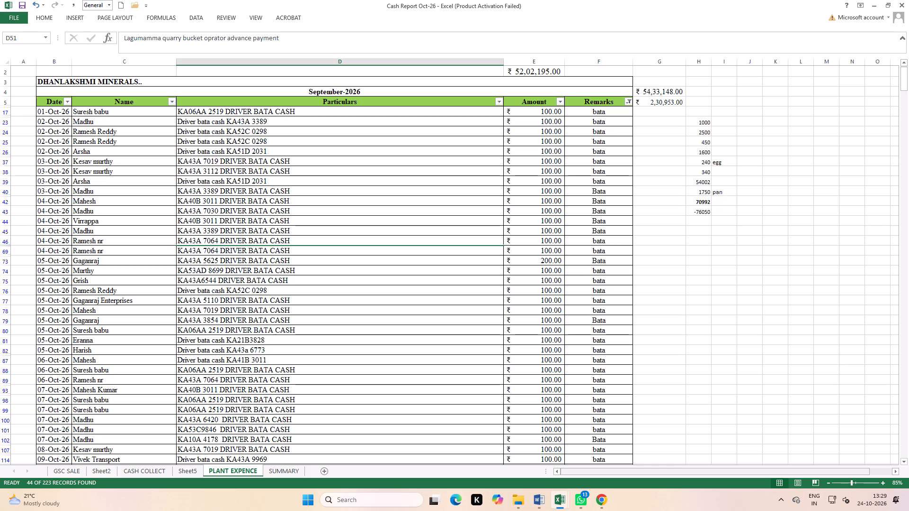
scroll(274, 203, "up", 1)
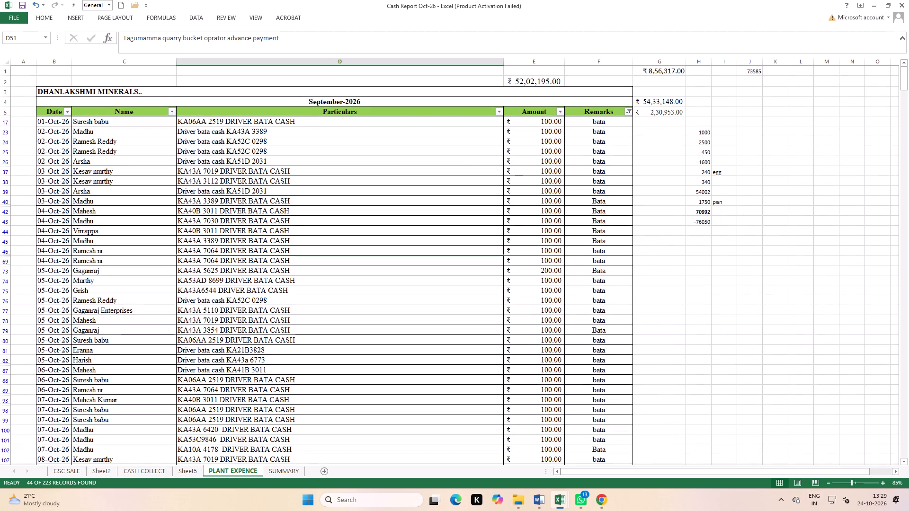
Switch the Remarks column filter to only "BIKE" and check the name and particulars listed for that category.
left_click(628, 112)
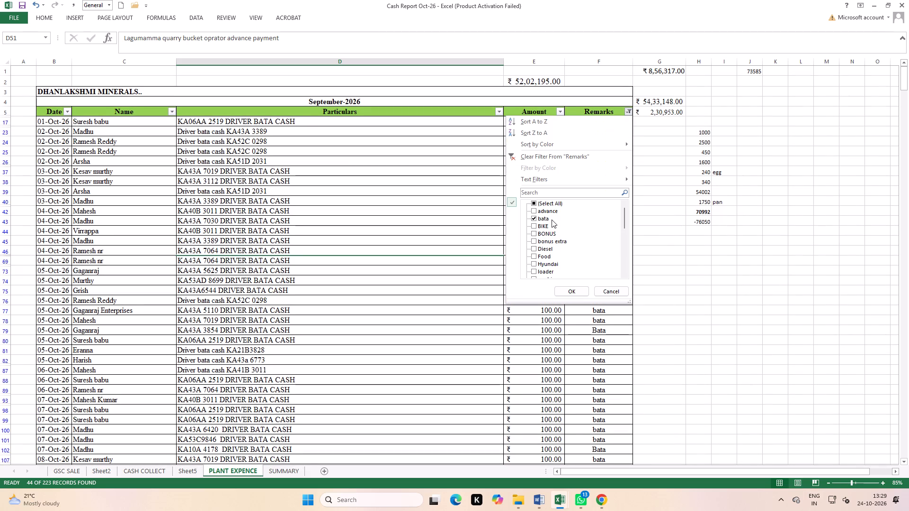
left_click(546, 220)
left_click(544, 225)
left_click(564, 292)
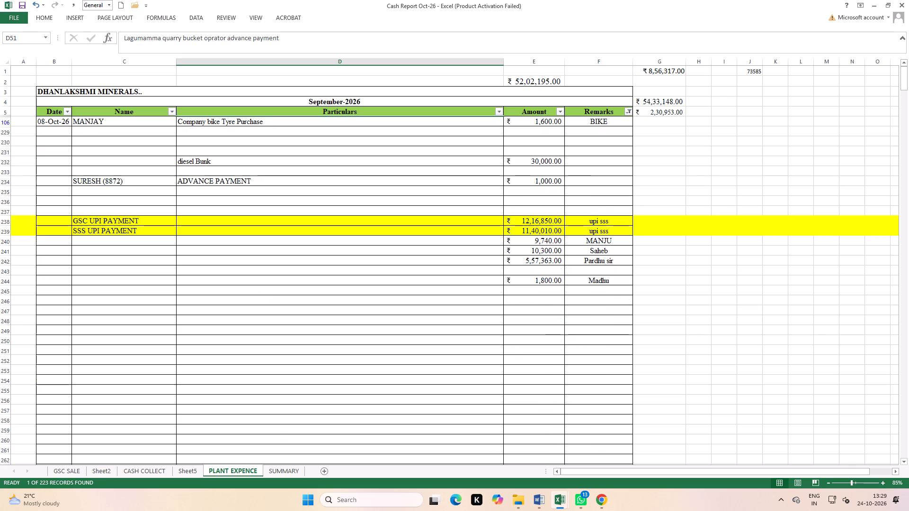
scroll(262, 166, "up", 3)
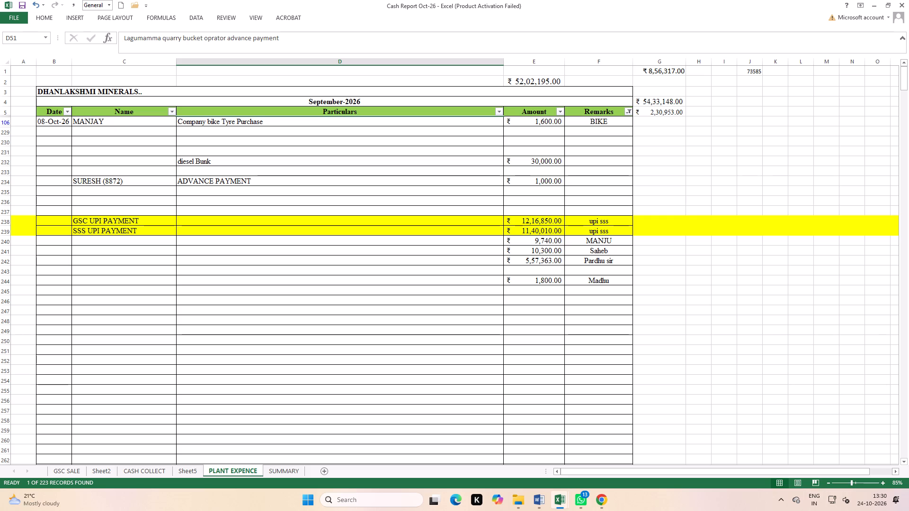
left_click_drag(402, 168, 401, 201)
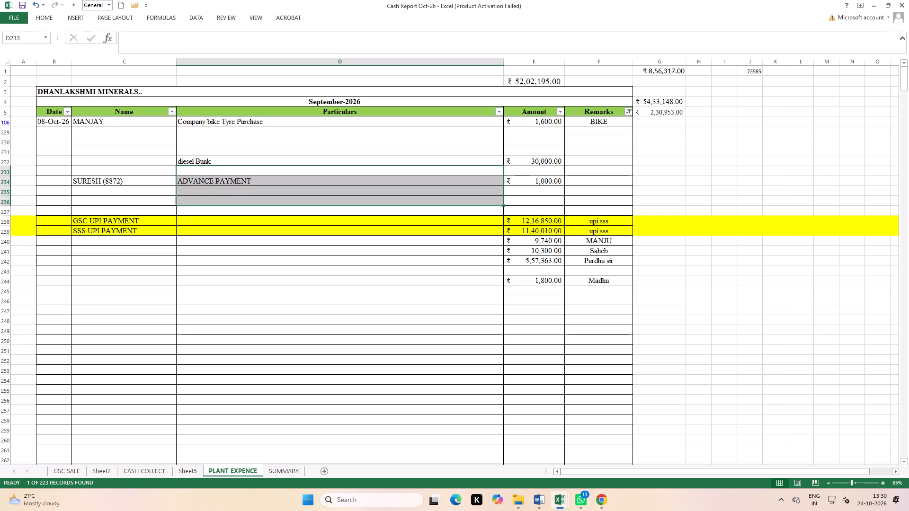
left_click(235, 141)
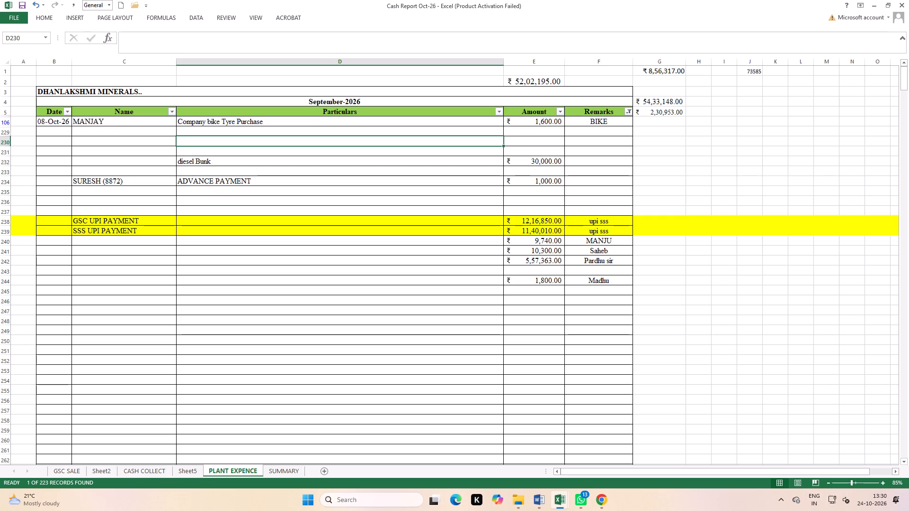
left_click(209, 121)
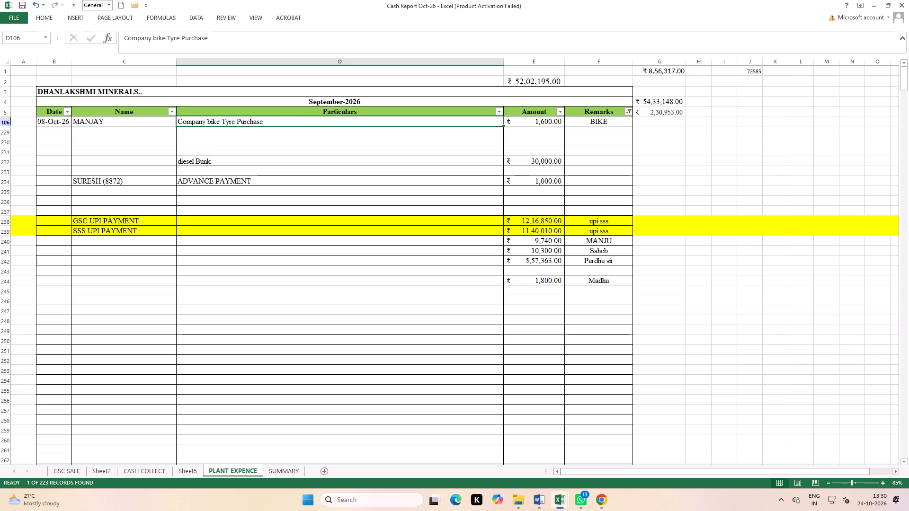
left_click(406, 172)
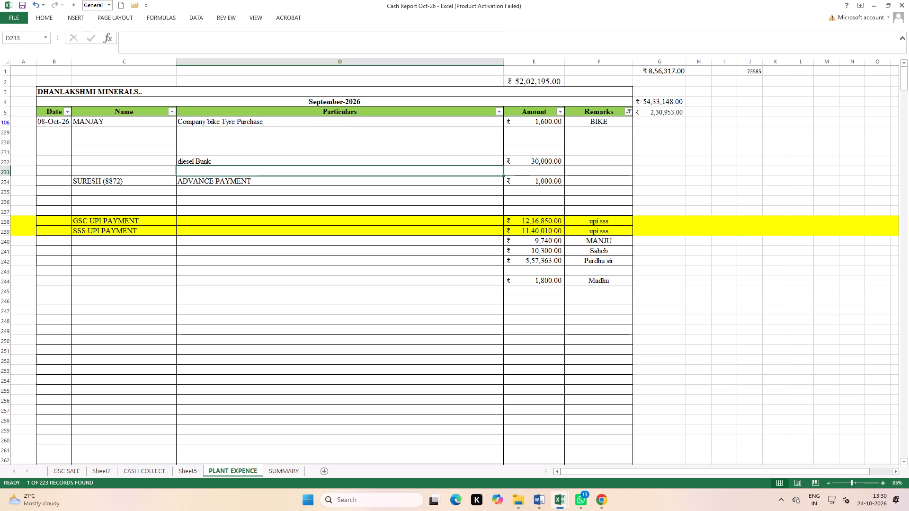
Switch the Remarks column filter to only "BONUS" to check those entries.
left_click(629, 113)
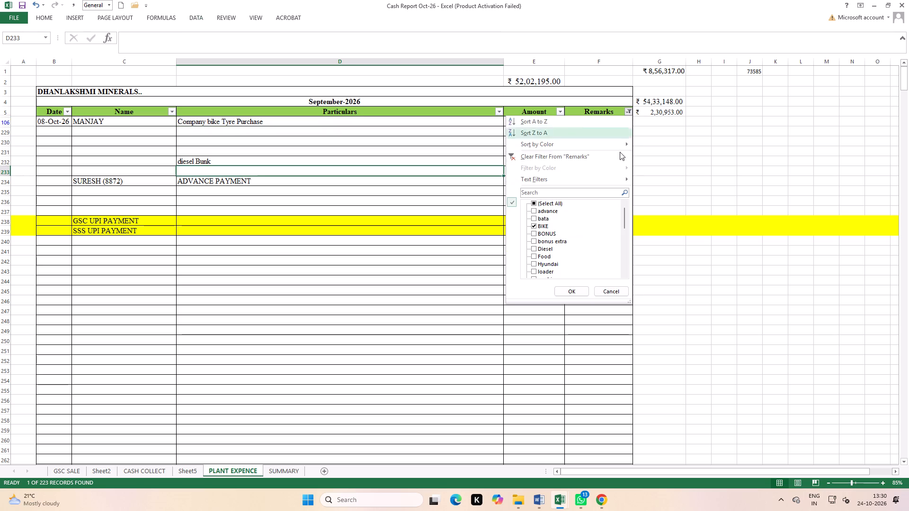
left_click(545, 225)
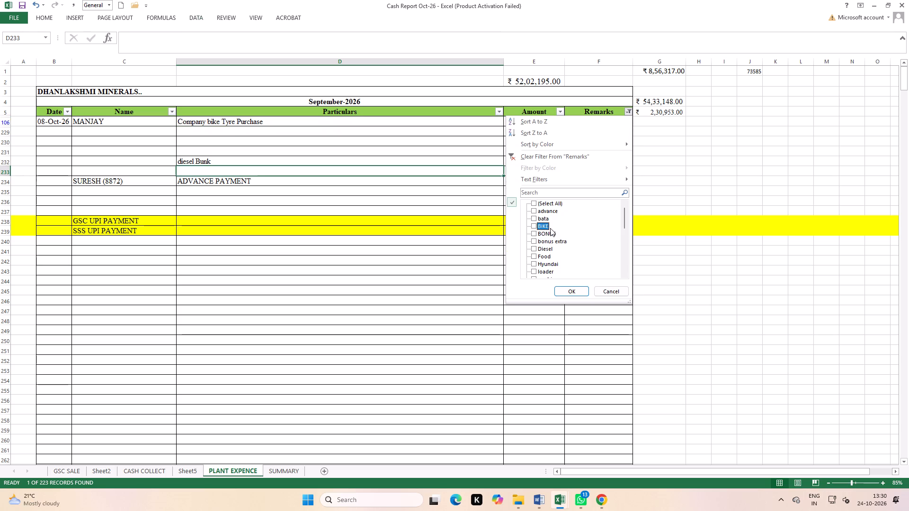
left_click(552, 233)
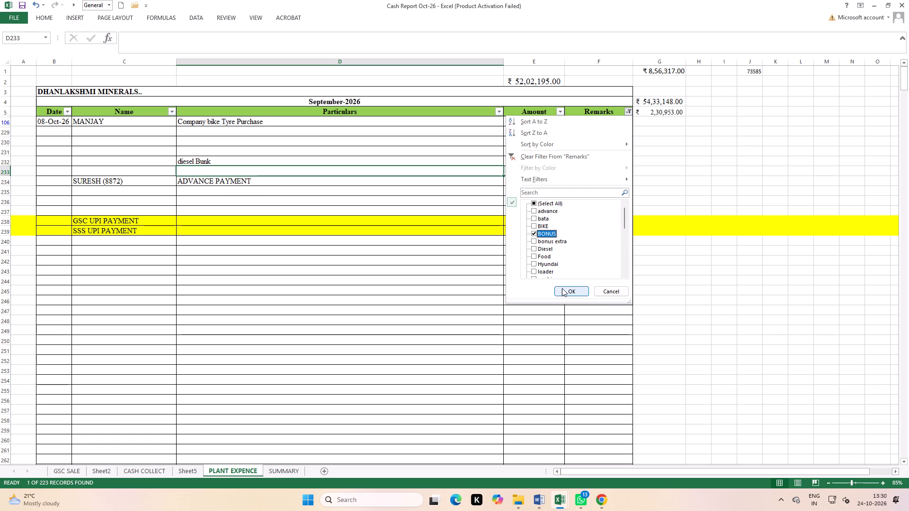
left_click(562, 288)
scroll(325, 164, "up", 3)
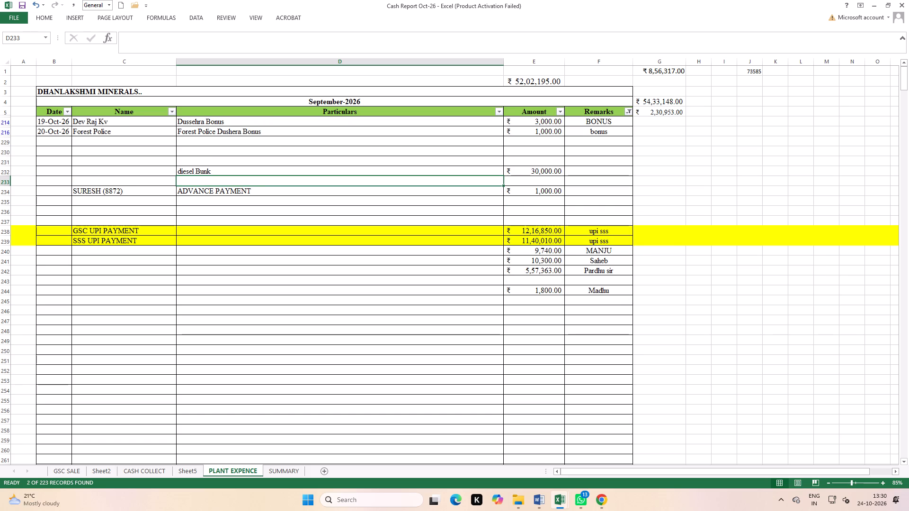
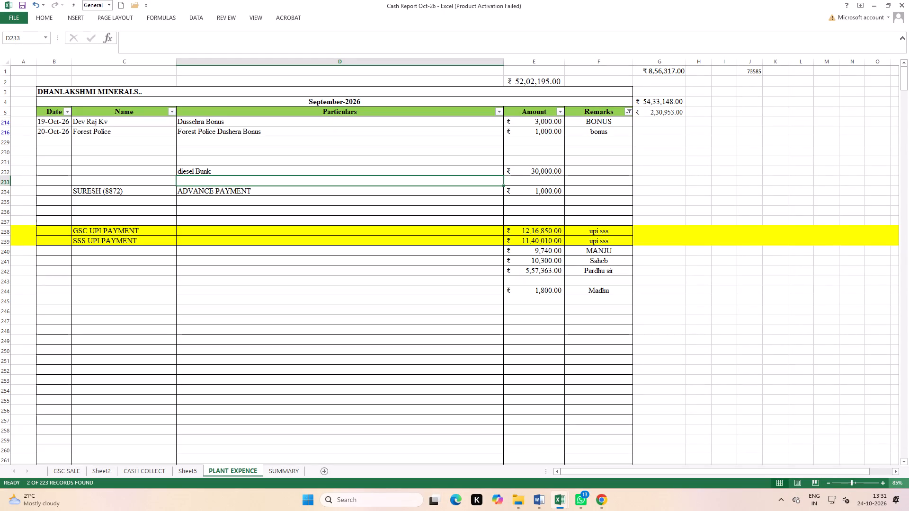
Switch the Remarks column filter from BONUS to only "bonus extra" and check the name and particulars listed for that category.
left_click(626, 110)
left_click(544, 236)
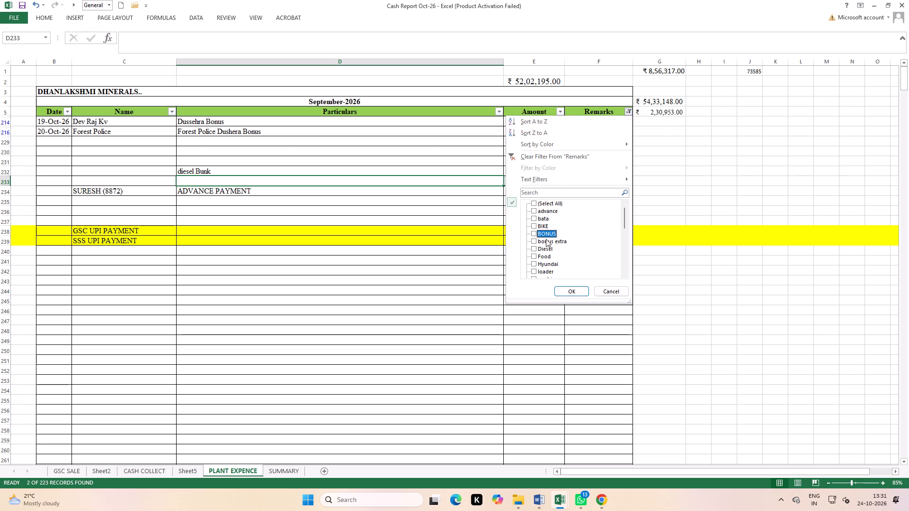
left_click(550, 243)
left_click(556, 286)
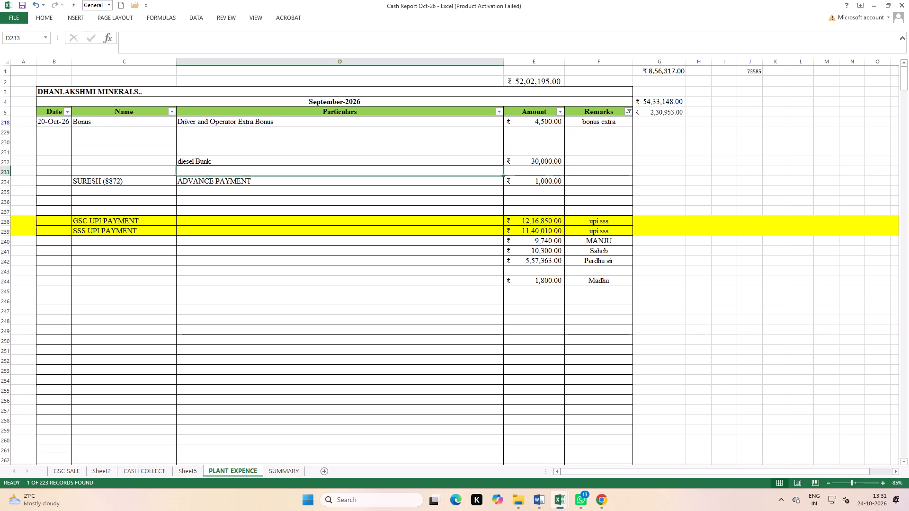
scroll(353, 245, "up", 5)
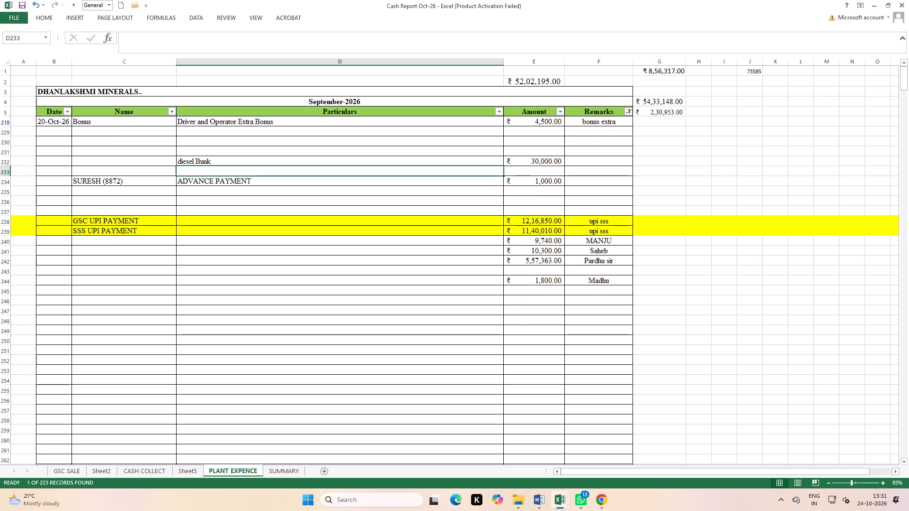
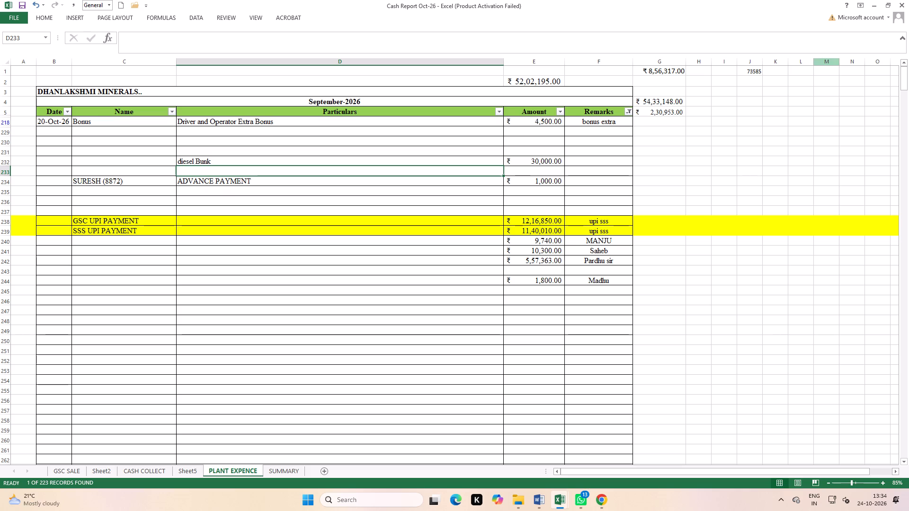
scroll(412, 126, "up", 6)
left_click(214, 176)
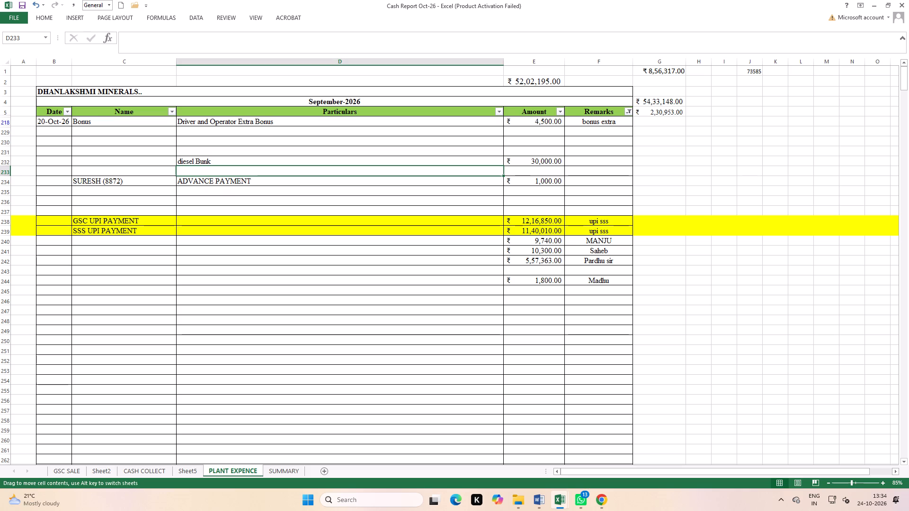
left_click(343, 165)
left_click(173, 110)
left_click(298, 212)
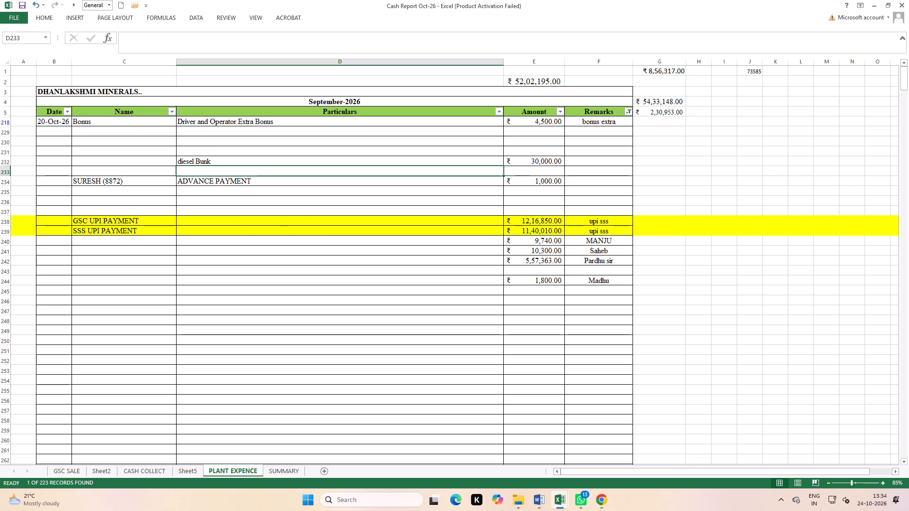
Switch the Remarks column filter from "bonus extra" to only "transport" and "transport porter".
left_click(626, 113)
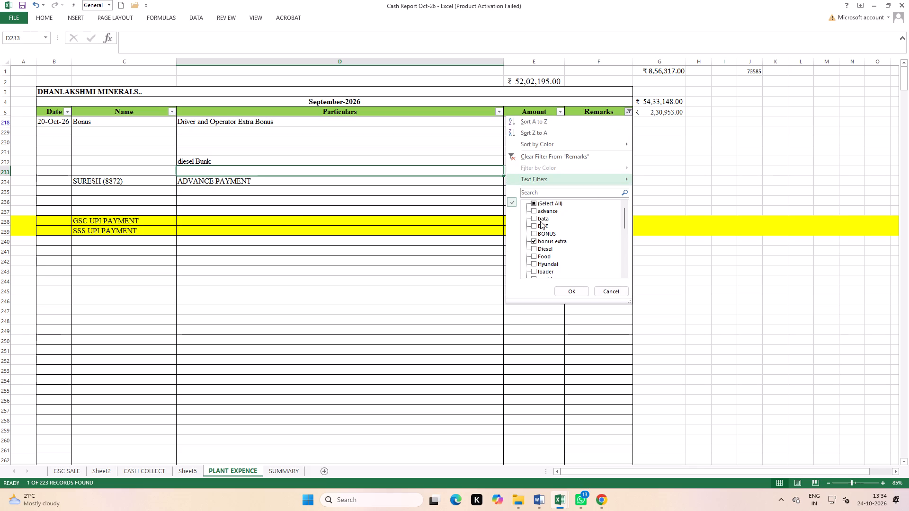
scroll(567, 241, "down", 10)
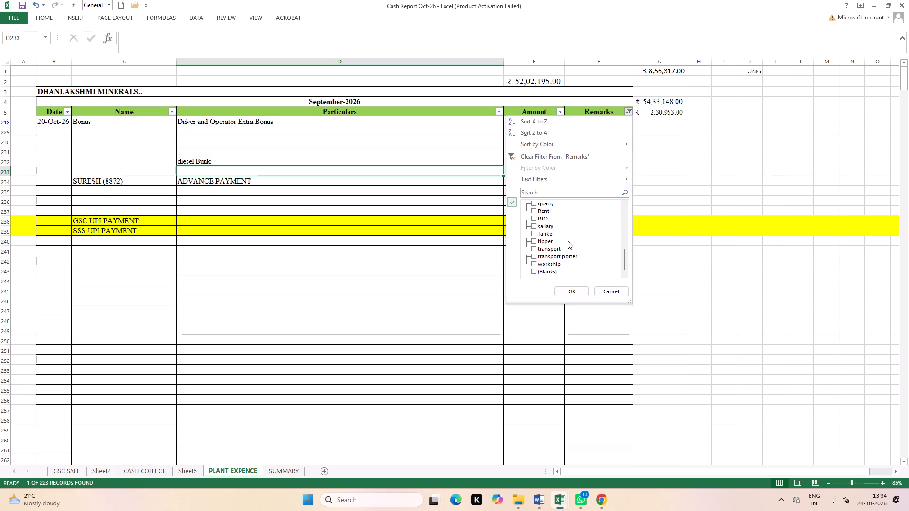
scroll(568, 241, "down", 5)
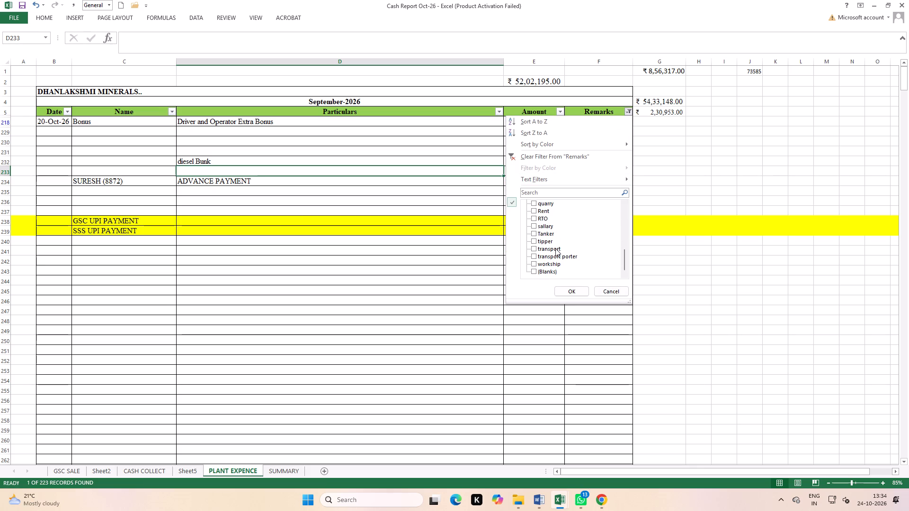
left_click(555, 248)
scroll(562, 252, "up", 5)
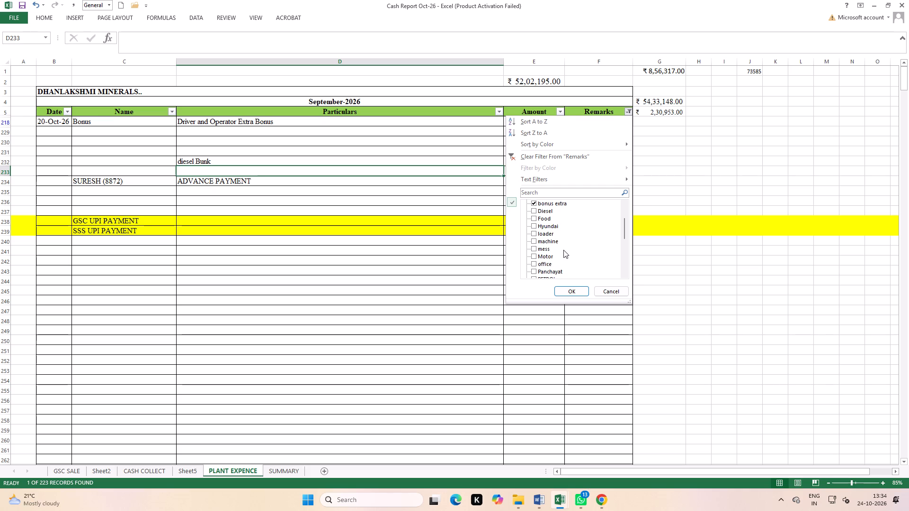
left_click(555, 203)
scroll(560, 237, "down", 10)
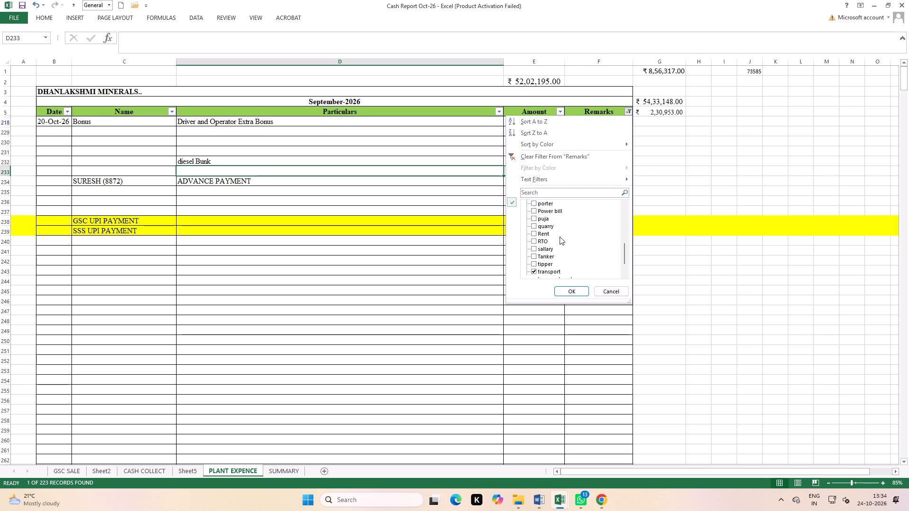
left_click(560, 257)
left_click(565, 291)
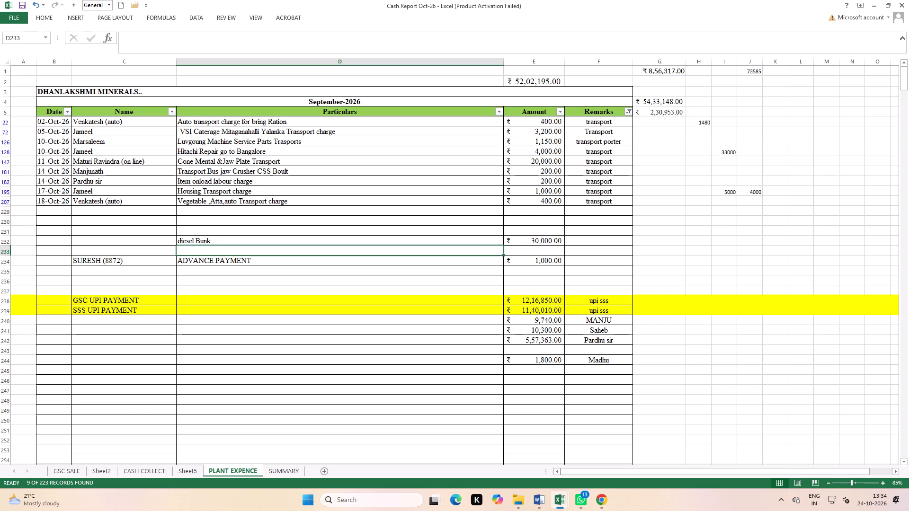
In the 02-Oct-26 ration transport particulars, change "bring" to "bringing" and append "in plant" at the end.
double_click(267, 121)
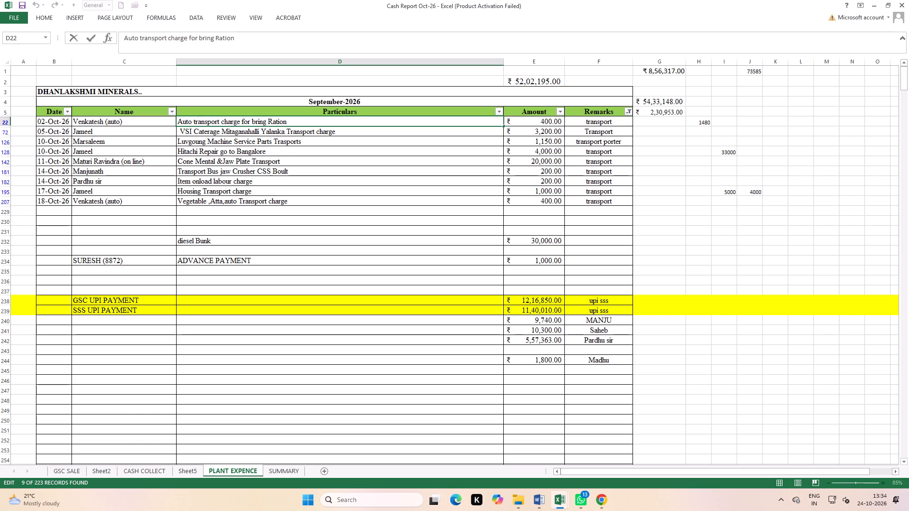
type("ing")
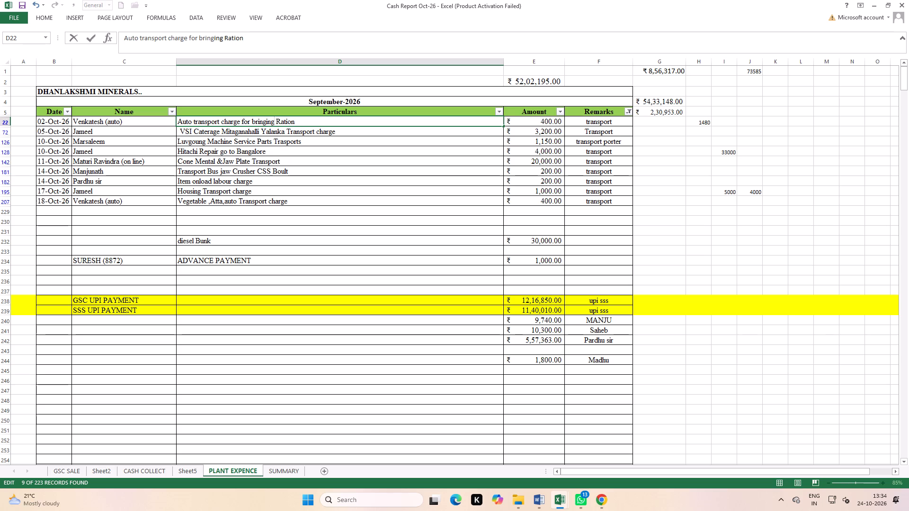
left_click(309, 122)
type("in plant")
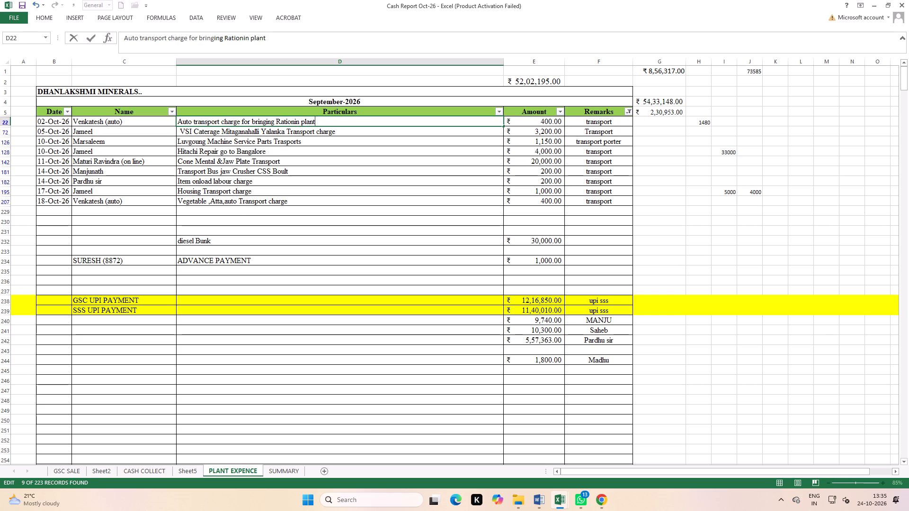
left_click(379, 185)
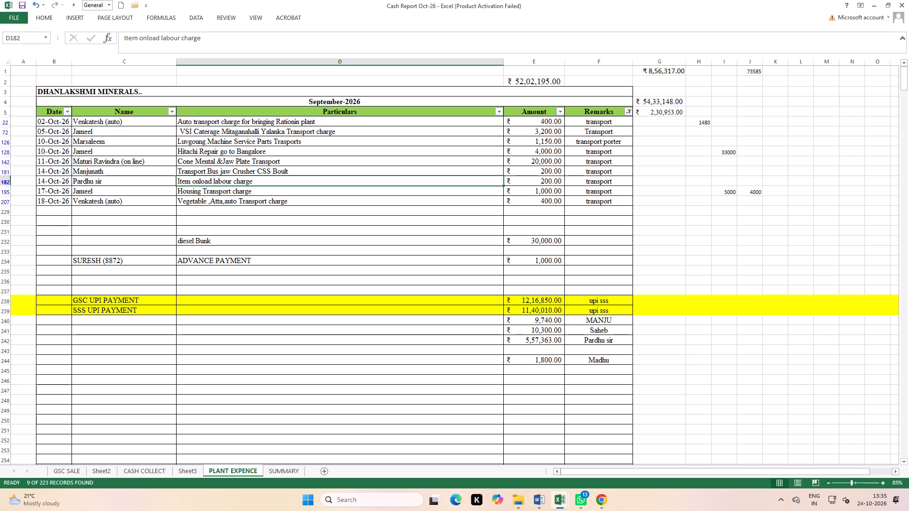
Replace the 05-Oct-26 VSI transport particulars with "VSI Bearing Cartridge send to Mitteganahalli".
left_click(228, 134)
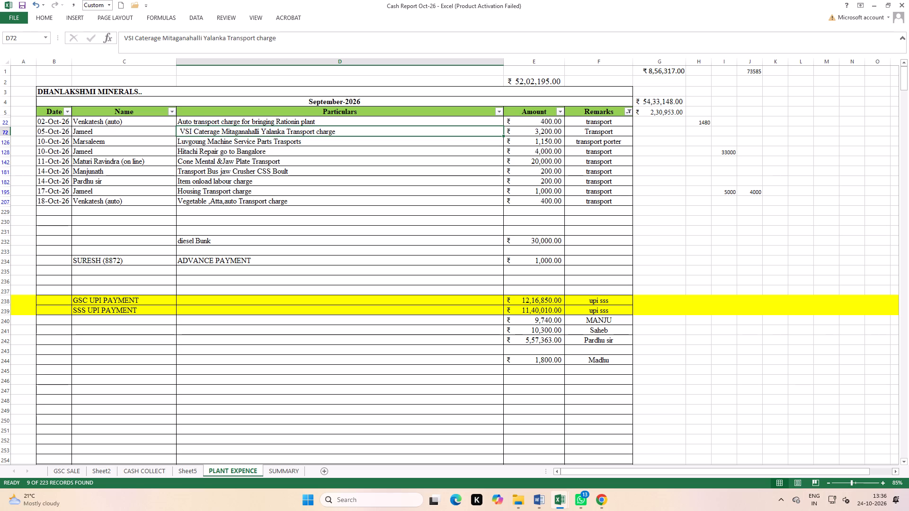
left_click(264, 133)
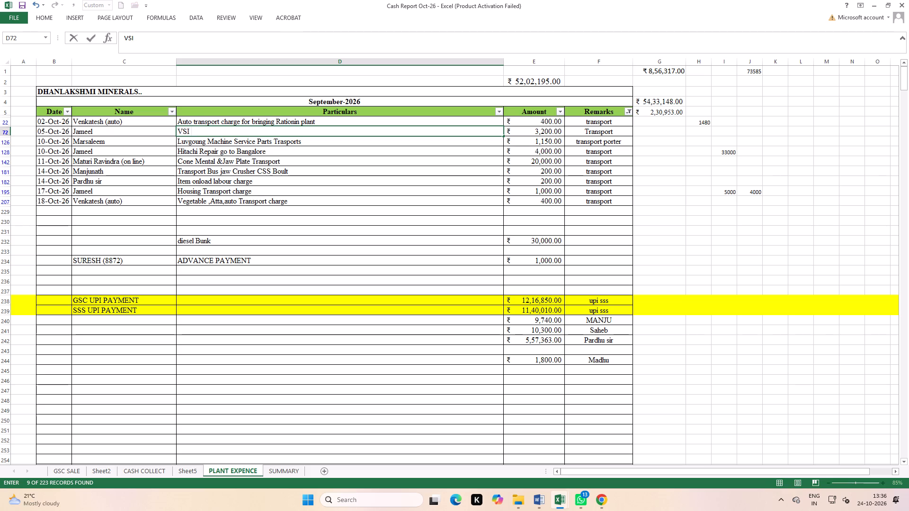
key("b")
type("ea")
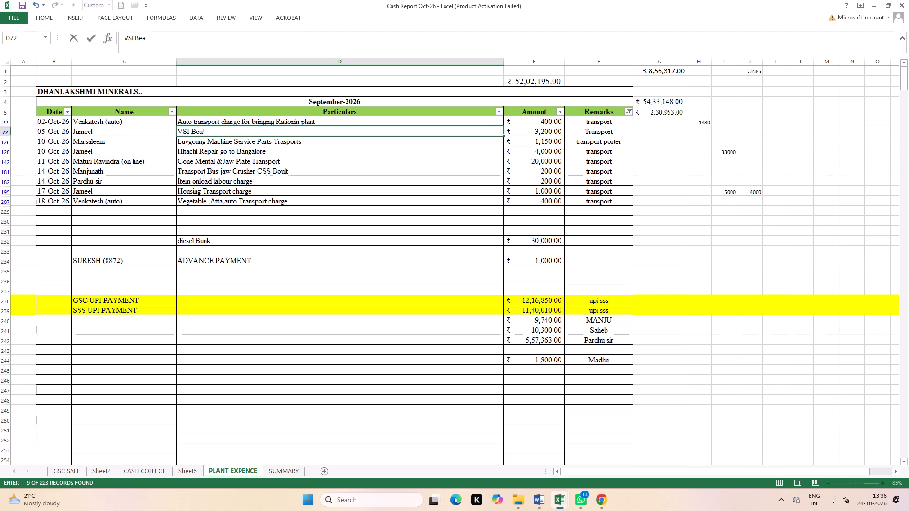
type("ring")
key("space")
type("art")
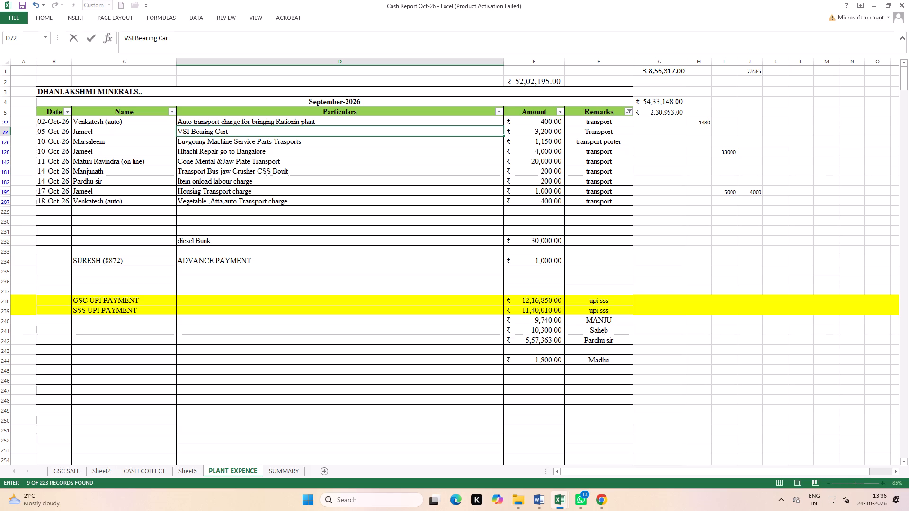
type("ridge se")
type("d")
key("space")
key("BackSpace")
key("BackSpace")
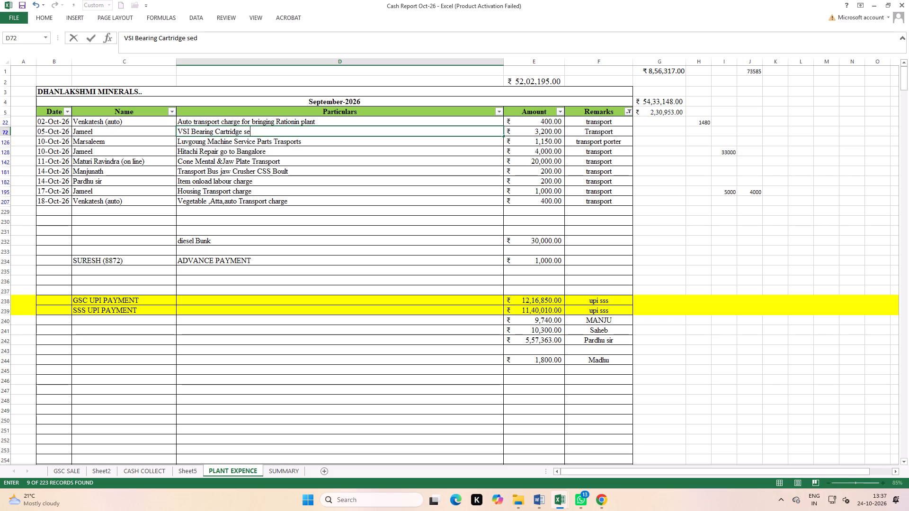
type("nd")
key("space")
type("to mitte")
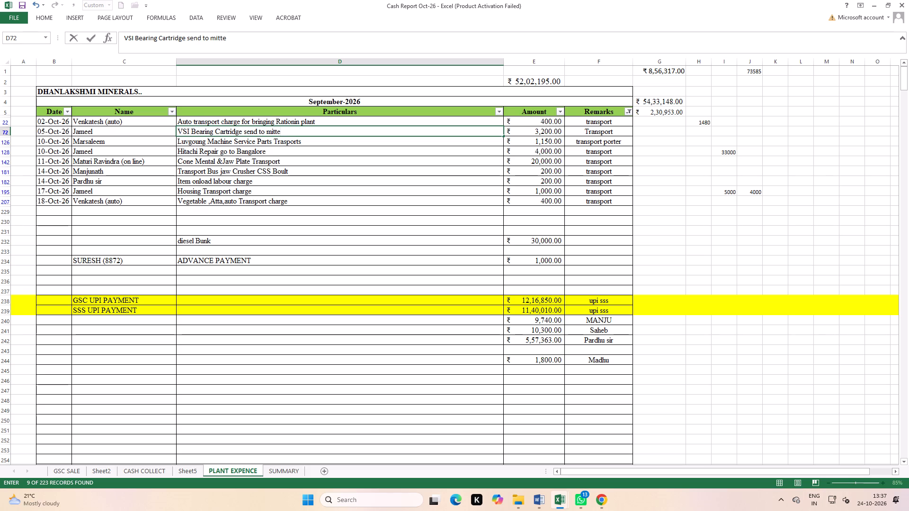
type("ga")
key("n")
type("ahalli")
key("space")
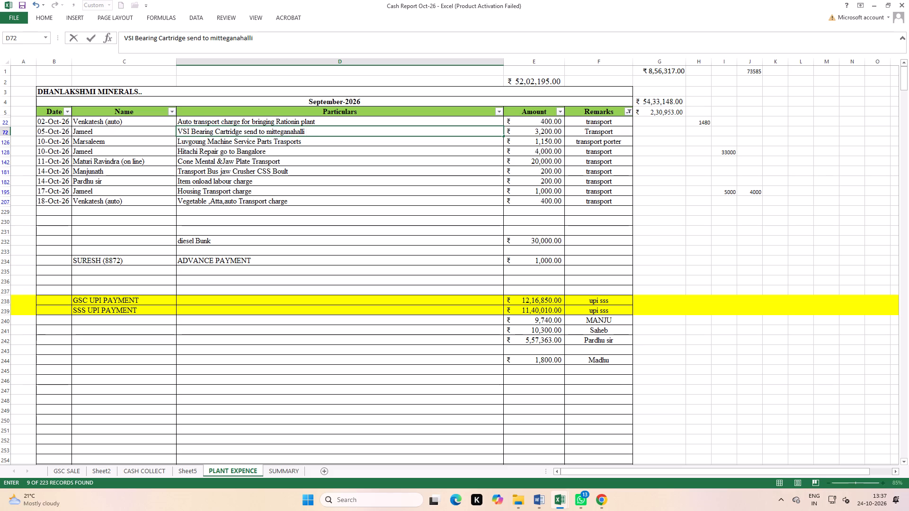
left_click(271, 132)
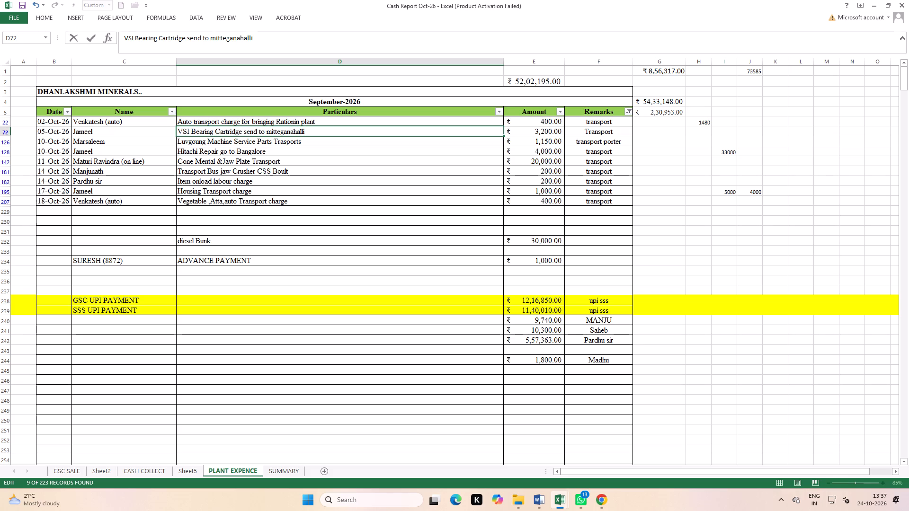
key("BackSpace")
key("BackSpace")
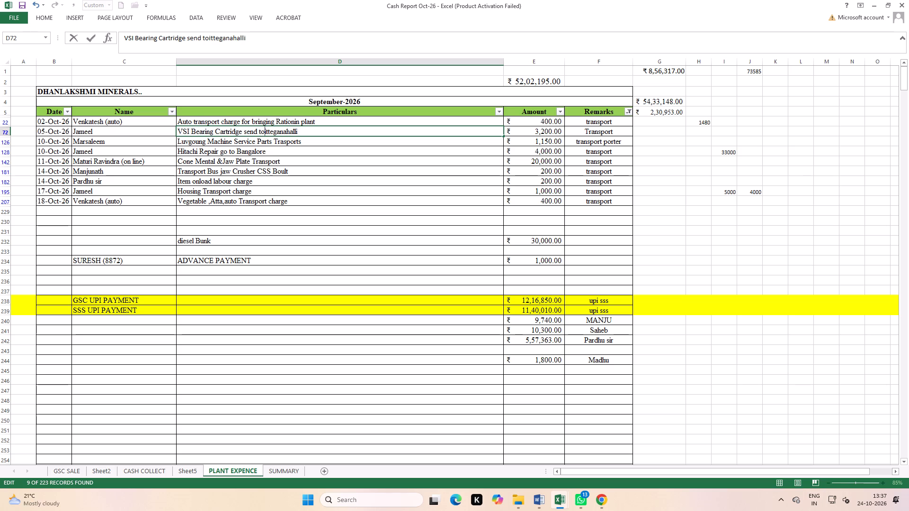
key("space")
type("M")
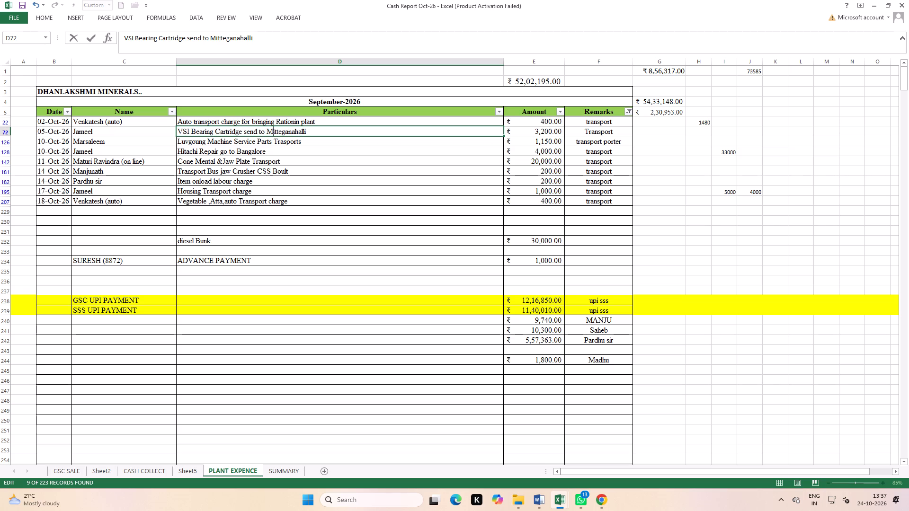
Append "transport charge" in lowercase to the end of the 05-Oct-26 VSI Bearing Cartridge particulars.
left_click(323, 133)
type("TRANSPORT")
key("space")
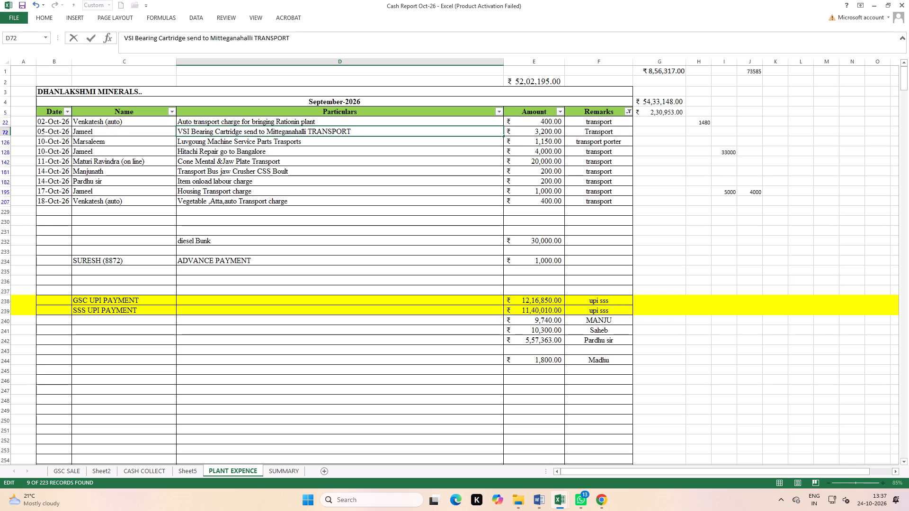
key("BackSpace")
key("BackSpace")
key("BackSpace")
key("BackSpace")
key("BackSpace")
key("BackSpace")
key("BackSpace")
key("BackSpace")
key("BackSpace")
key("BackSpace")
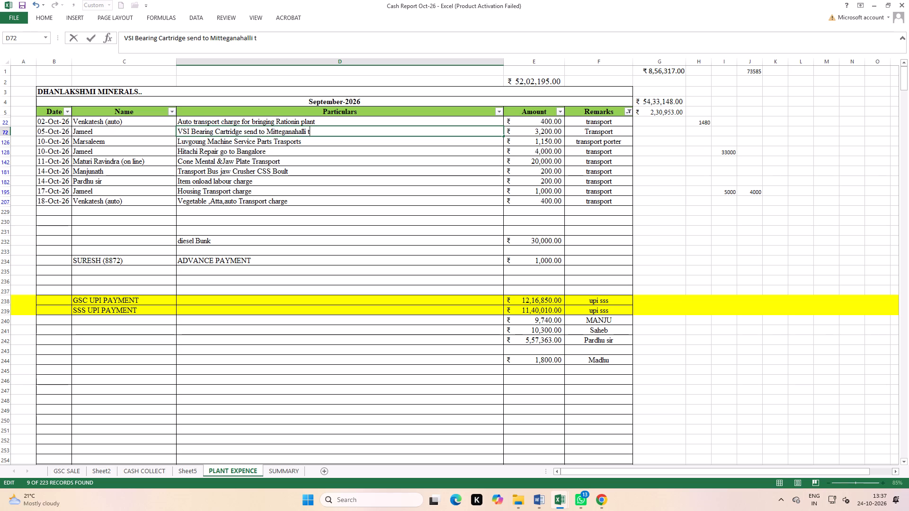
type("ans")
type("port charge")
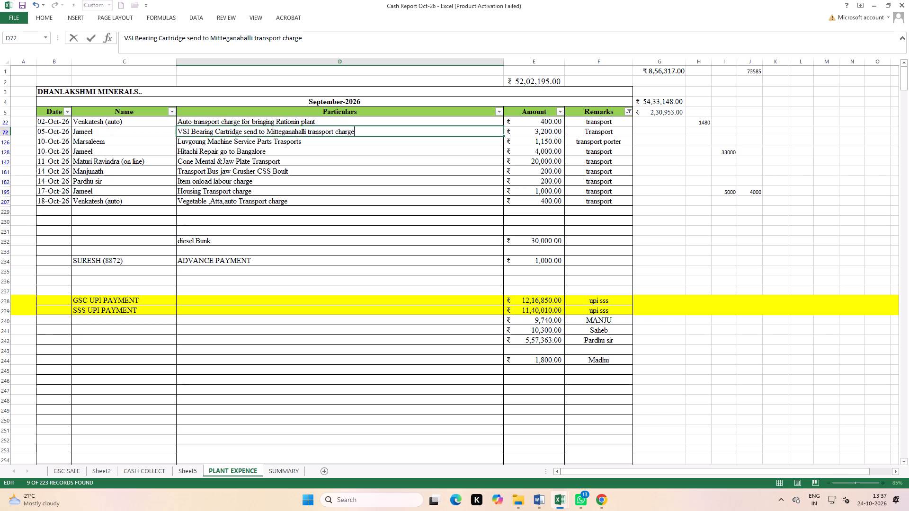
Insert "922" after "Luvgoung" in the 10-Oct-26 machine service parts particulars.
left_click(314, 163)
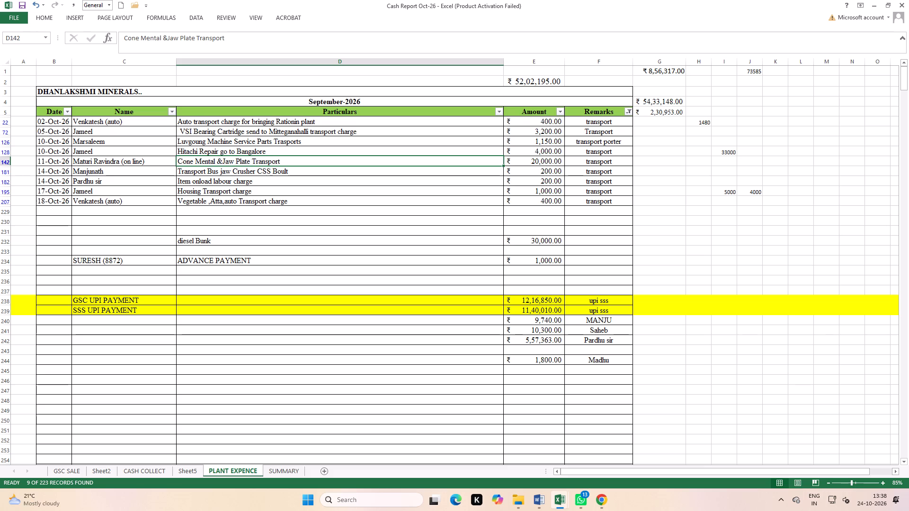
double_click(208, 140)
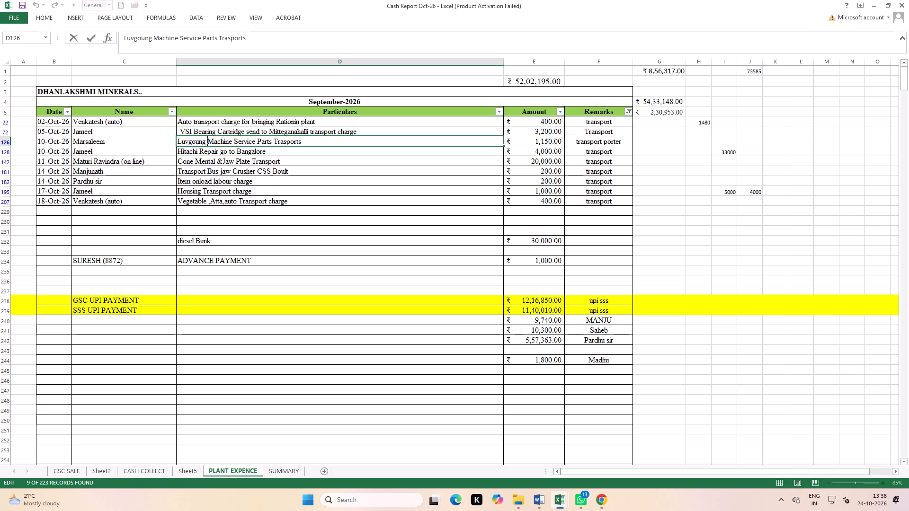
key("Left")
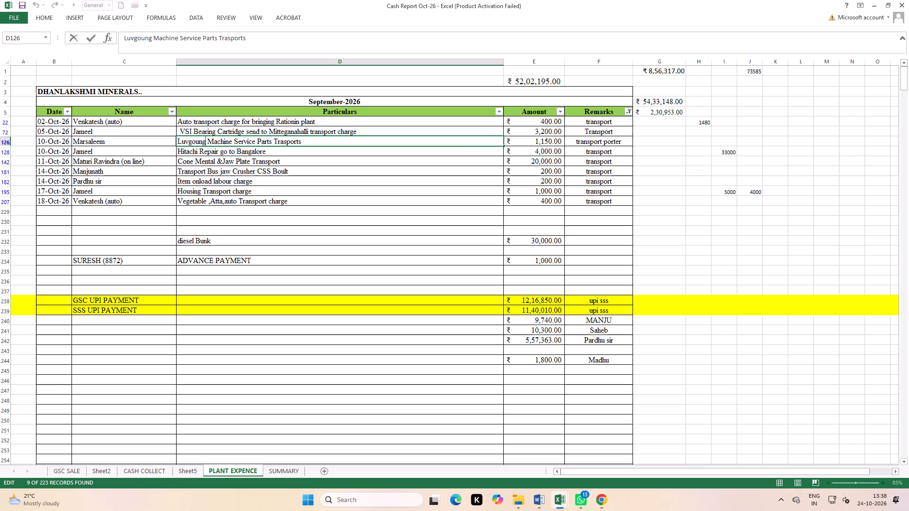
key("shift+parenleft")
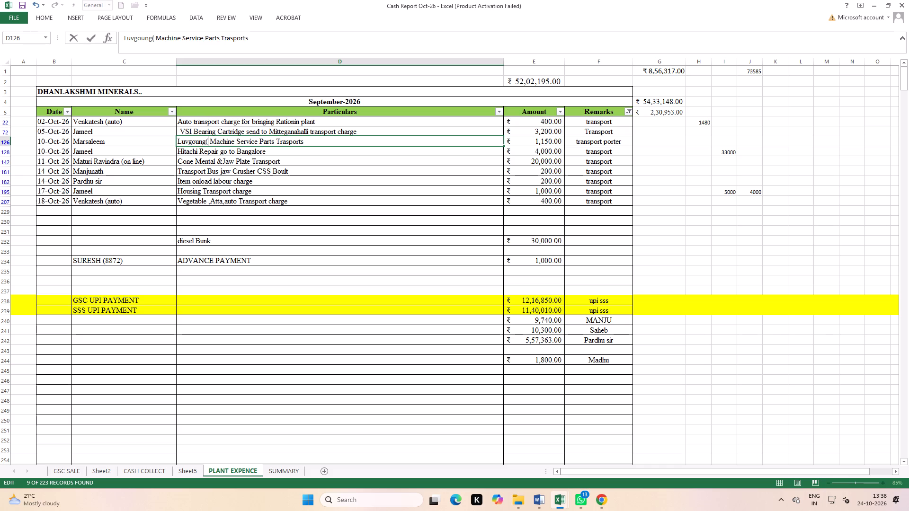
key("BackSpace")
key("space")
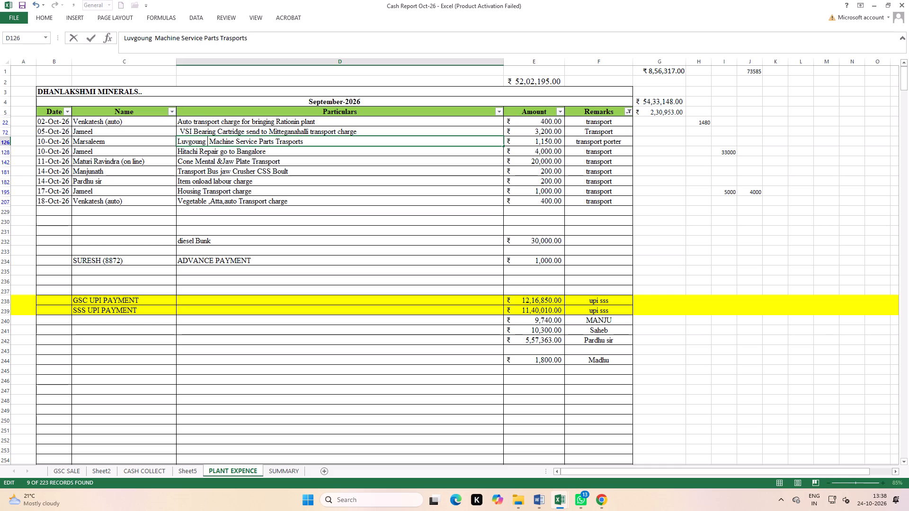
type("922")
key("space")
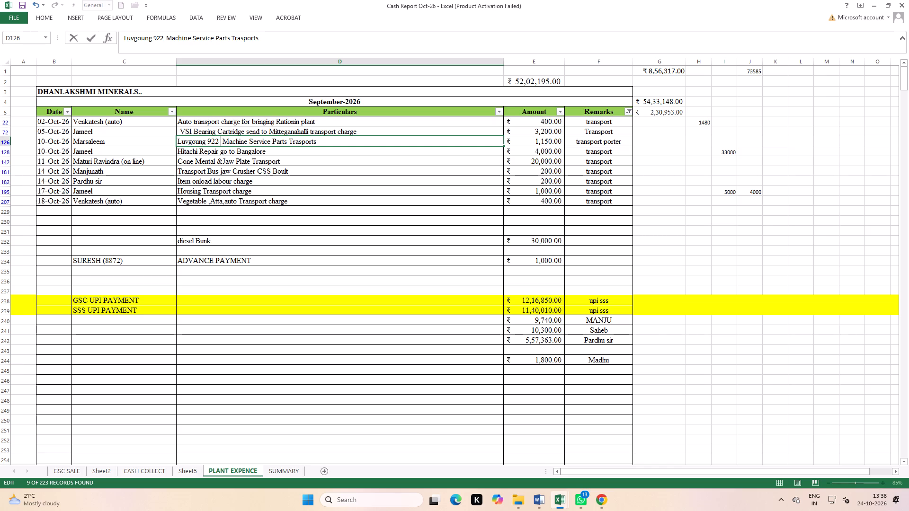
Insert "received" in lowercase after "Parts" in the 10-Oct-26 Luvgoung 922 particulars.
left_click(290, 140)
key("r")
key("BackSpace")
type("re")
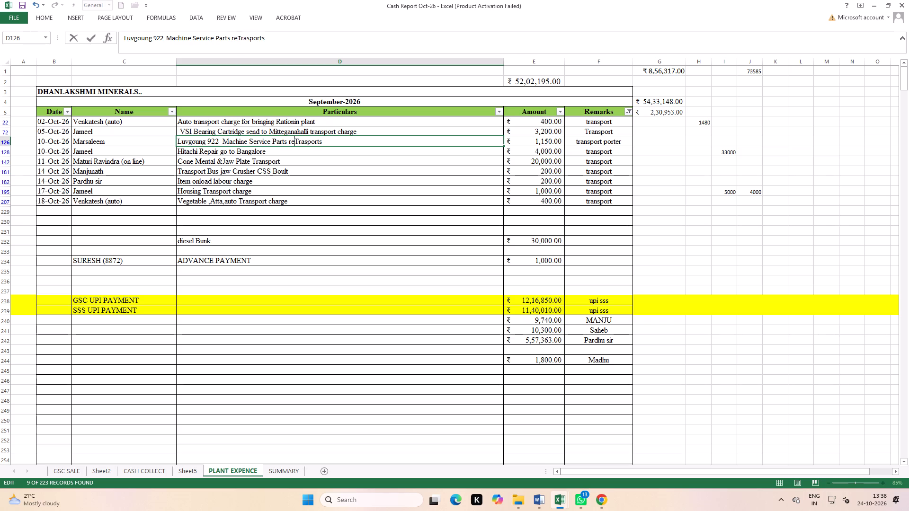
type("ceived")
key("space")
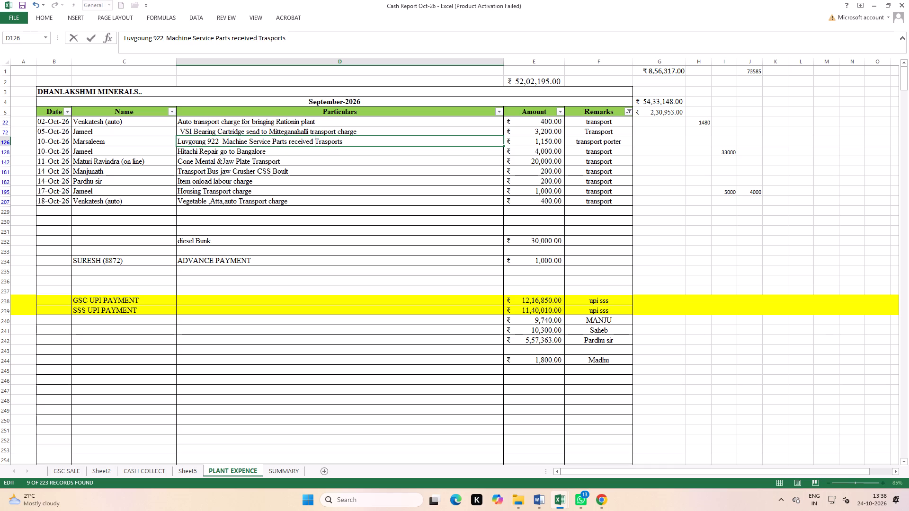
Correct "Trasports" to lowercase "transport" in the 10-Oct-26 Luvgoung 922 particulars and append "charge" at the end.
key("Right")
key("BackSpace")
key("t")
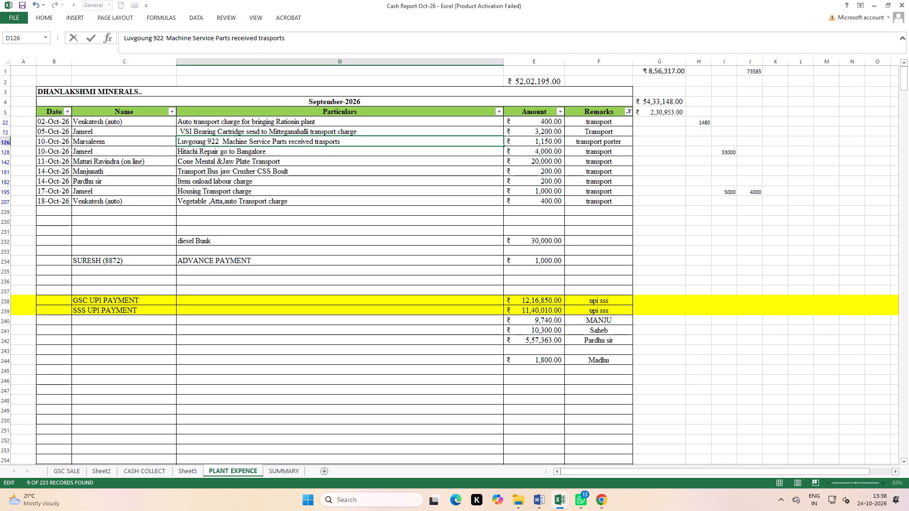
left_click(359, 142)
key("BackSpace")
left_click(325, 142)
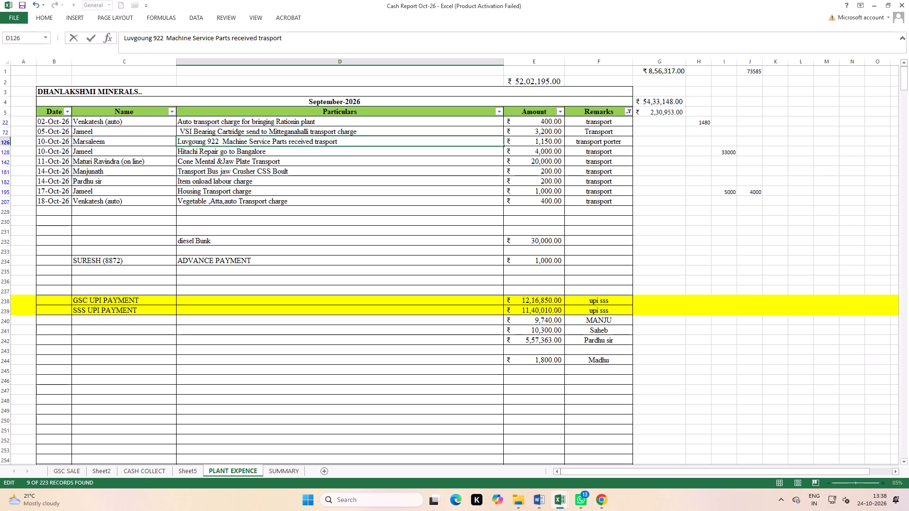
left_click(323, 142)
key("n")
left_click(366, 143)
key("space")
type("charge")
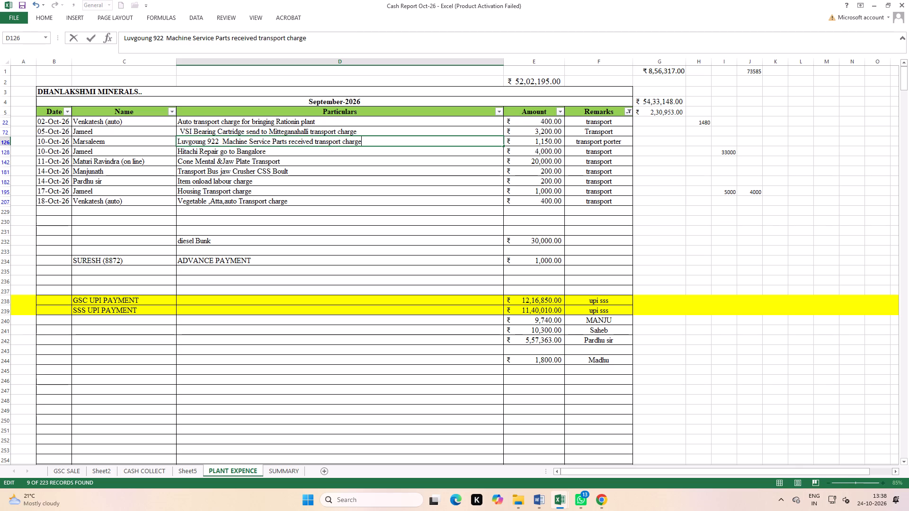
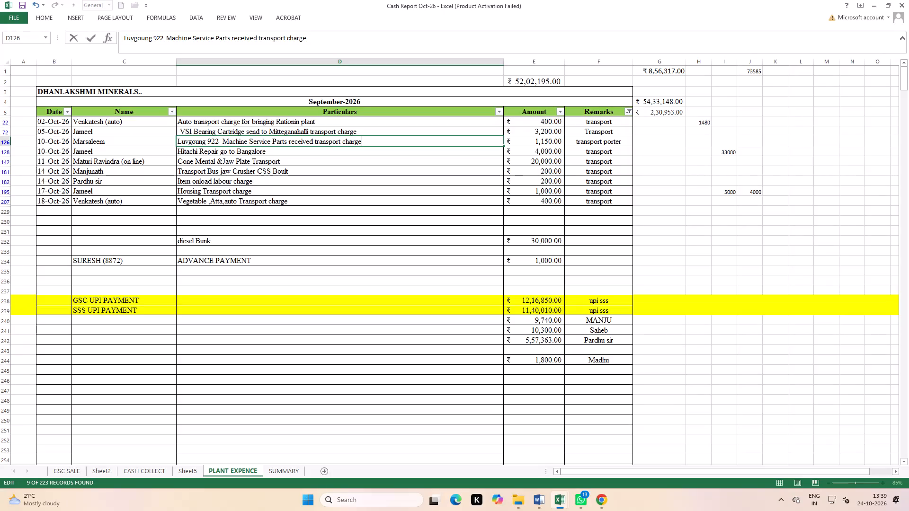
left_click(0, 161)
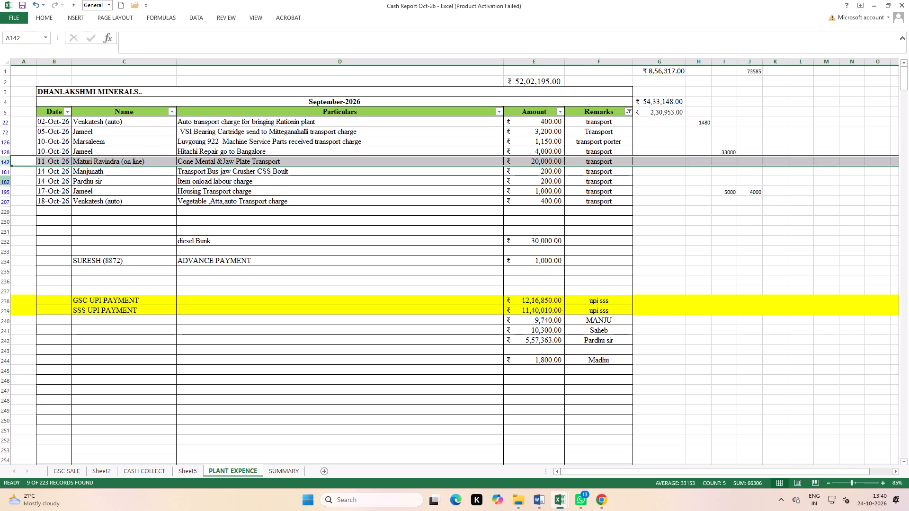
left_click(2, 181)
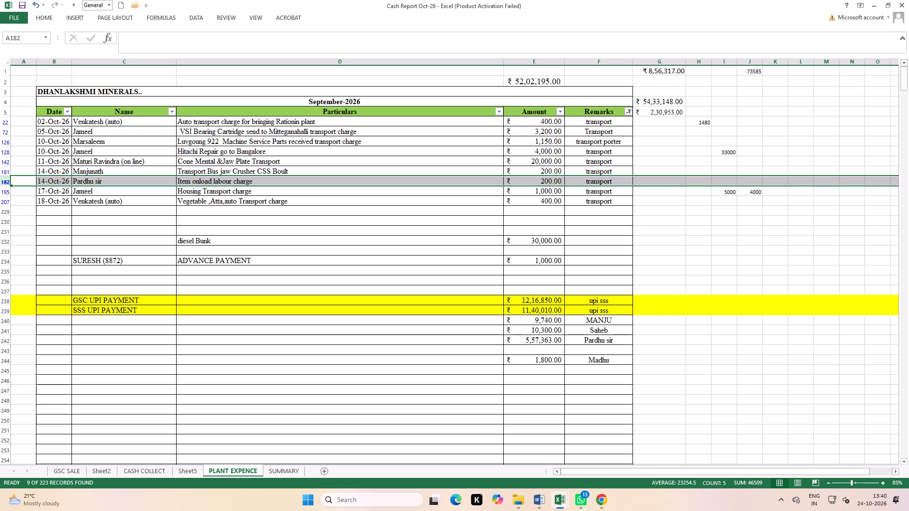
Insert "1st Screen" before "Housing" in the 17-Oct-26 Housing Transport charge particulars.
double_click(178, 192)
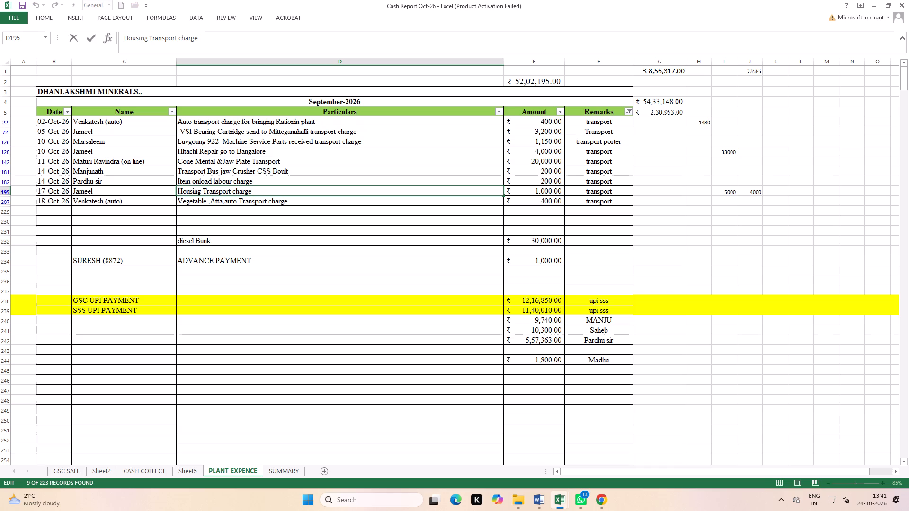
type("1st")
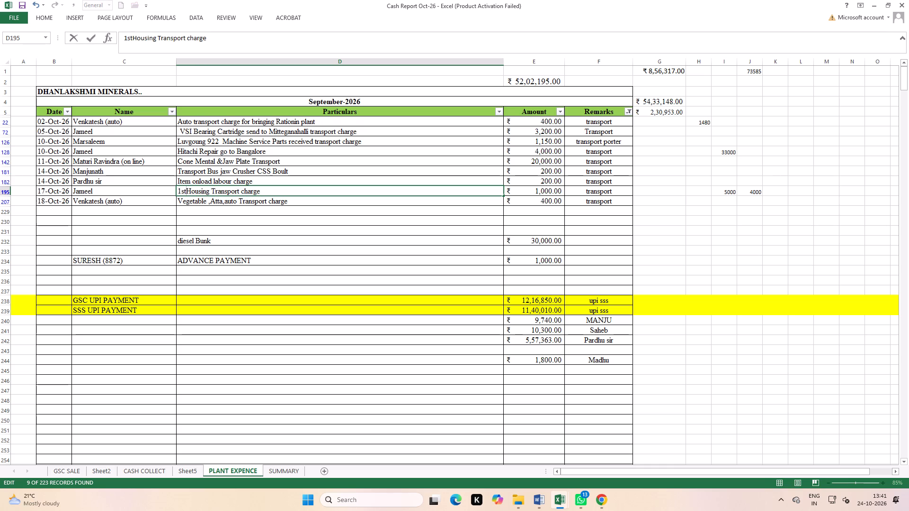
key("space")
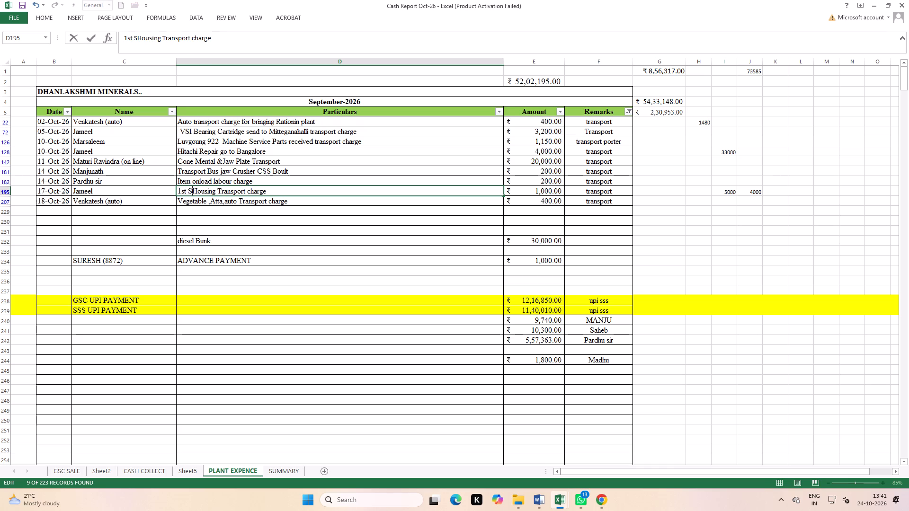
type("n")
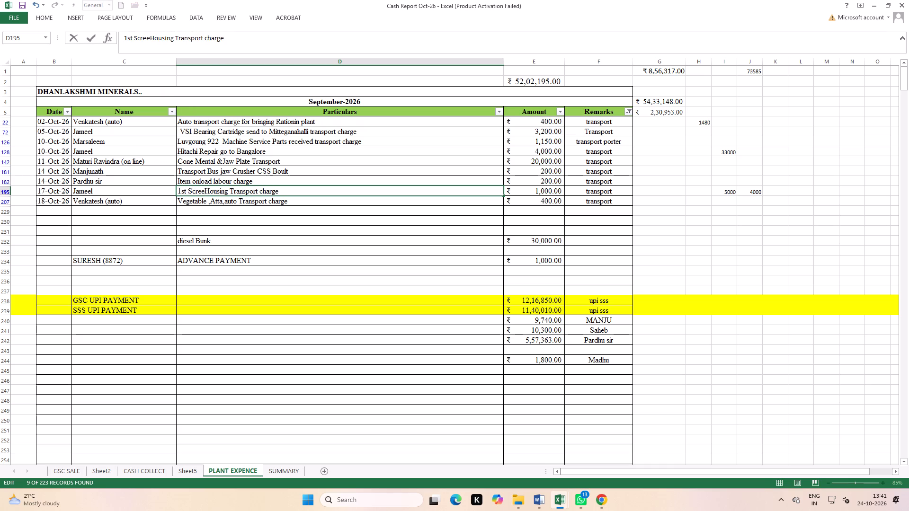
key("space")
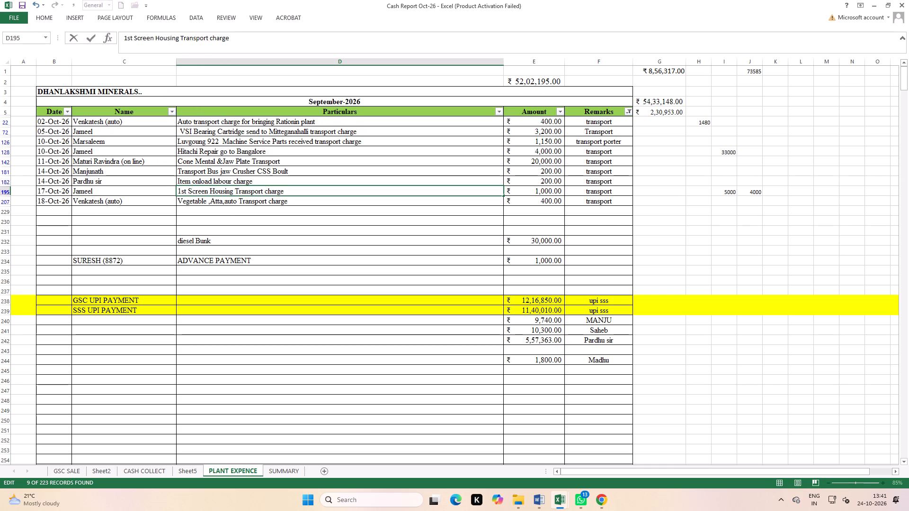
Insert "send to chikkaballapur" after "Housing" in the 17-Oct-26 particulars and change "Transport" to lowercase "transport".
left_click(235, 190)
type("send")
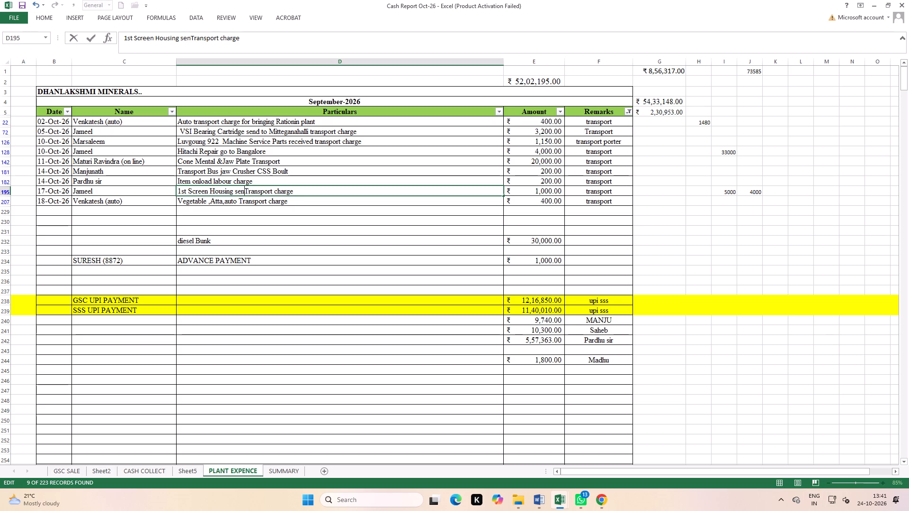
key("space")
type("to")
key("space")
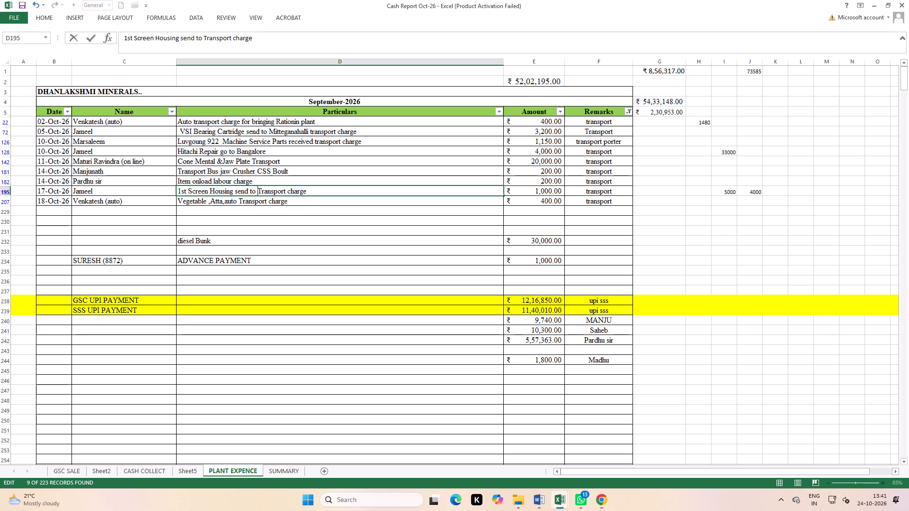
key("c")
type("hikkaballapur")
key("space")
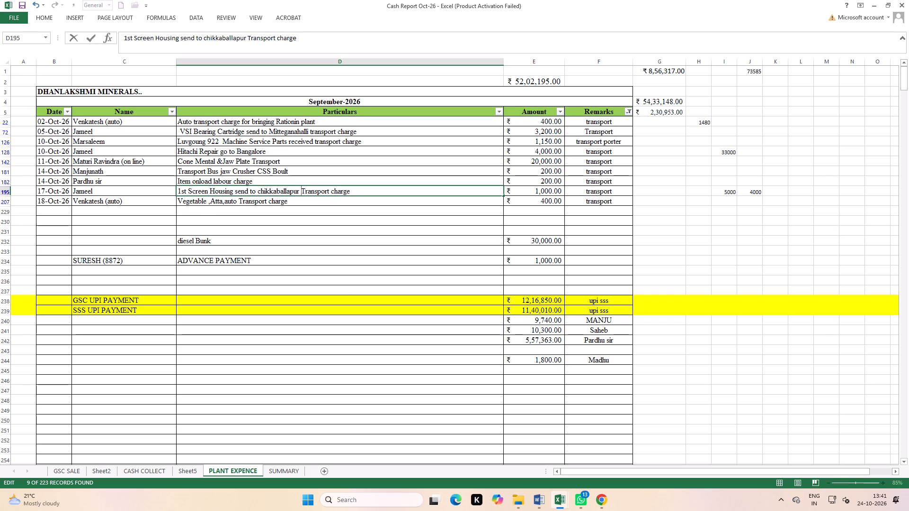
key("BackSpace")
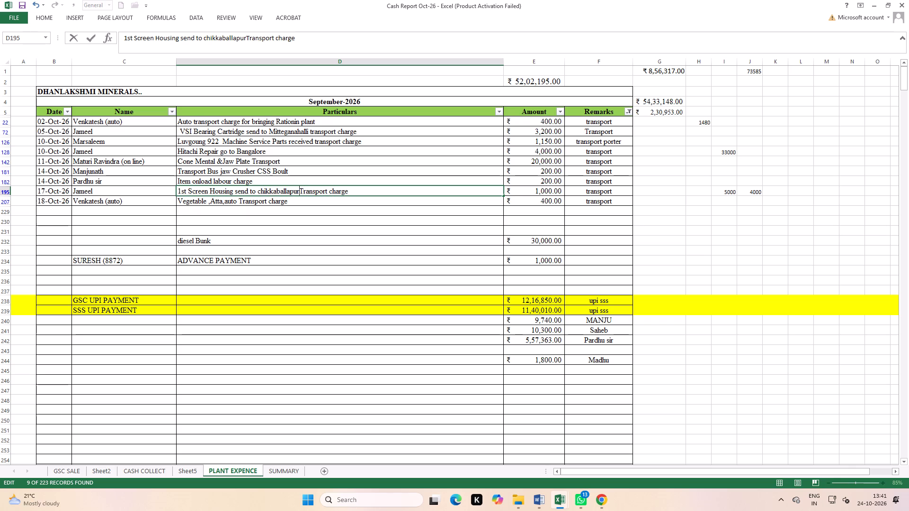
key("space")
left_click(305, 192)
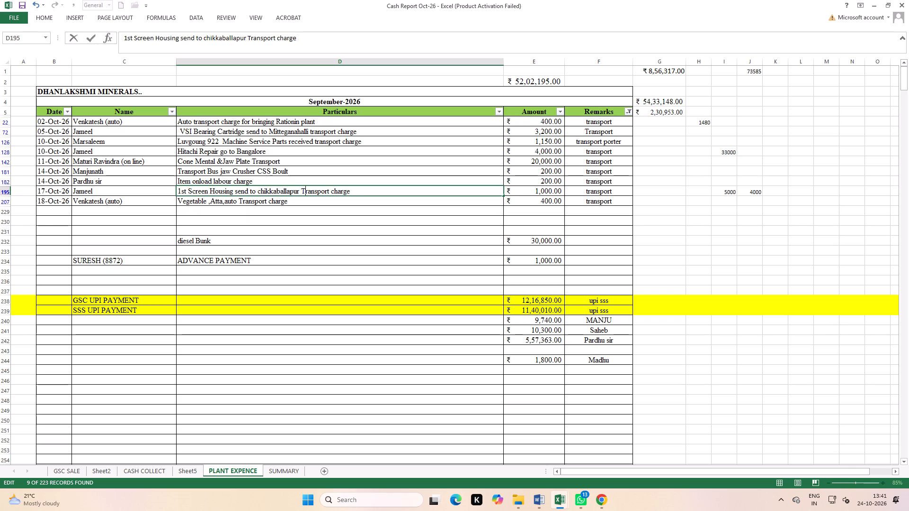
key("BackSpace")
key("t")
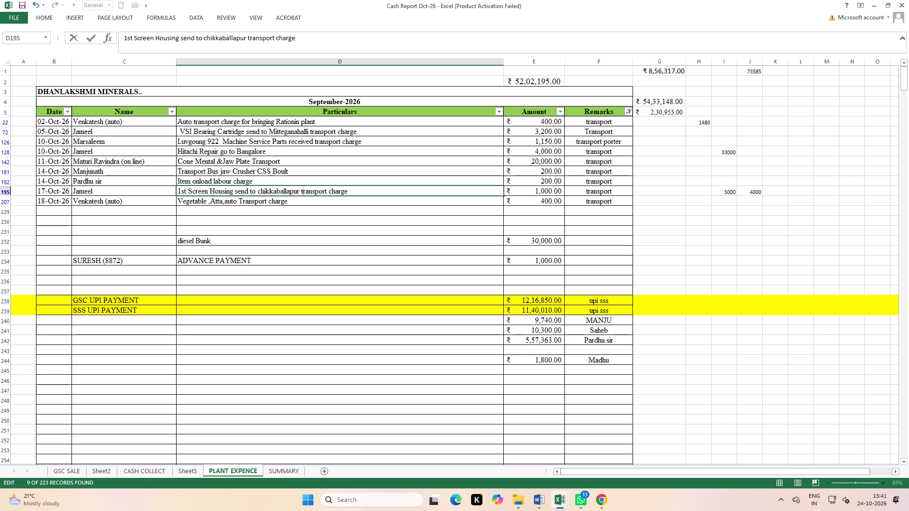
Insert "for repairing" after "Mitteganahalli" in the 05-Oct-26 VSI Bearing Cartridge particulars.
double_click(268, 132)
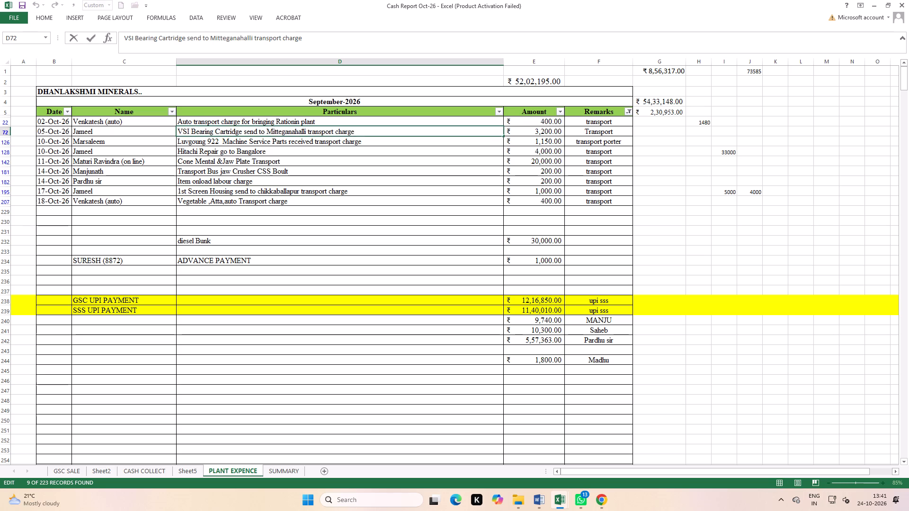
left_click(307, 130)
type("for r")
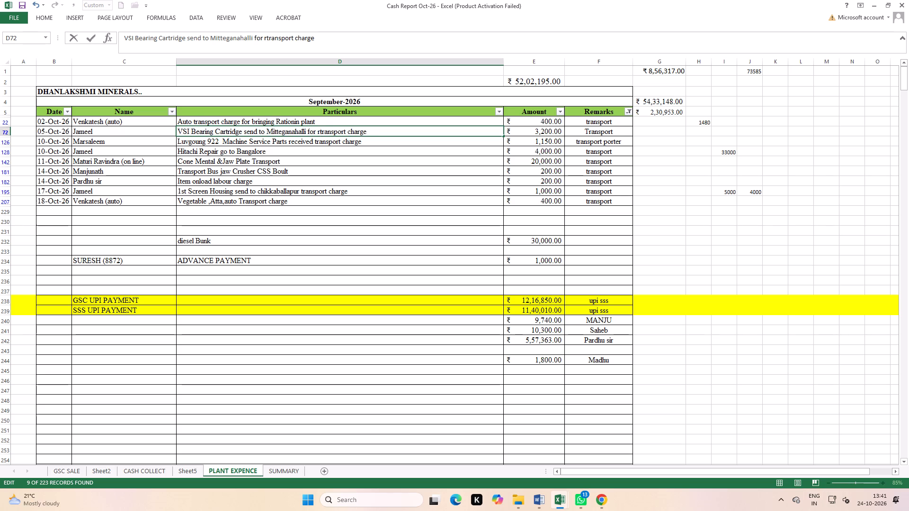
type("epairing")
key("space")
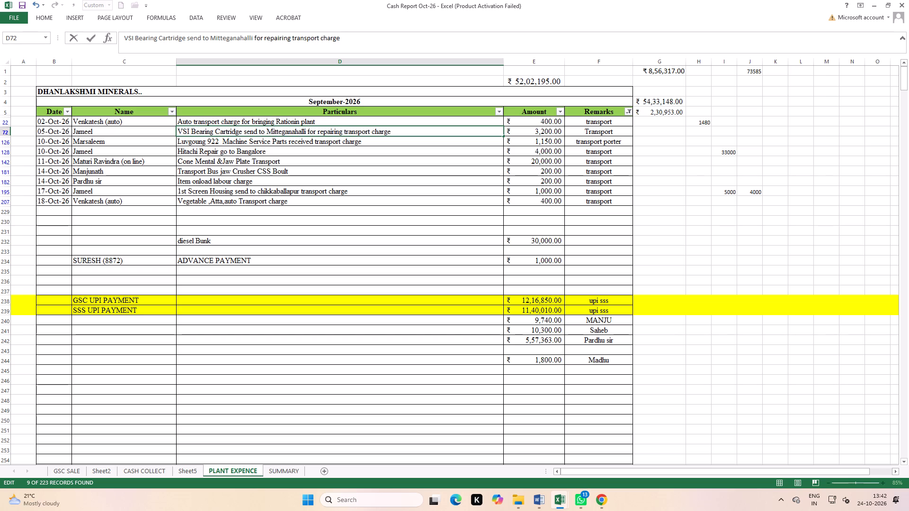
Insert "for repairing" after "chikkaballapur" in the 17-Oct-26 1st Screen Housing particulars.
double_click(301, 189)
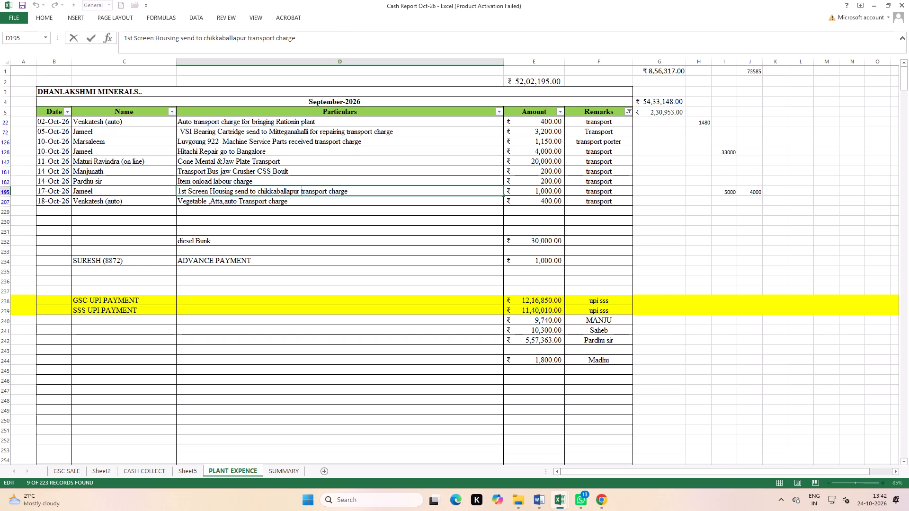
type("for")
key("space")
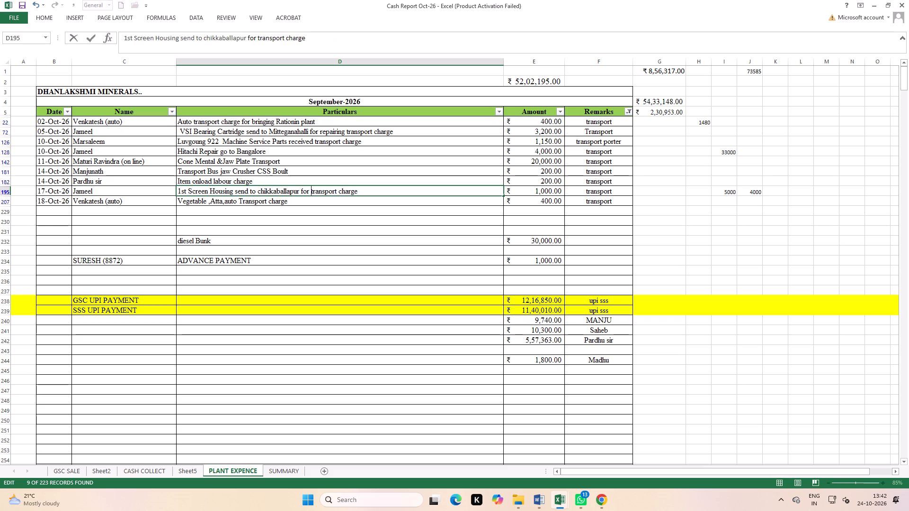
type("repairing")
key("space")
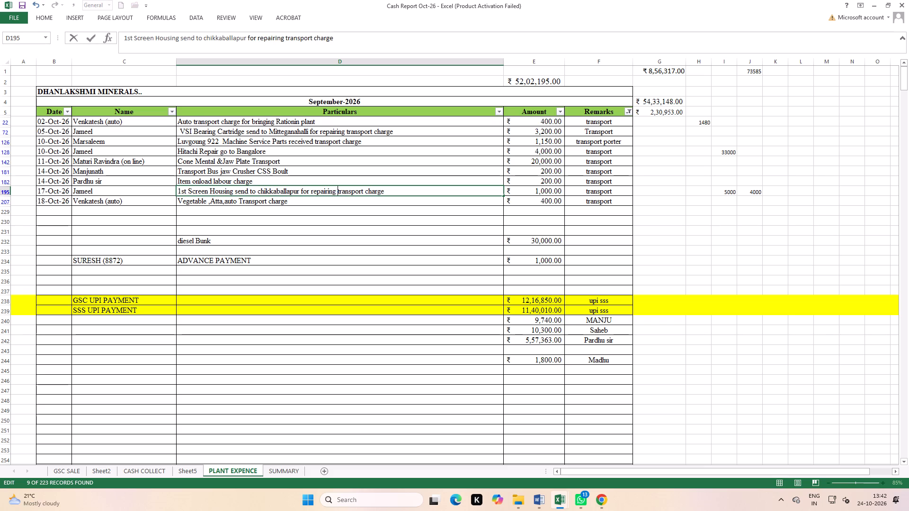
left_click(366, 258)
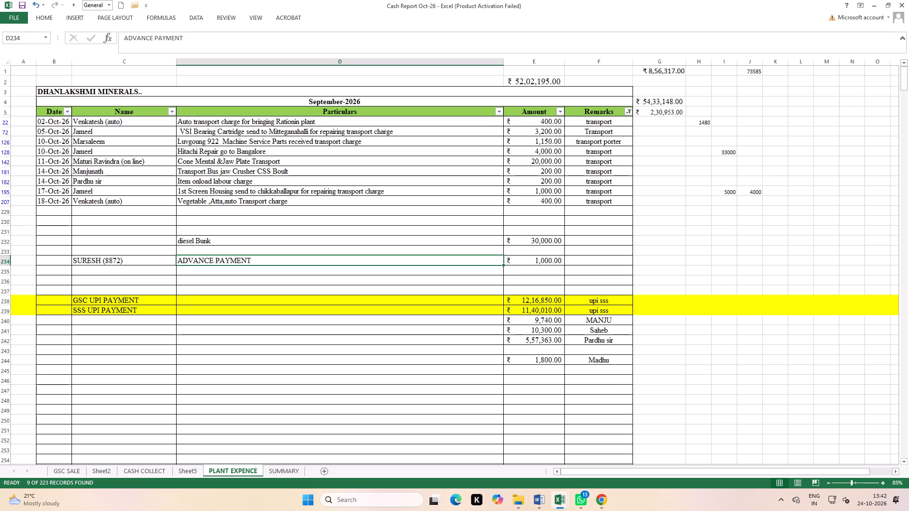
Remove "(auto)" from the name in the 18-Oct-26 transport entry.
left_click(256, 203)
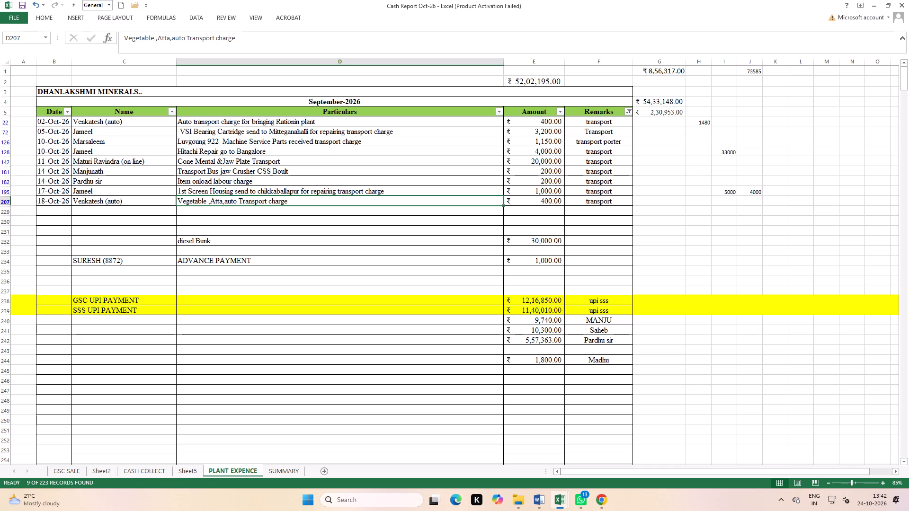
double_click(144, 200)
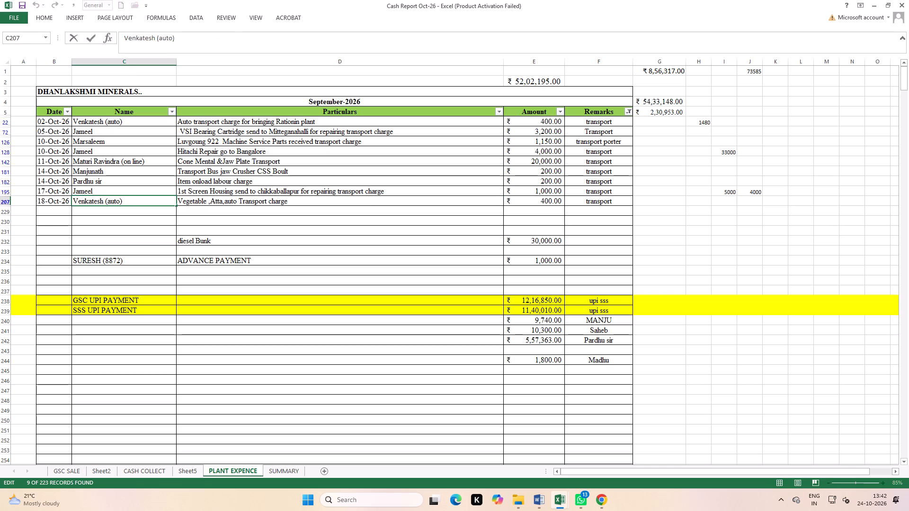
key("BackSpace")
key("BackSpace")
key("BackSpace")
key("BackSpace")
key("BackSpace")
key("BackSpace")
left_click(162, 265)
Replace the 18-Oct-26 vegetable and atta particulars with "Auto transport charge for bringing Rationin plant".
left_click(199, 199)
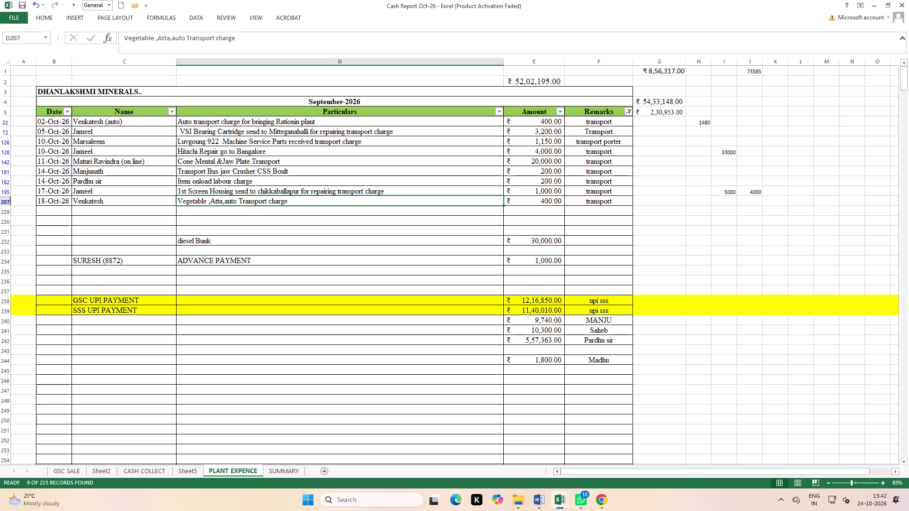
key("v")
key("BackSpace")
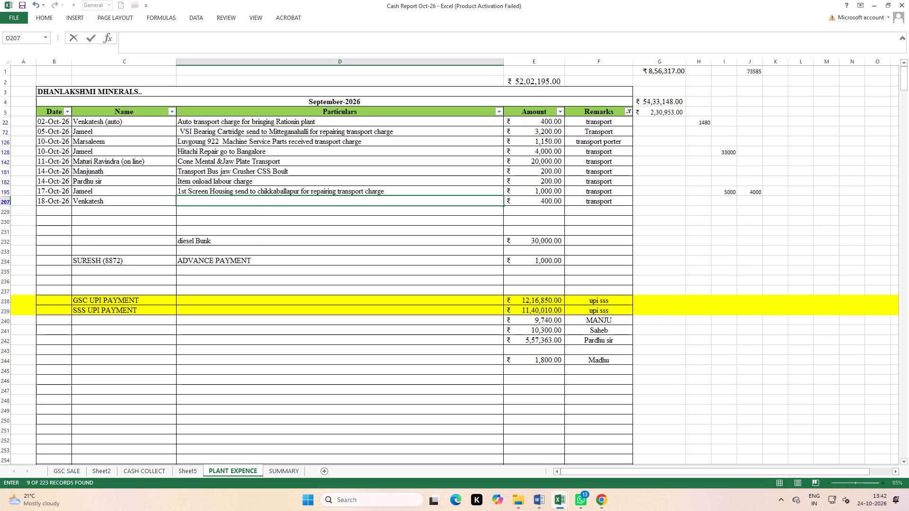
type("uto")
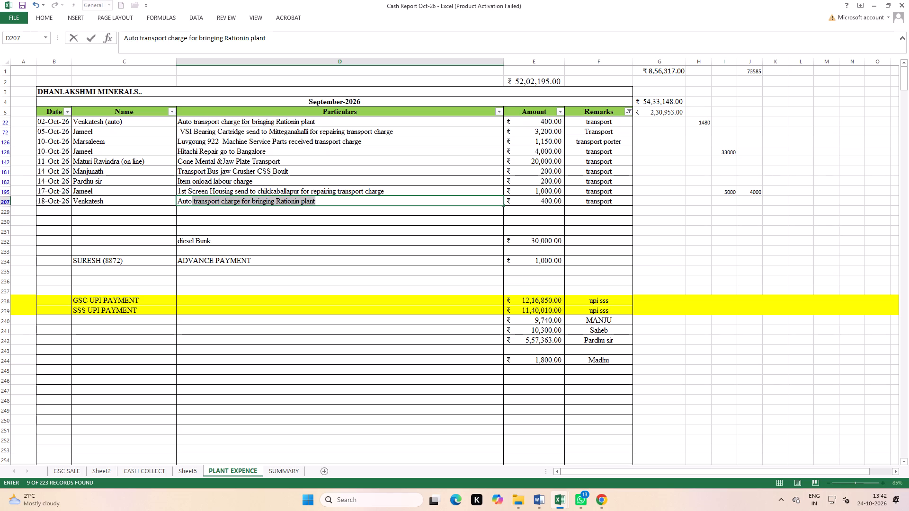
left_click(276, 244)
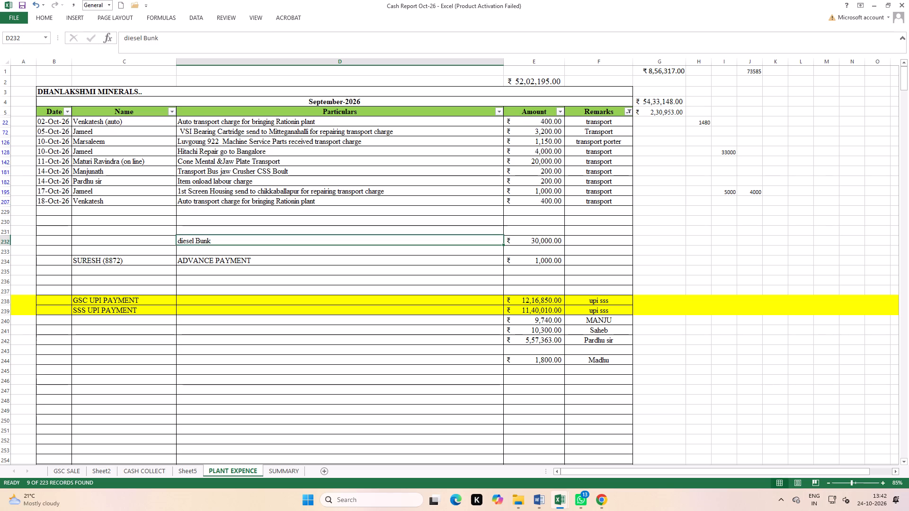
Insert "Vegetable &" before "Rationin plant" in the 18-Oct-26 transport particulars.
double_click(275, 202)
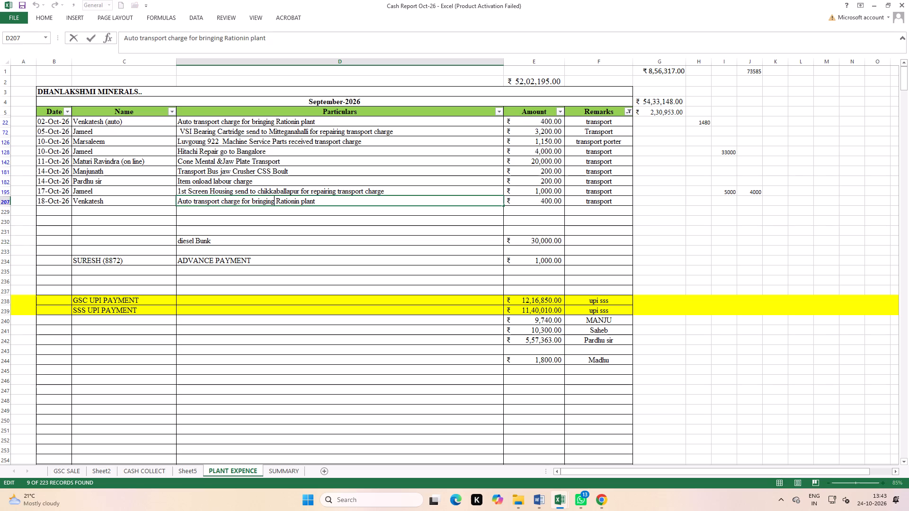
key("space")
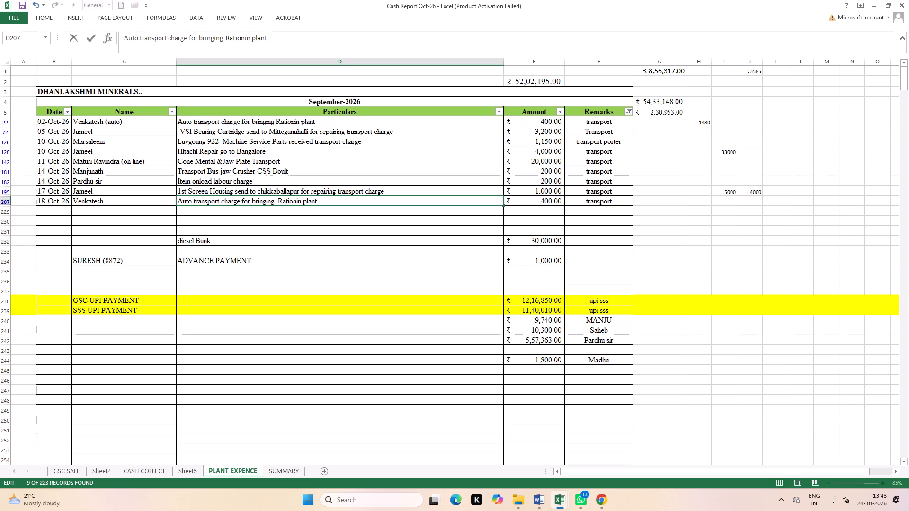
type("ege")
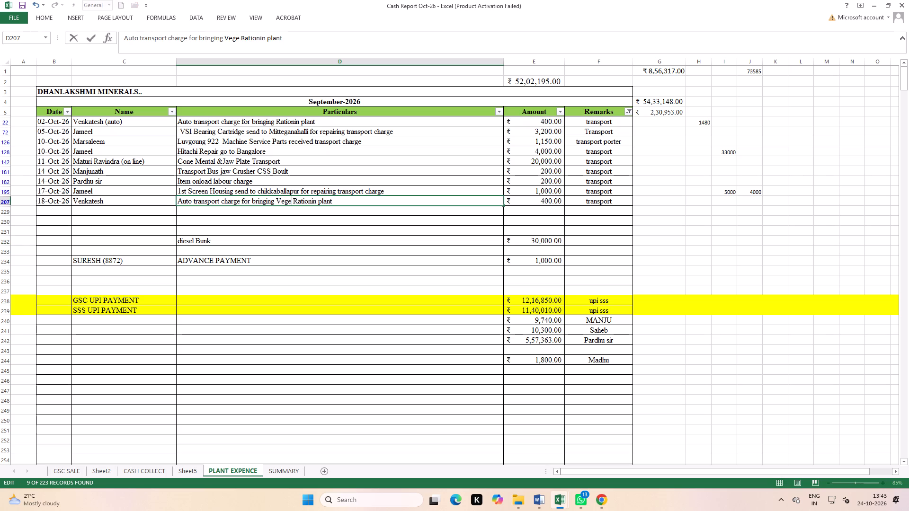
type("tab")
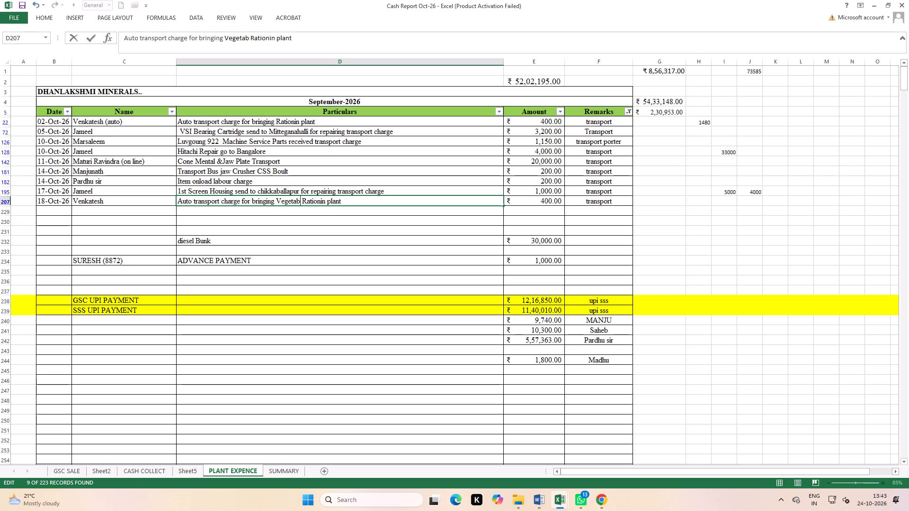
type("le")
key("space")
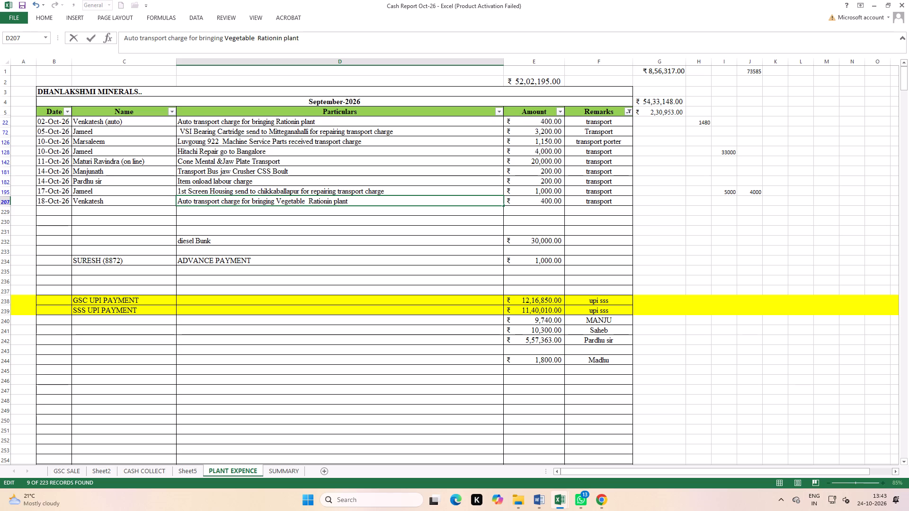
key("shift+ampersand")
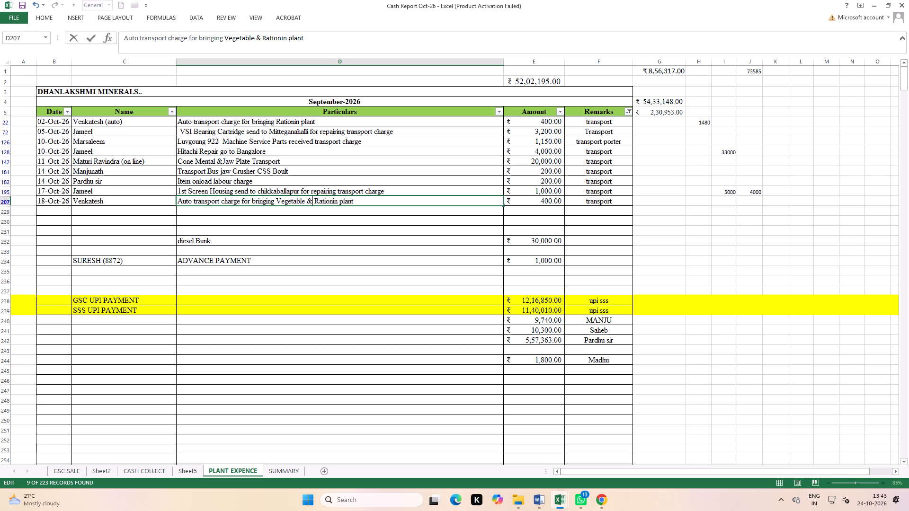
left_click(381, 227)
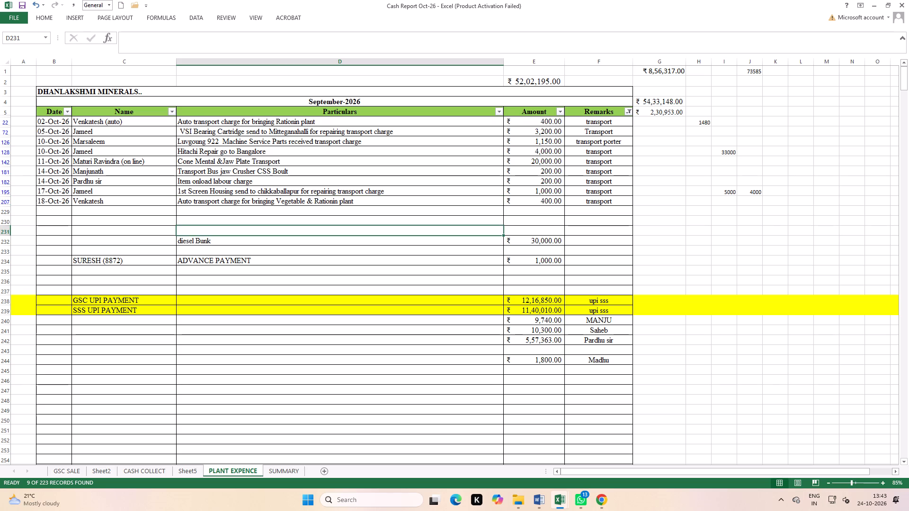
Change the Remarks filter from the transport categories to show only "workship" entries.
left_click(634, 114)
left_click(631, 114)
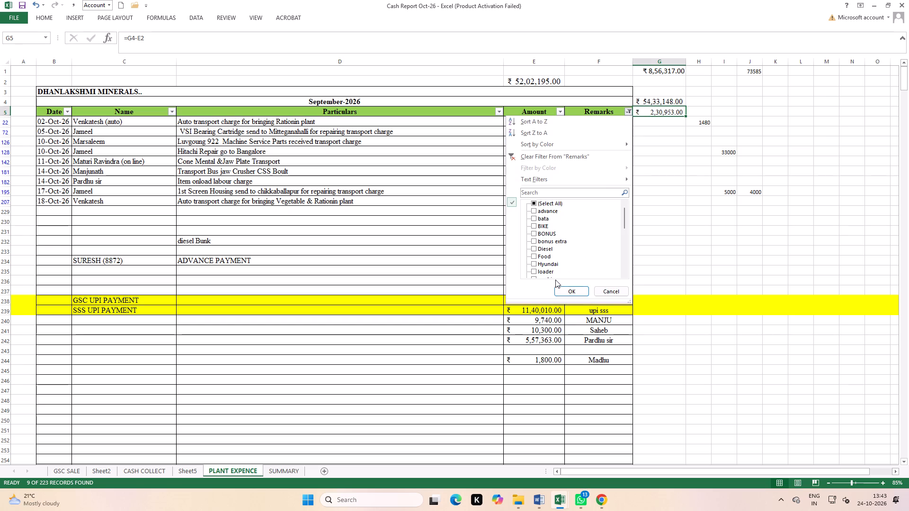
scroll(534, 260, "down", 12)
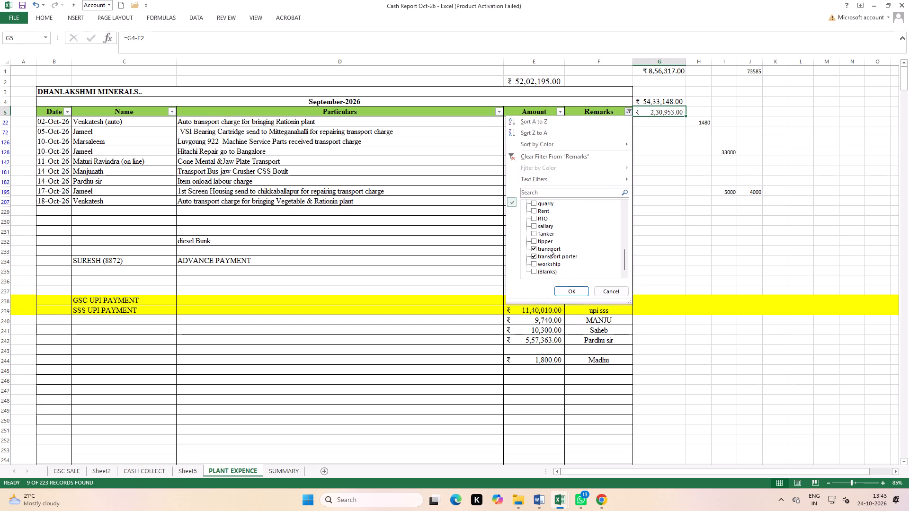
left_click(551, 247)
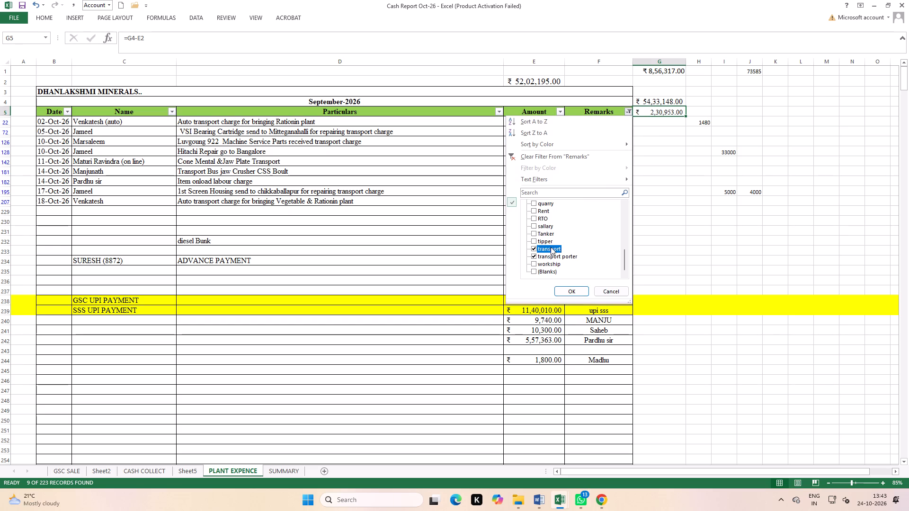
left_click(552, 254)
left_click(550, 263)
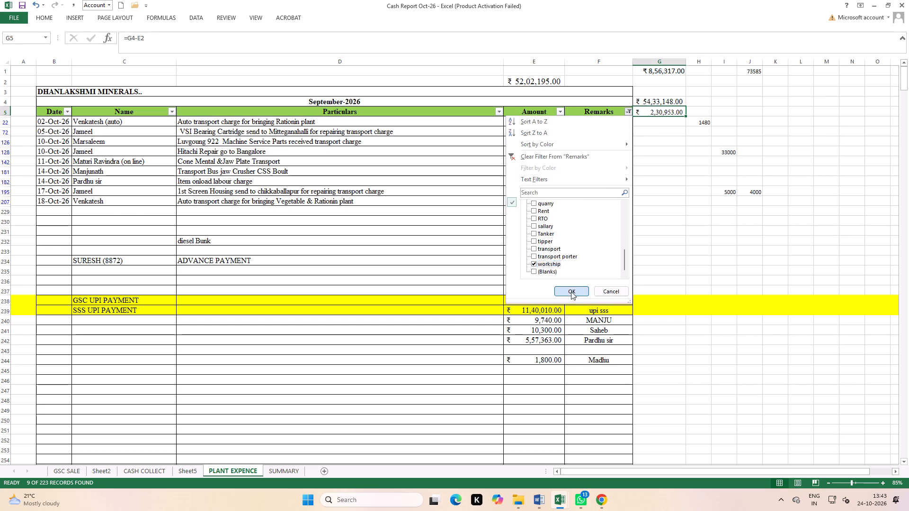
left_click(571, 291)
scroll(305, 226, "up", 3)
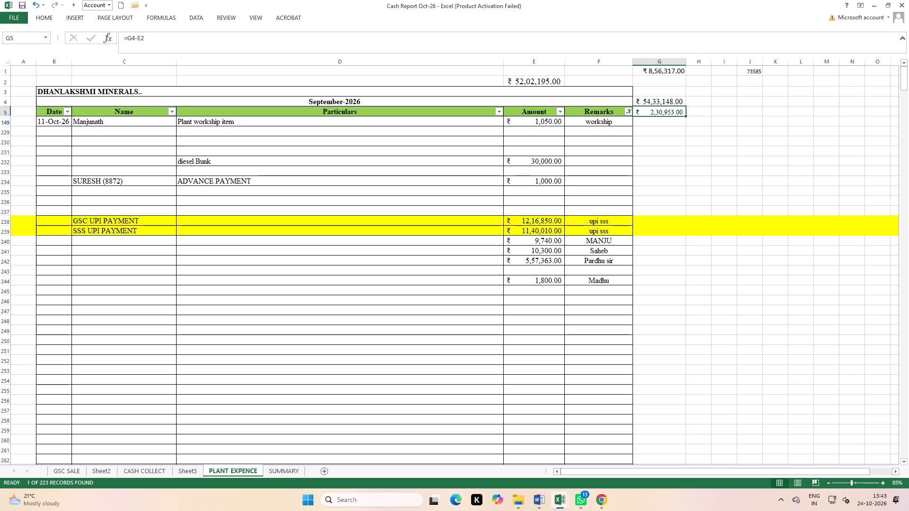
Replace the particulars of the 11-Oct-26 workship entry with "Pooja items purchase (1st Screen)".
left_click(261, 159)
left_click(241, 122)
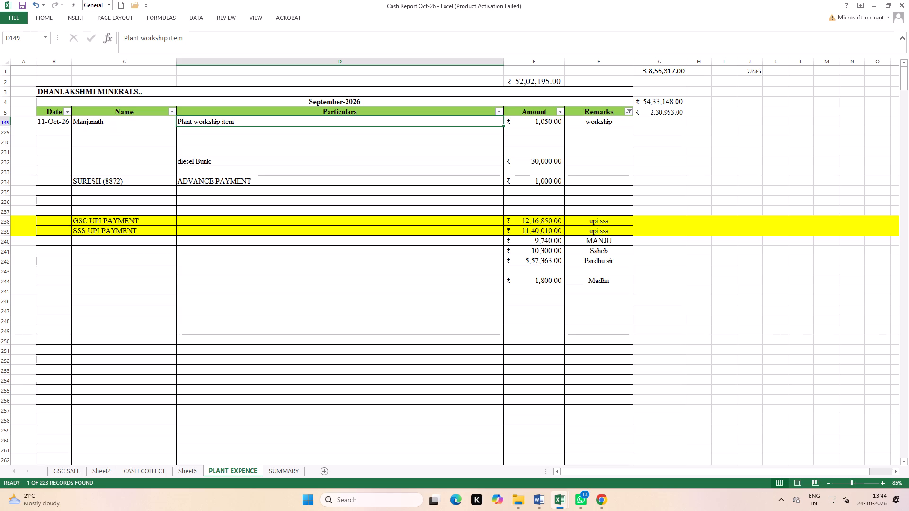
key("p")
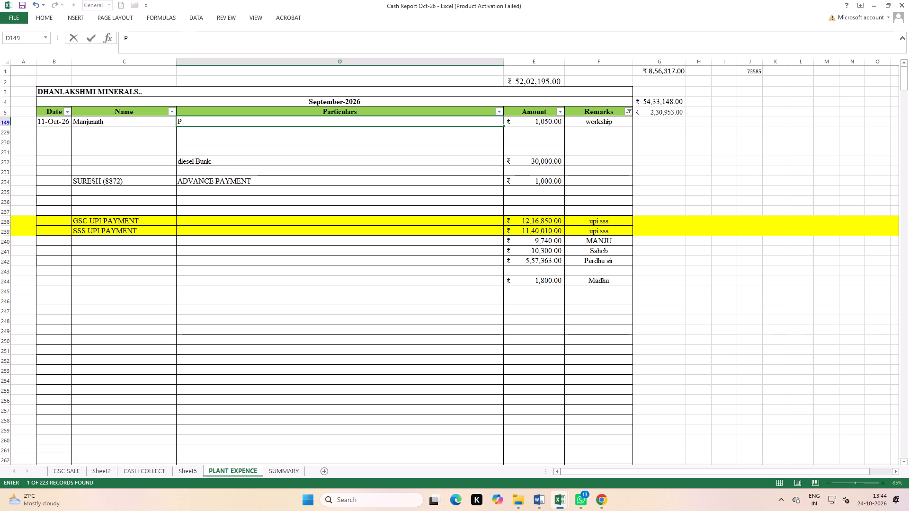
type("ooa")
key("BackSpace")
type("ja")
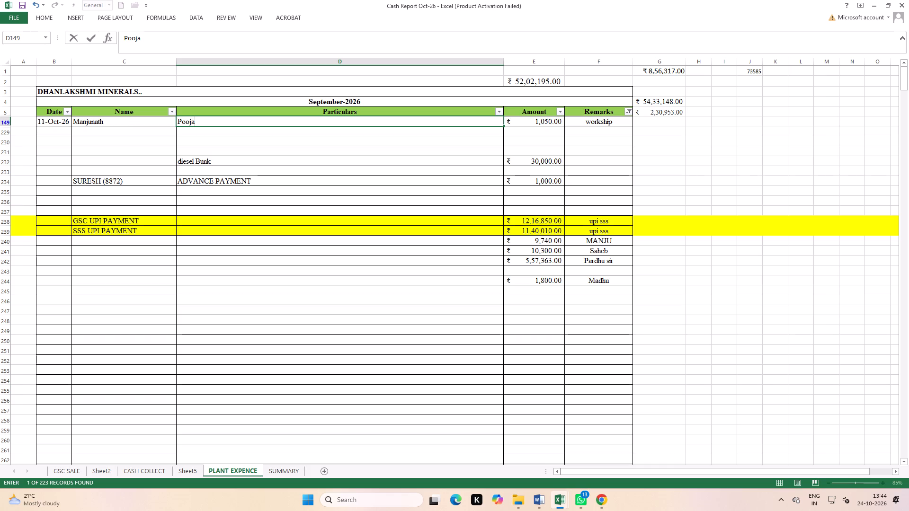
key("space")
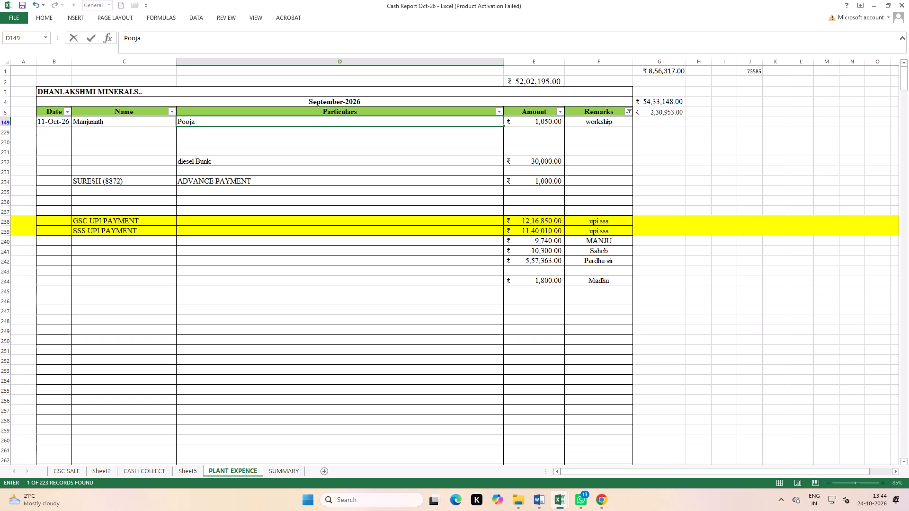
type("items")
key("space")
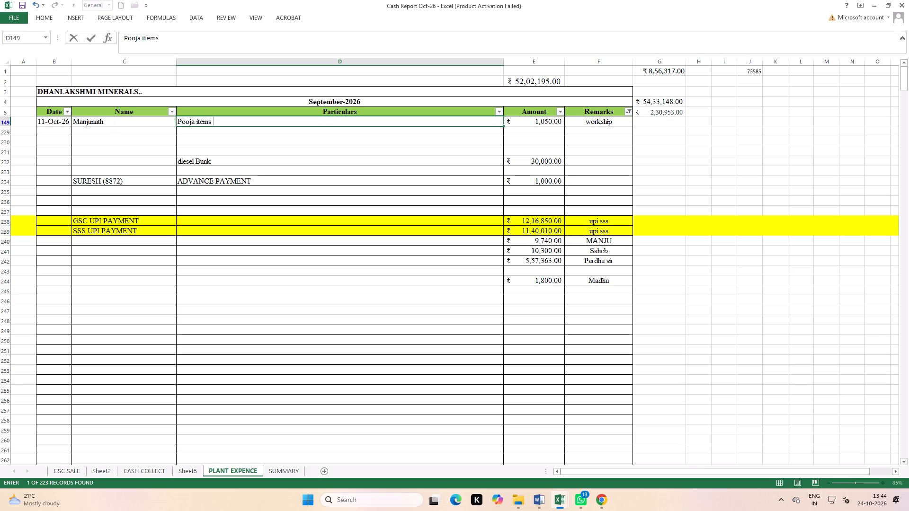
type("purchase")
key("space")
type("for")
key("space")
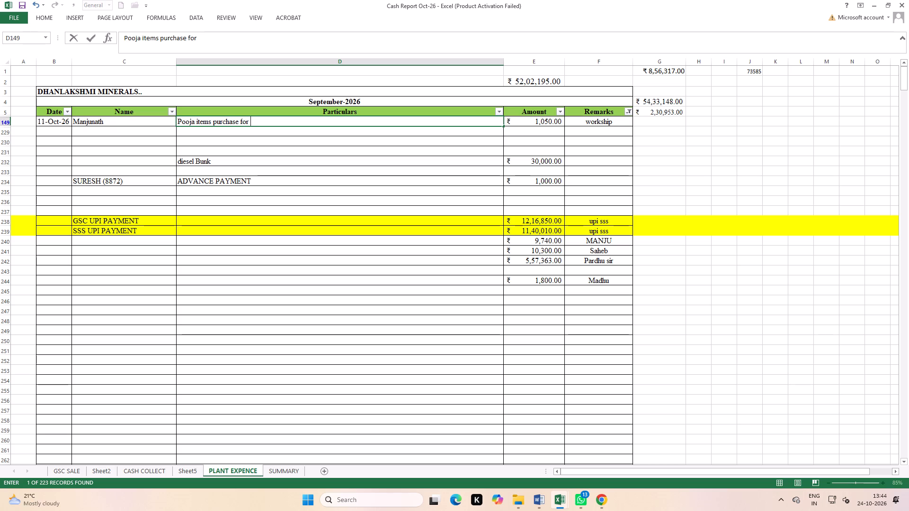
key("BackSpace")
key("BackSpace")
key("BackSpace")
key("BackSpace")
key("BackSpace")
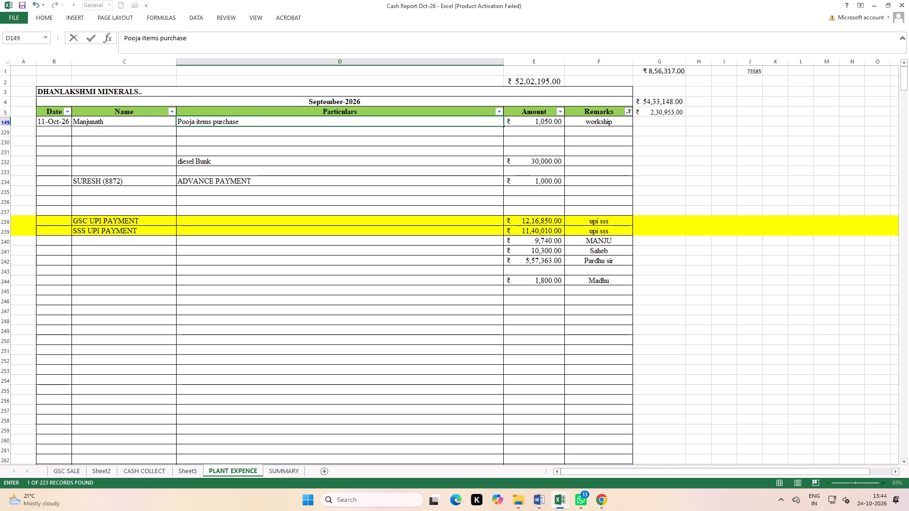
key("space")
type("(")
key("1")
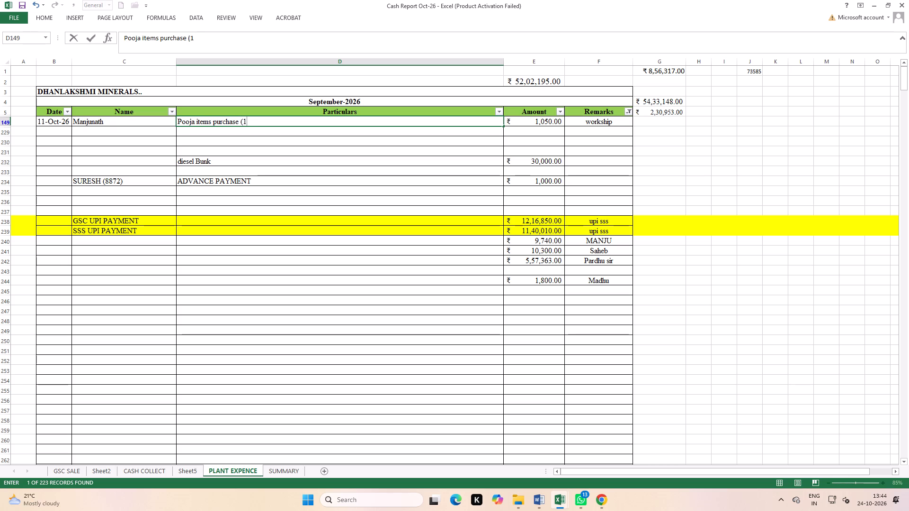
key("s")
key("h")
key("BackSpace")
type("t")
key("space")
type("cree")
type("n)")
left_click(507, 146)
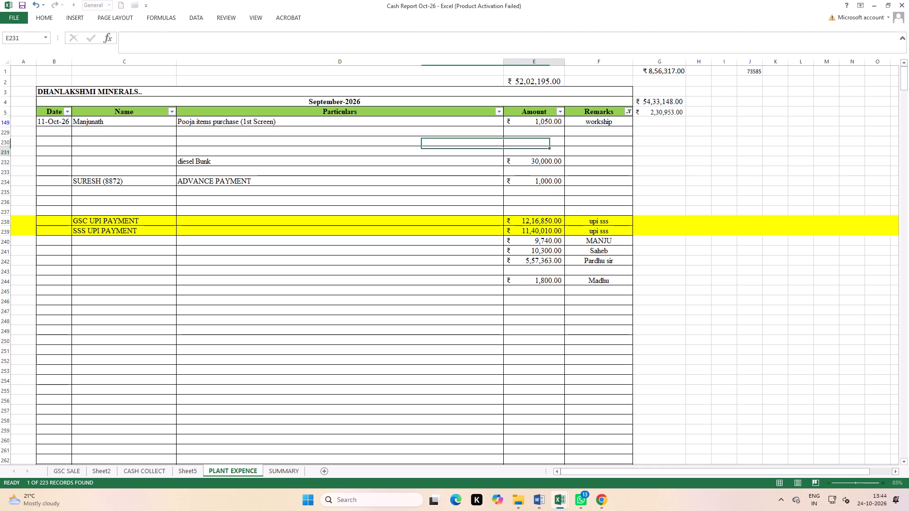
Change the remark of the 11-Oct-26 pooja items entry to "plant".
left_click(612, 119)
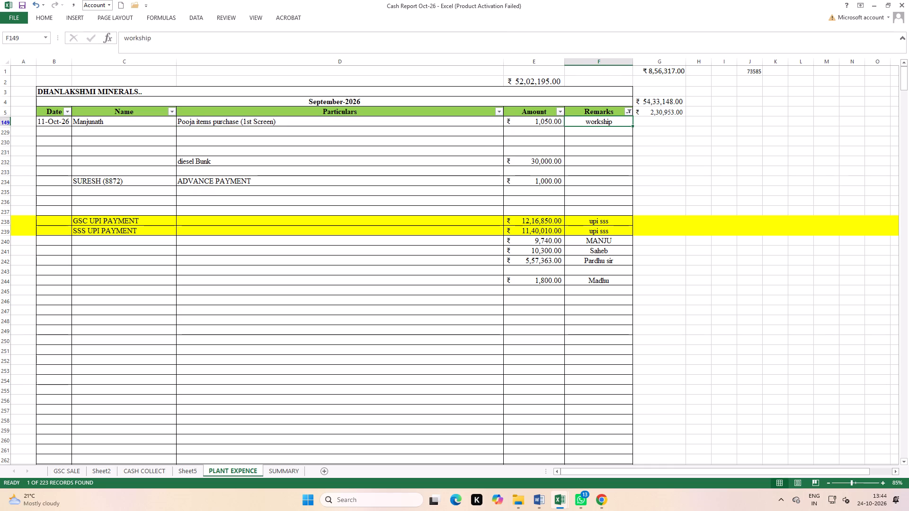
type("pl")
left_click(594, 177)
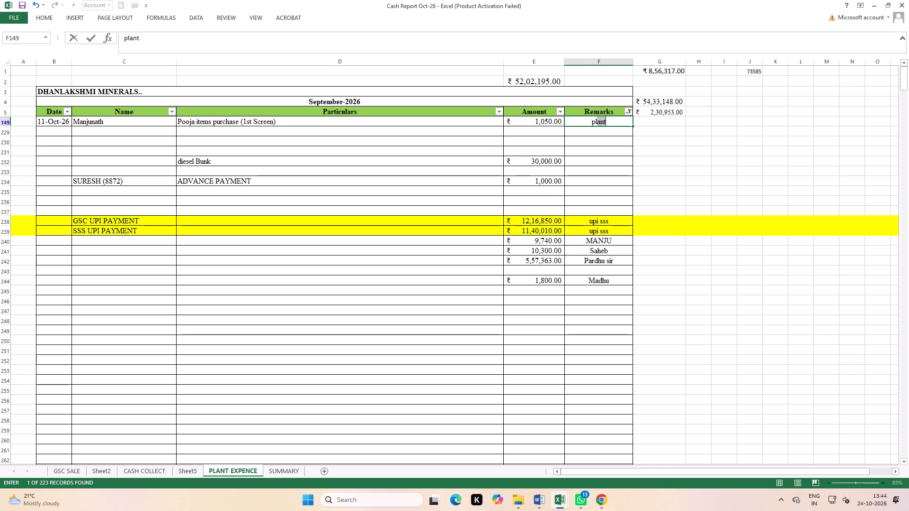
Filter the Remarks column to show only "tipper" entries.
left_click(628, 113)
scroll(544, 251, "down", 6)
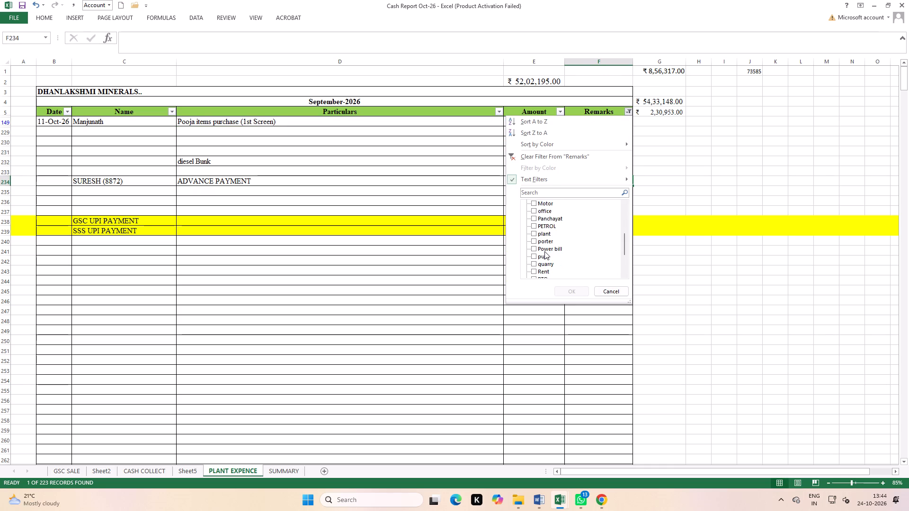
scroll(544, 251, "down", 11)
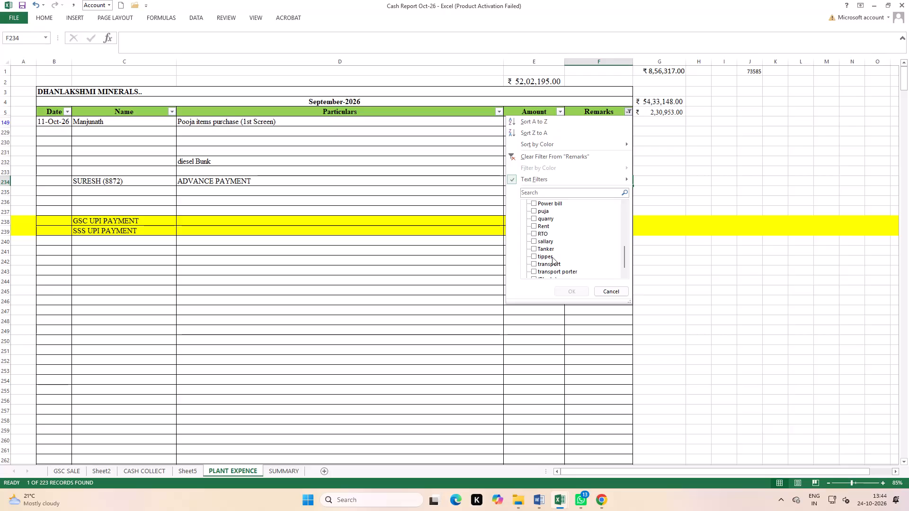
left_click(544, 247)
left_click(574, 293)
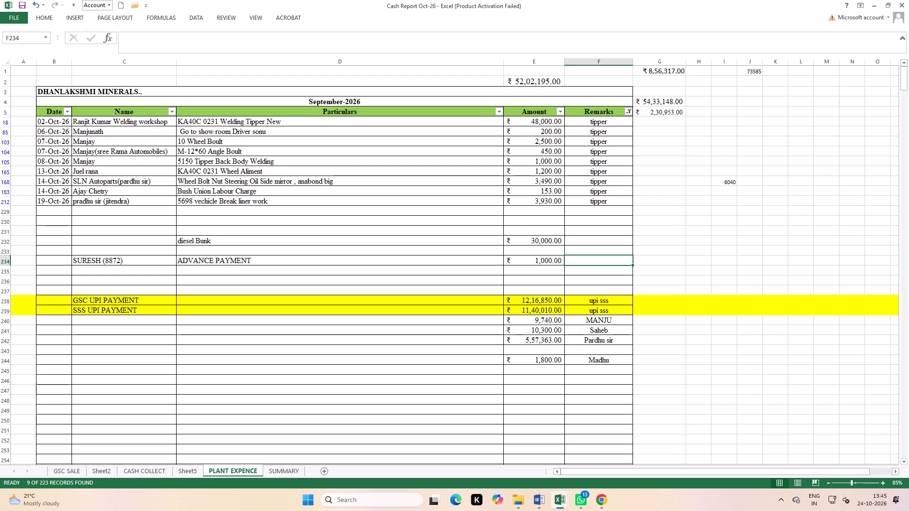
left_click(256, 123)
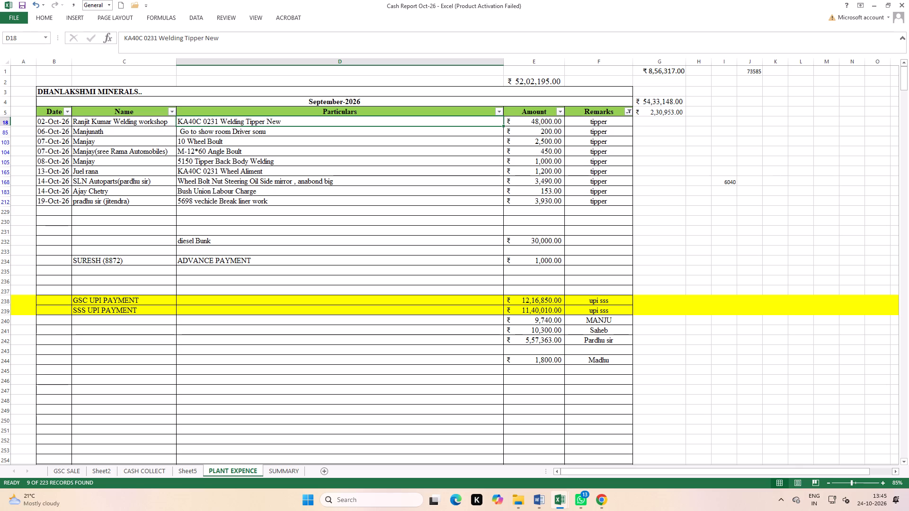
key("k")
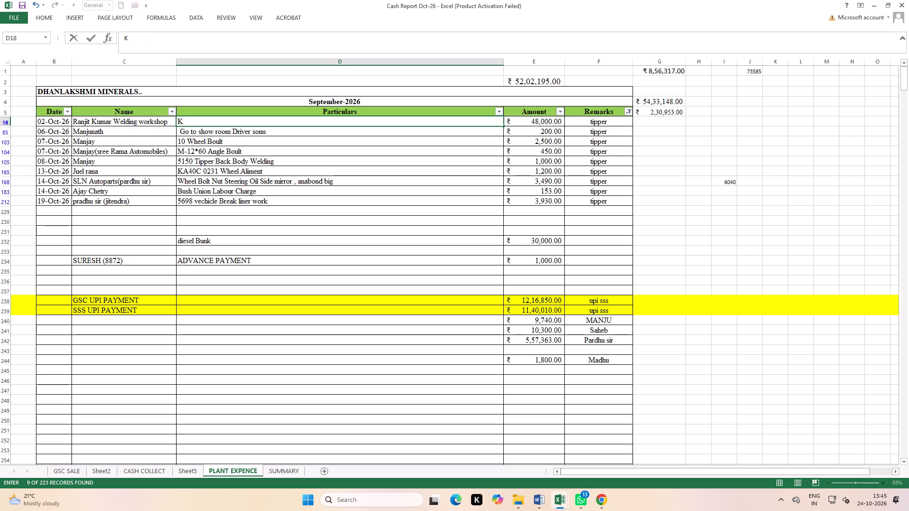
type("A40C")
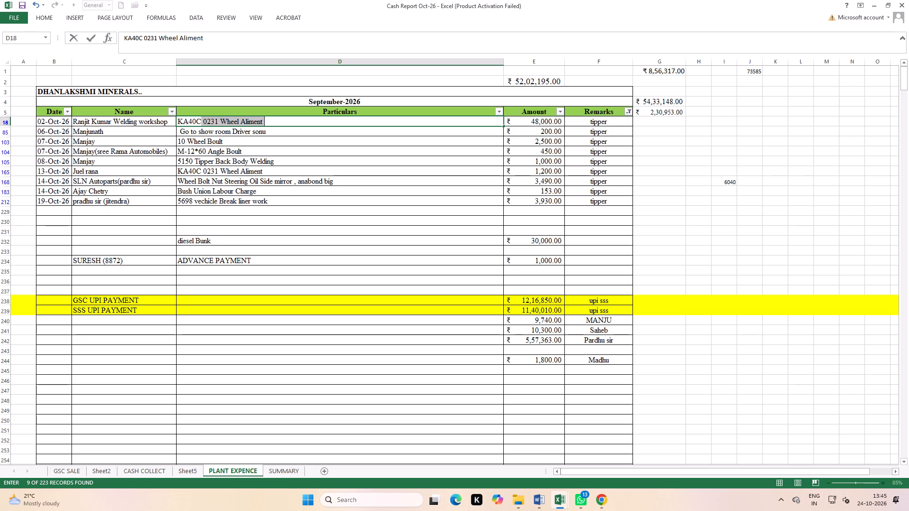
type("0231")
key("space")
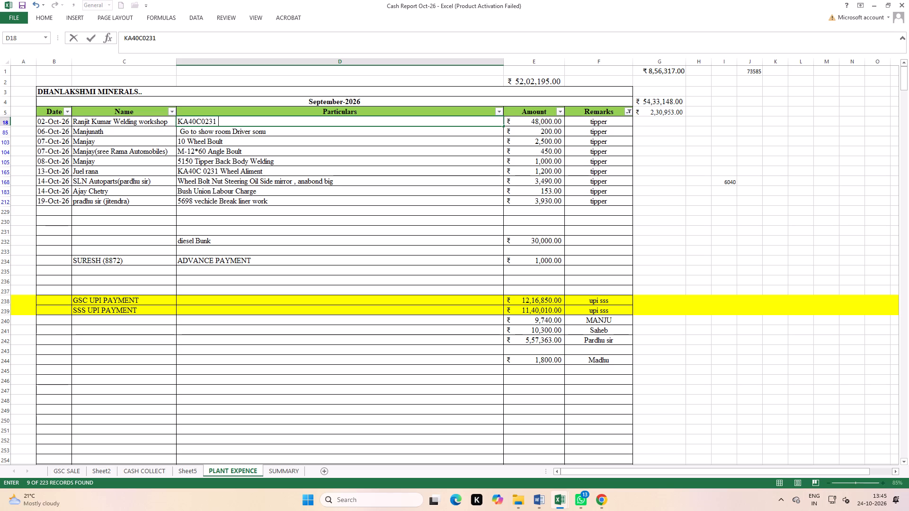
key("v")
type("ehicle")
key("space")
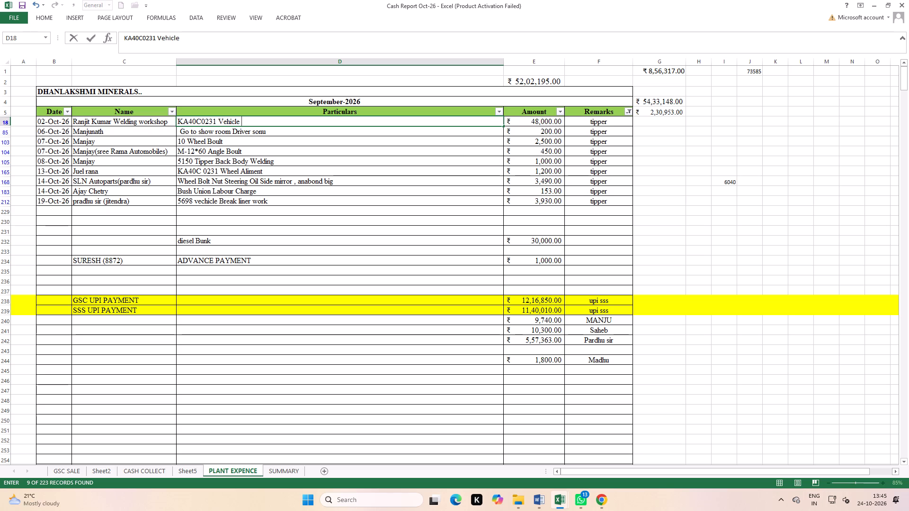
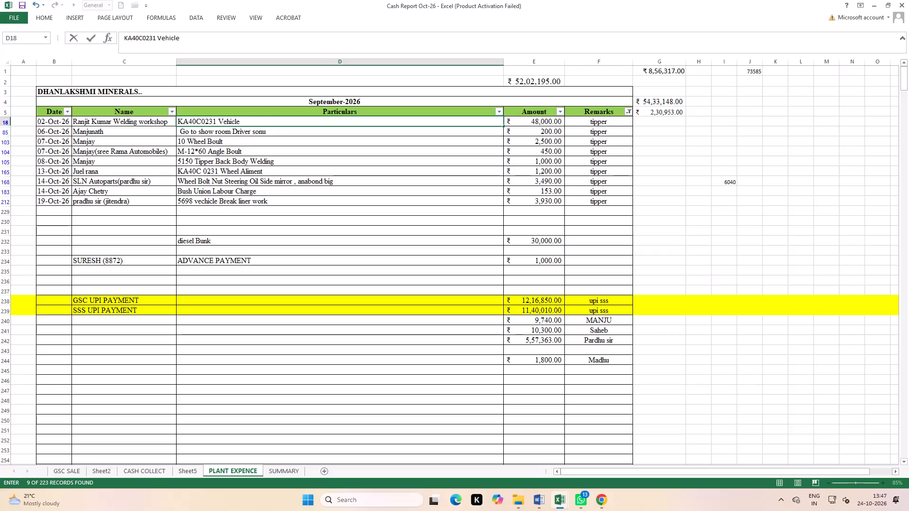
Undo the recent edits to the Particulars entry of the 02-Oct-26 tipper expense row.
key("ctrl+z")
left_click(334, 244)
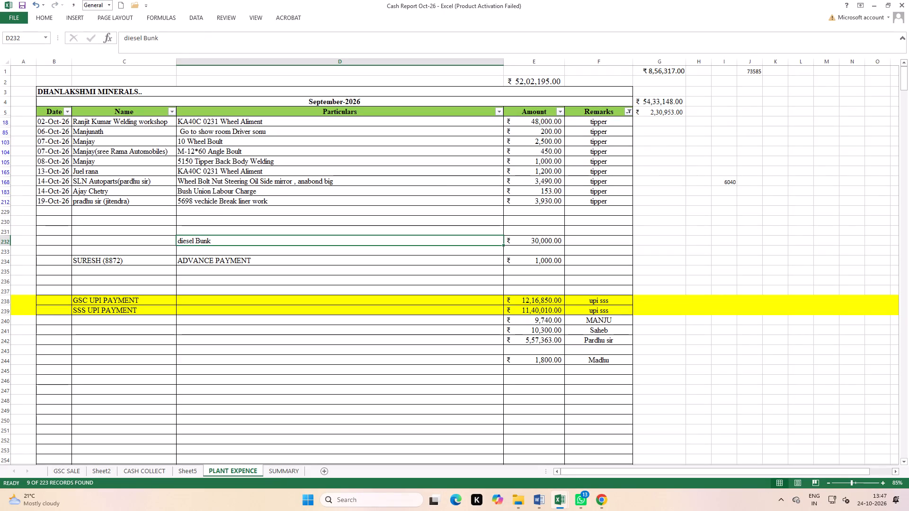
key("ctrl+z")
left_click(264, 162)
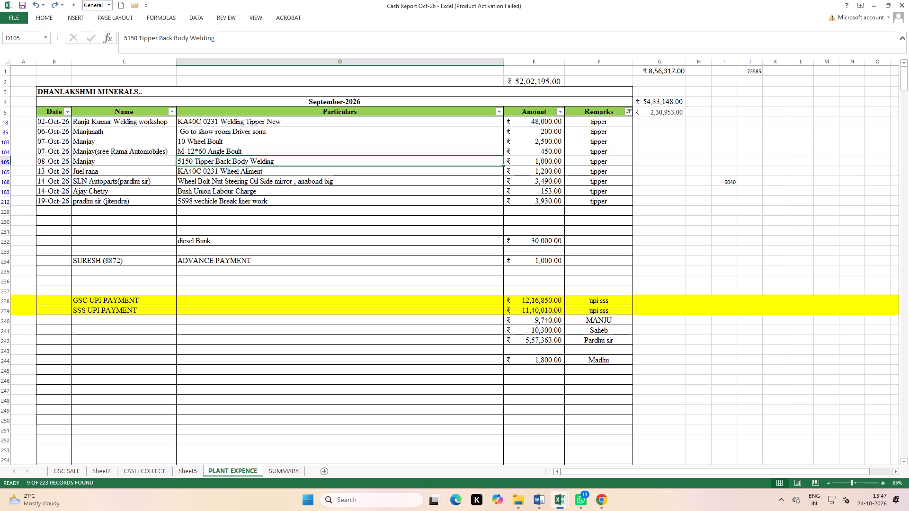
left_click(240, 136)
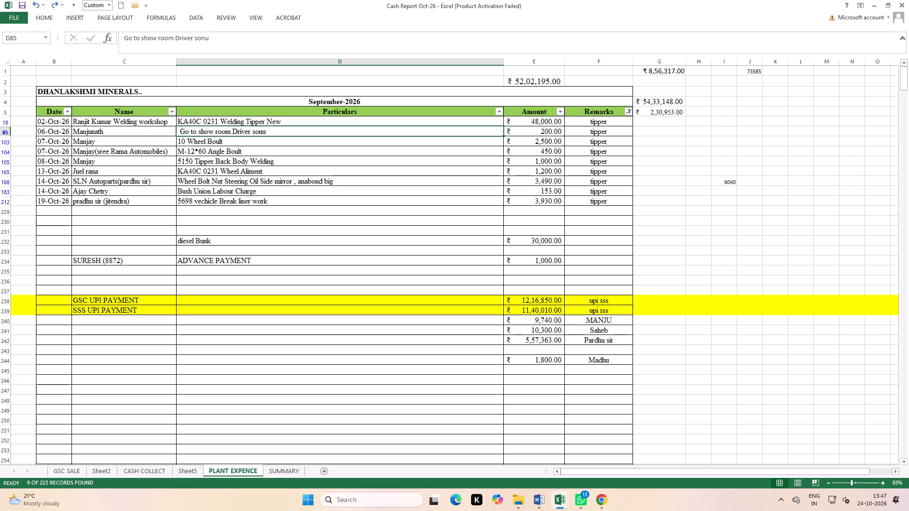
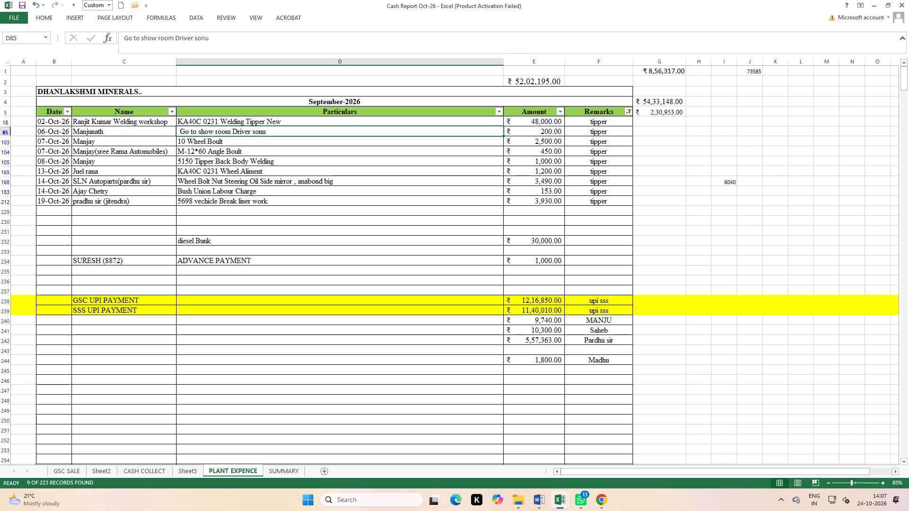
Change the month heading date above the expense table to 01-10-2026.
double_click(337, 101)
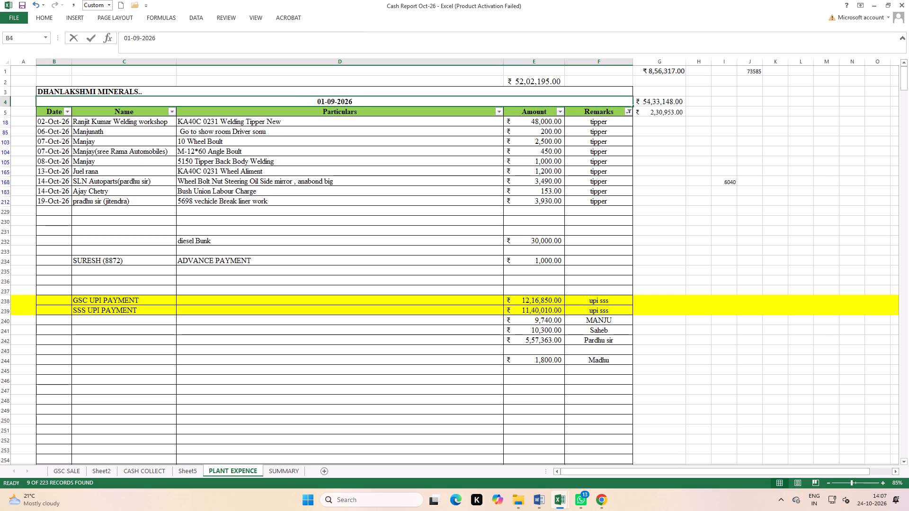
left_click(333, 99)
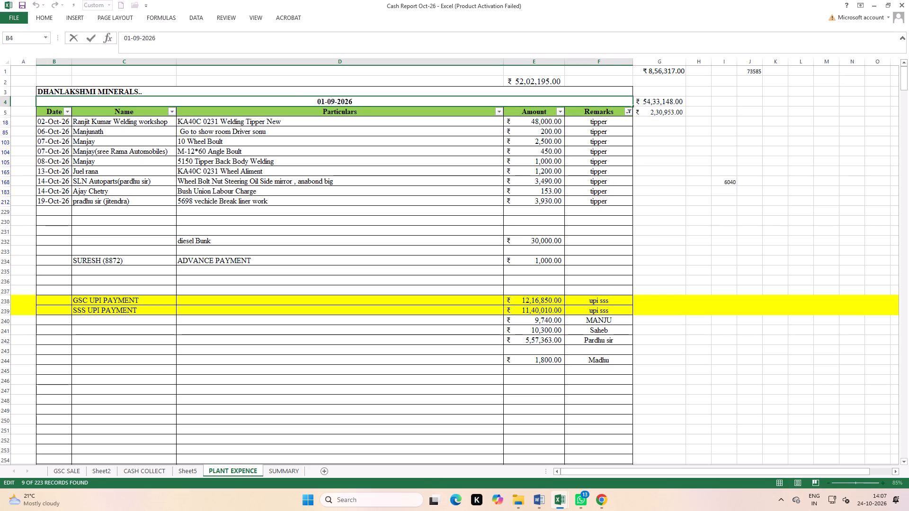
key("Right")
key("BackSpace")
key("BackSpace")
type("10")
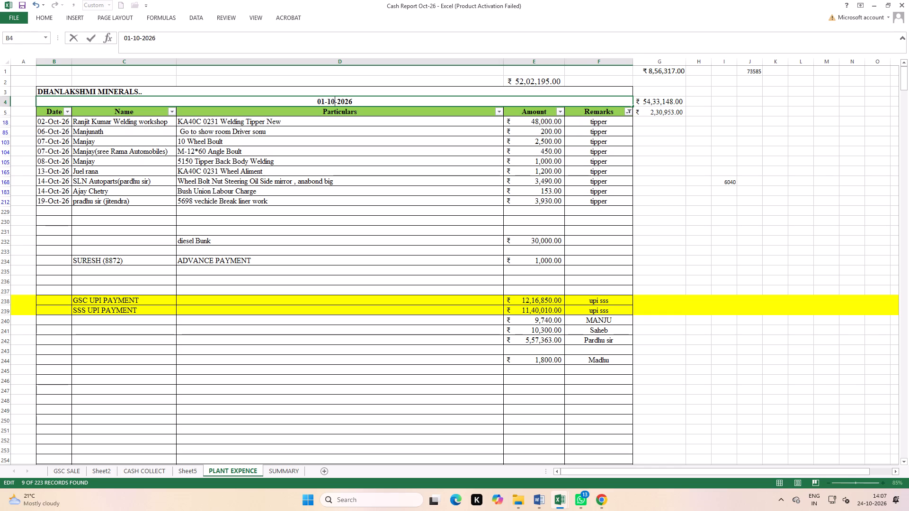
key("Return")
Remove the filter from the expense table so that all entries are listed.
left_click_drag(419, 178, 414, 176)
left_click(196, 20)
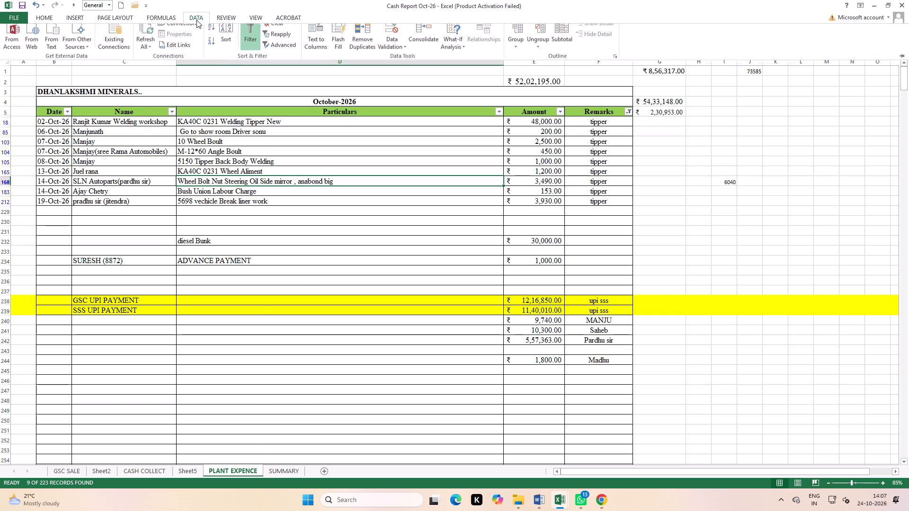
left_click(253, 48)
scroll(113, 253, "up", 6)
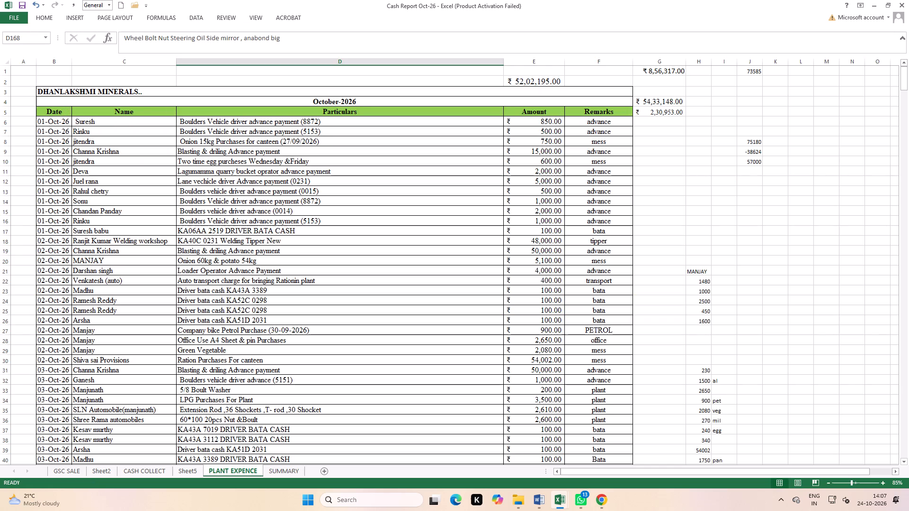
Append "for canteen" to the Particulars of the 01-Oct-26 Wednesday and Friday egg purchase in row 10.
left_click(180, 141)
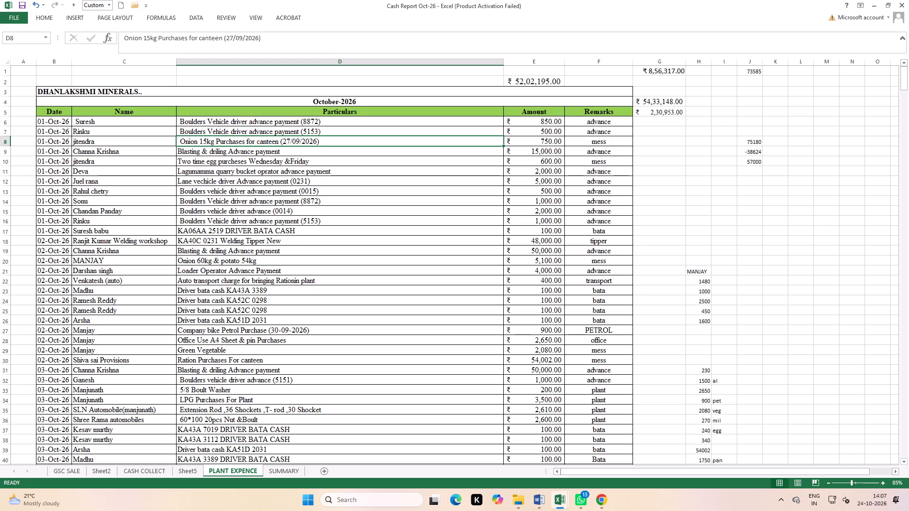
left_click(316, 162)
left_click(316, 162)
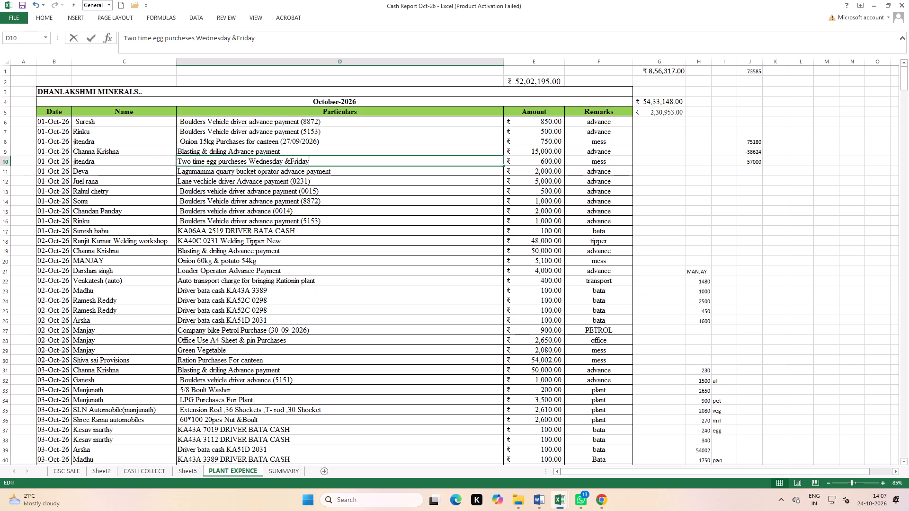
key("space")
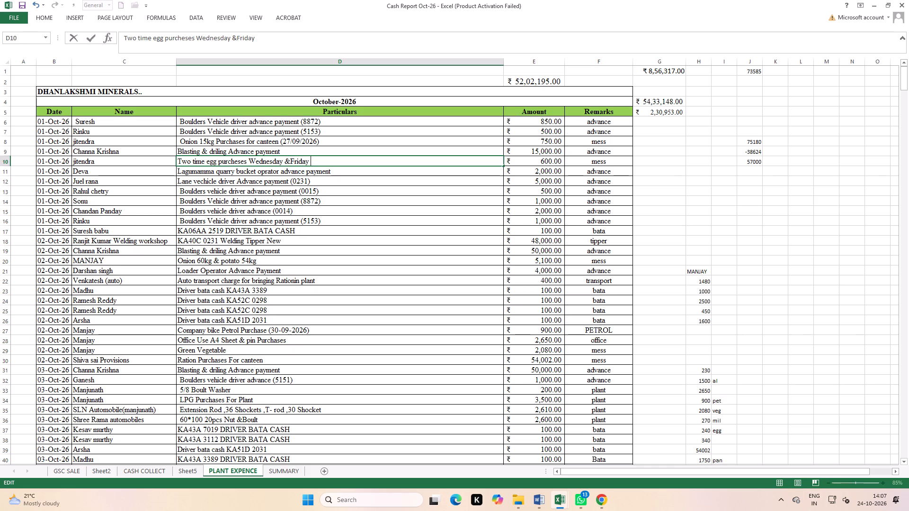
key("f")
key("BackSpace")
type("for")
key("space")
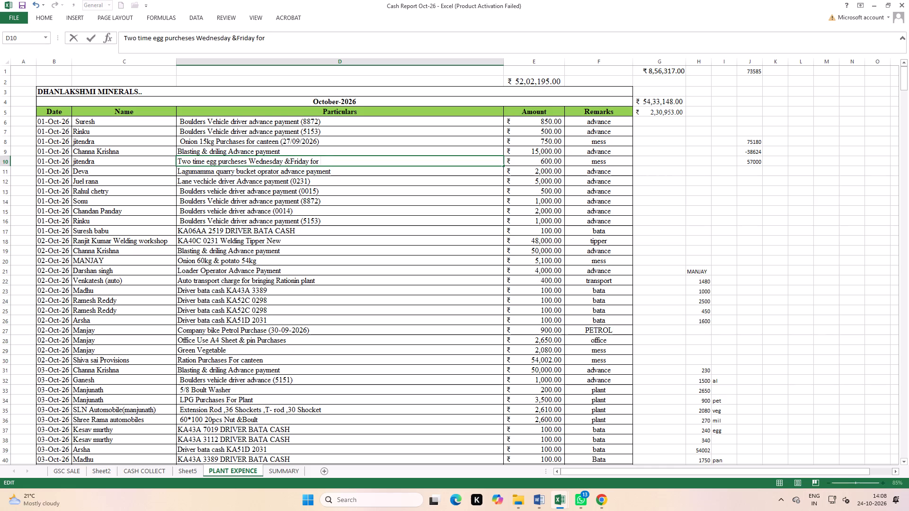
type("canteen")
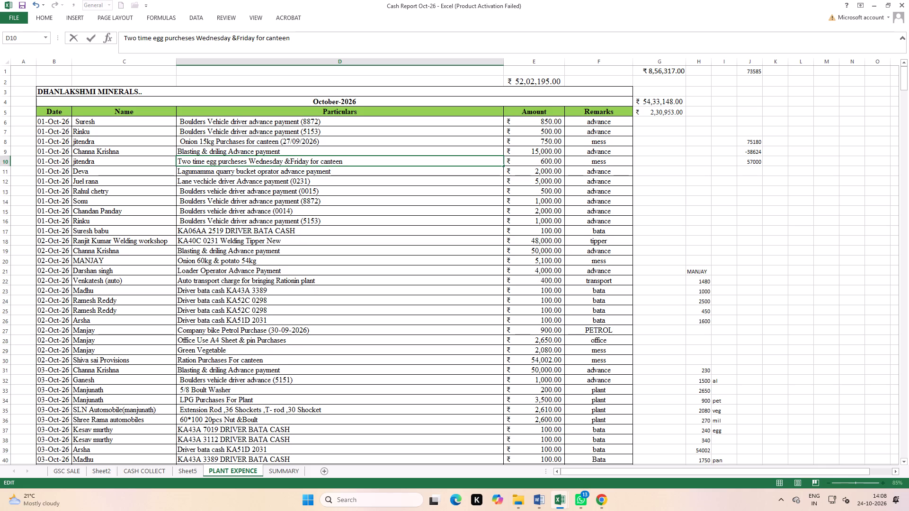
left_click(378, 266)
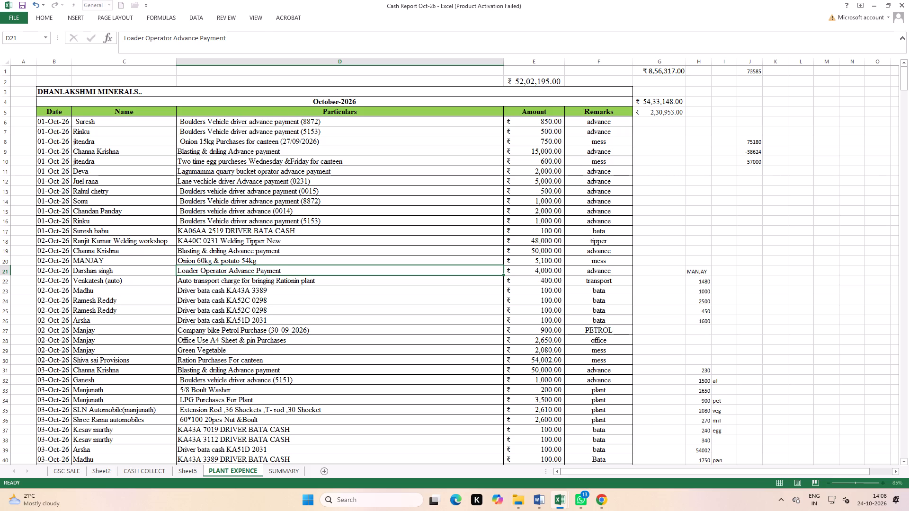
Fill the Particulars of row 14 down into row 15 and change the copied vehicle number to 0014.
left_click_drag(293, 205, 292, 210)
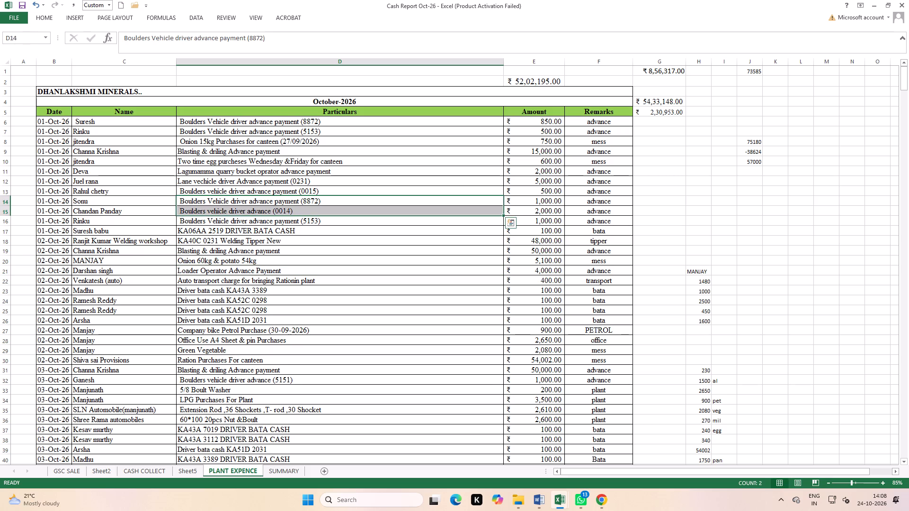
key("ctrl+d")
double_click(319, 212)
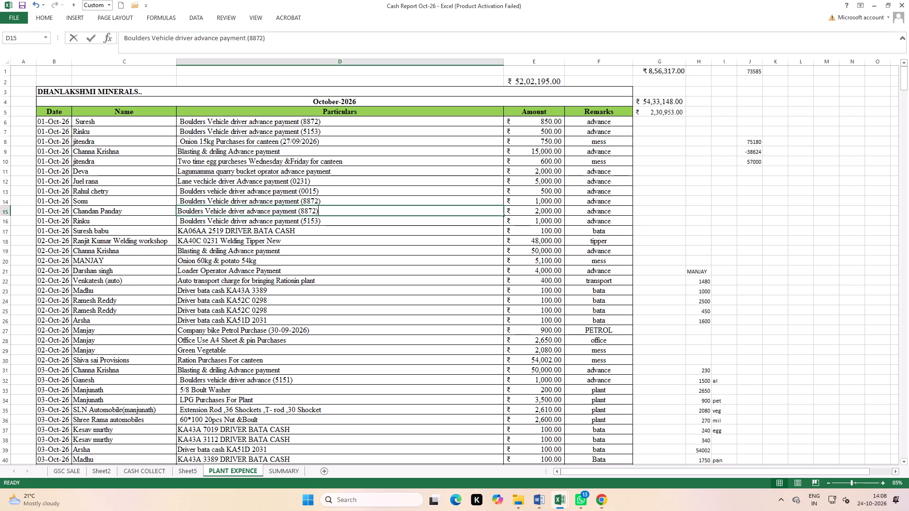
left_click(315, 211)
key("BackSpace")
key("BackSpace")
key("BackSpace")
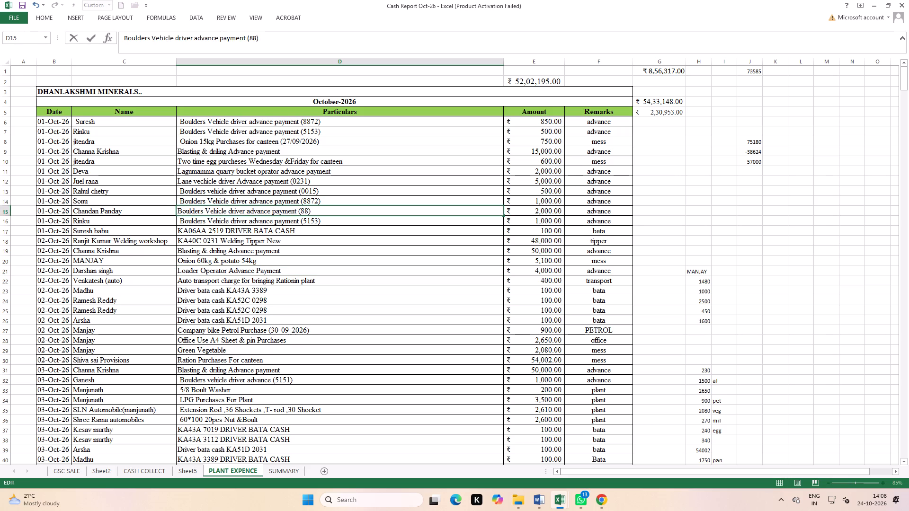
key("BackSpace")
type("0014")
left_click(362, 279)
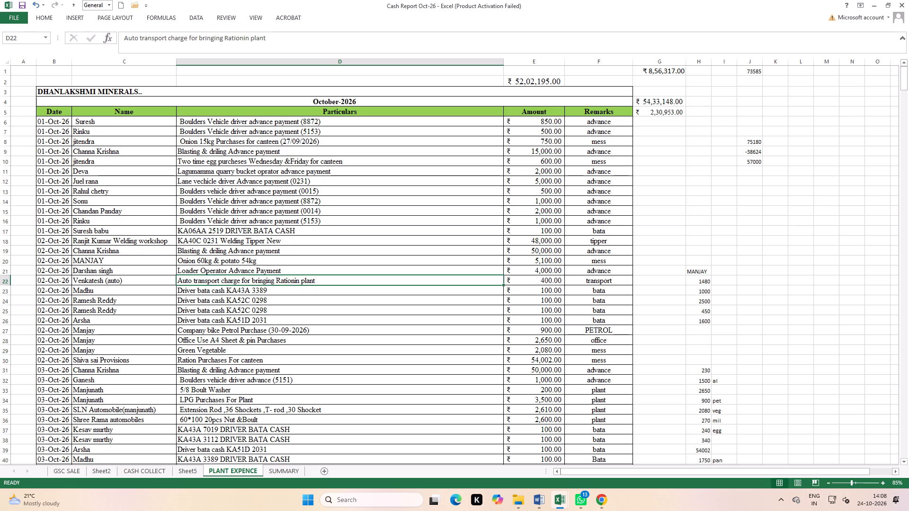
left_click(253, 234)
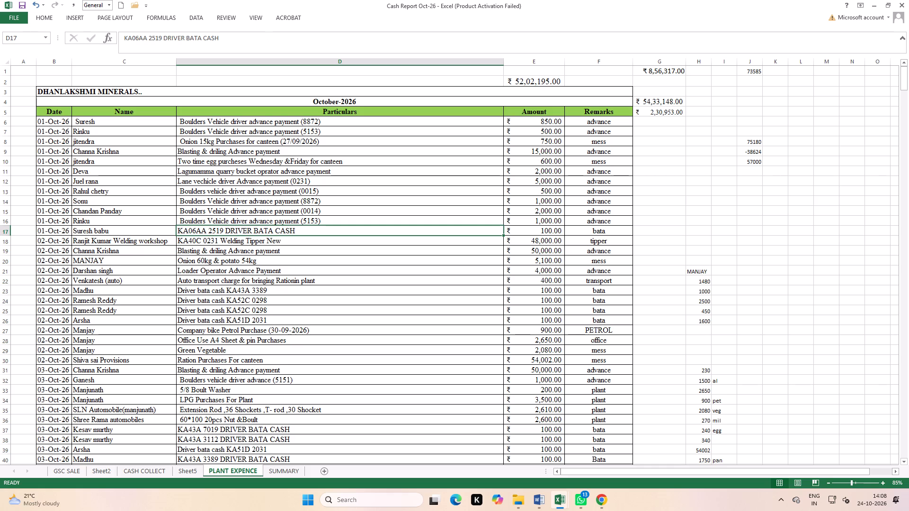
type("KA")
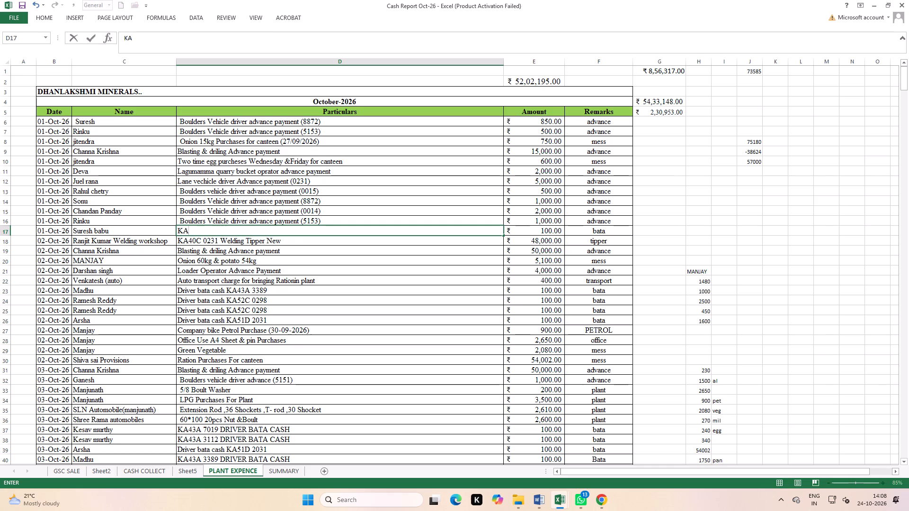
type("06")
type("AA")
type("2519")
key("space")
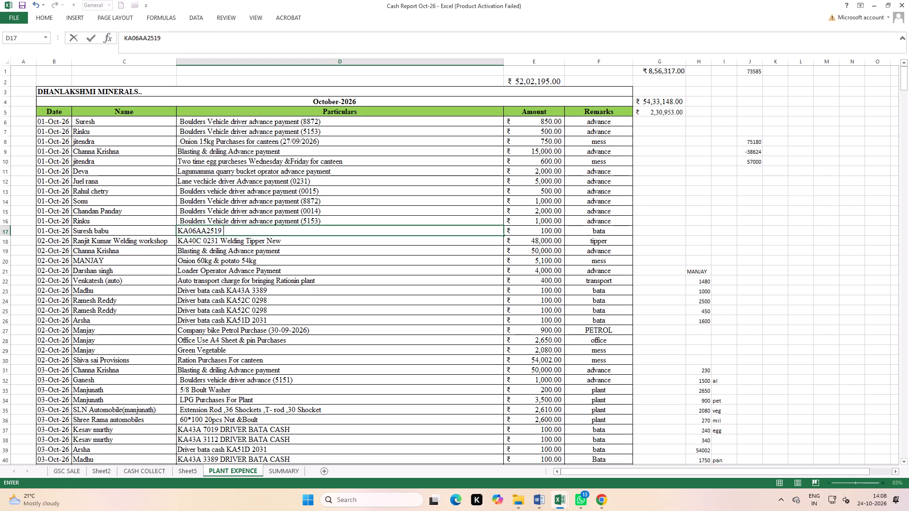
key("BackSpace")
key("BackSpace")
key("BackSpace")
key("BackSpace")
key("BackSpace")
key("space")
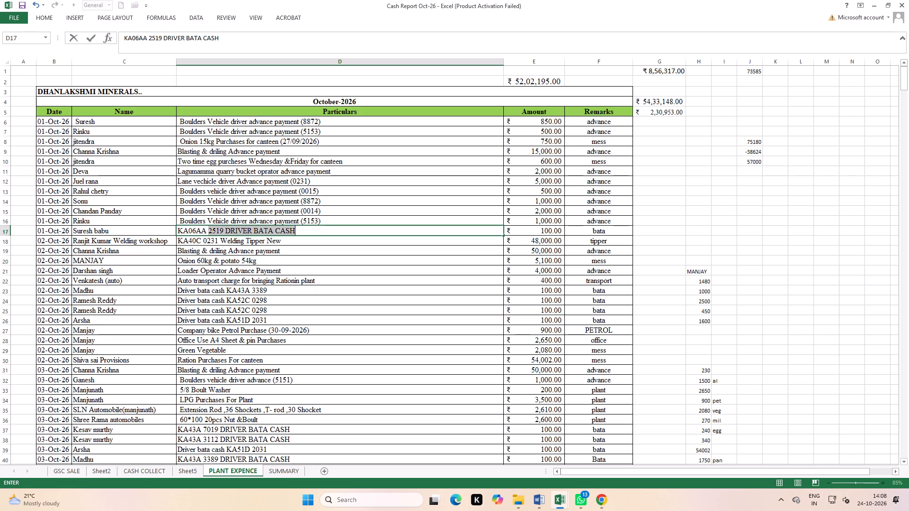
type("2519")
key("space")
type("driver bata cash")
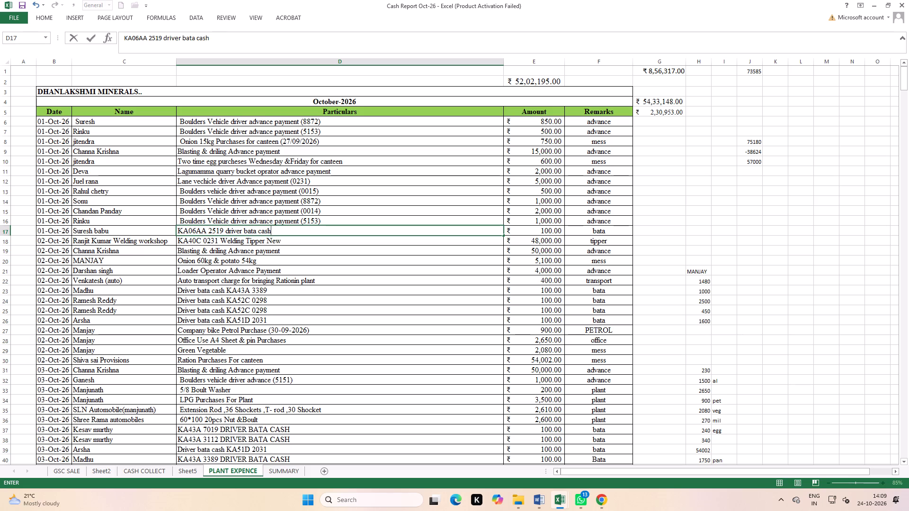
left_click(317, 266)
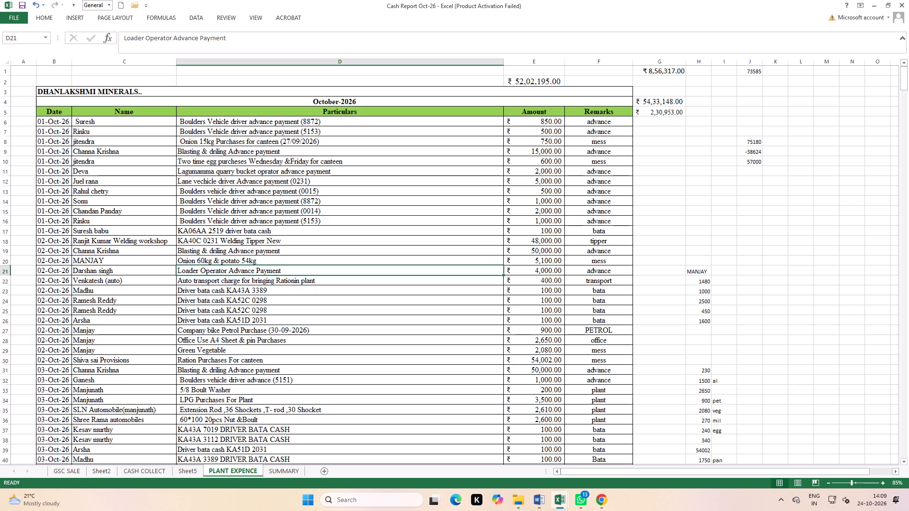
Highlight the 02-Oct-26 tipper welding entry in row 18 in yellow, from Name through Remarks.
left_click_drag(100, 245, 483, 246)
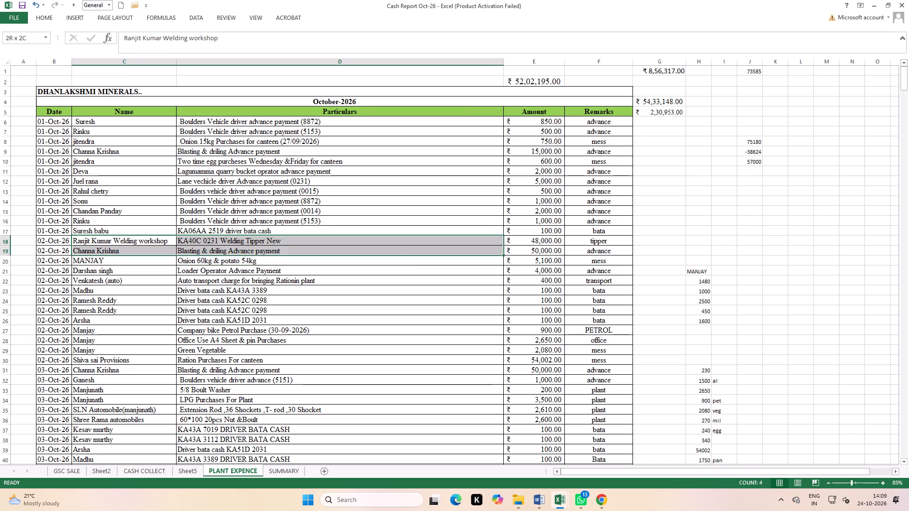
left_click_drag(483, 246, 606, 238)
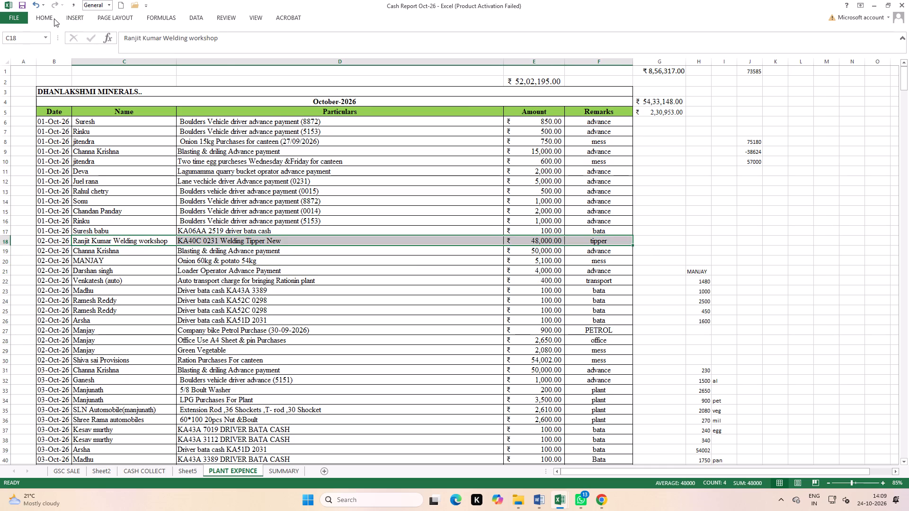
left_click(53, 18)
left_click(138, 46)
left_click(280, 223)
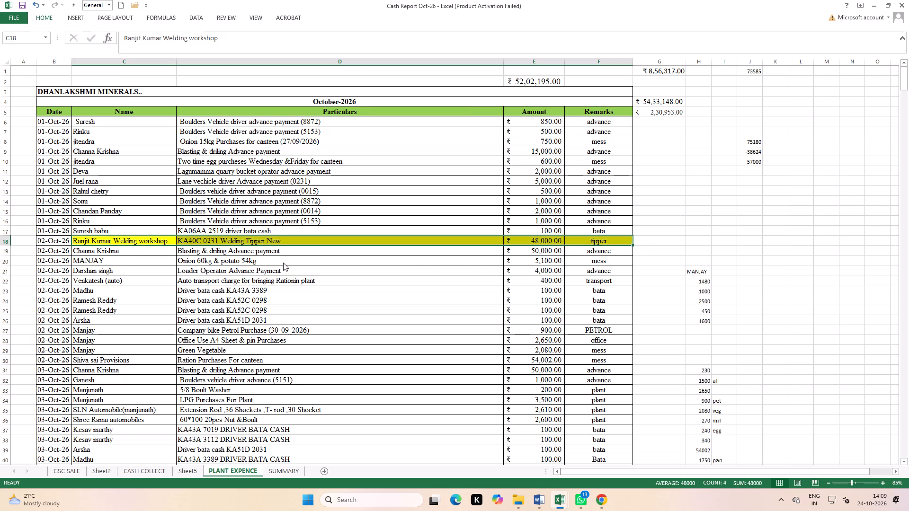
left_click(283, 269)
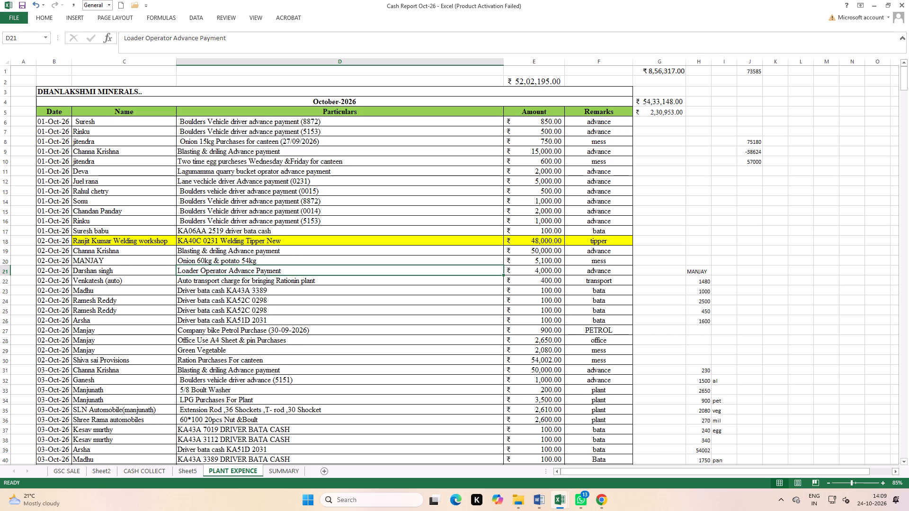
Append "purchase for canteen" to the Particulars of the 02-Oct-26 onion and potato entry in row 20.
left_click_drag(122, 261, 151, 265)
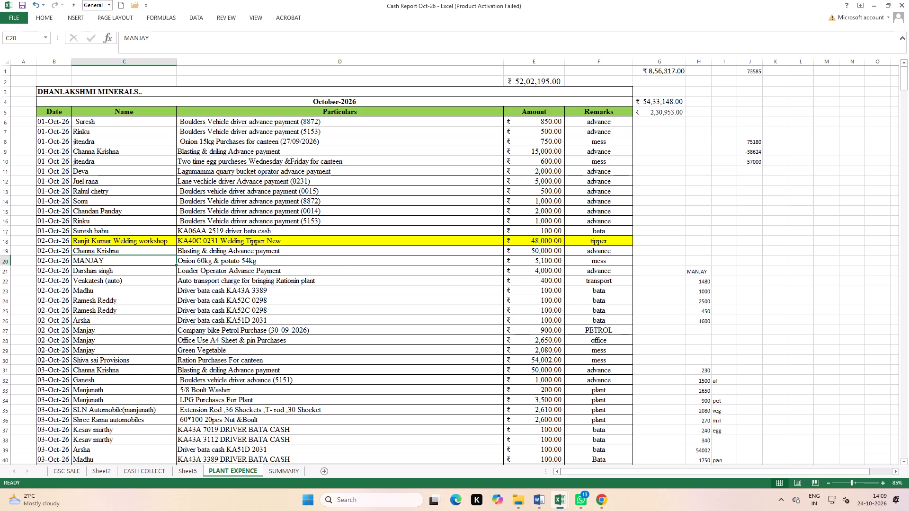
left_click(218, 262)
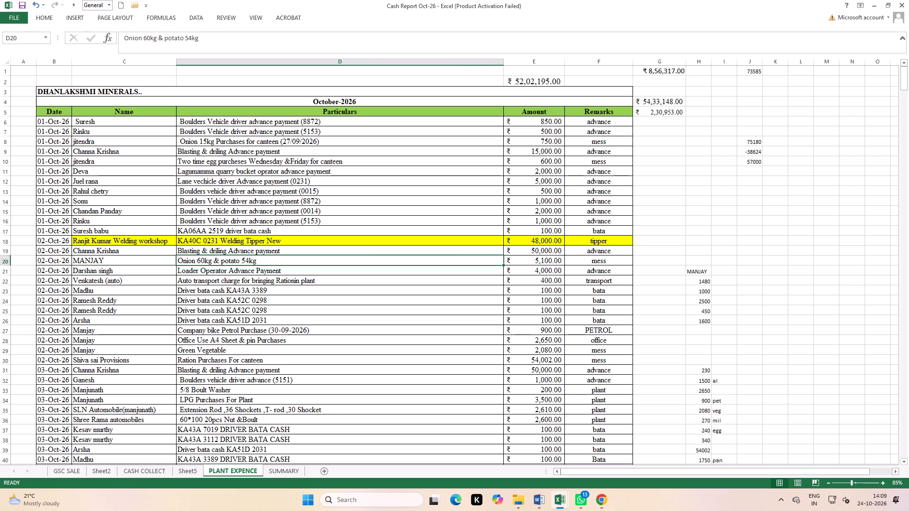
double_click(272, 259)
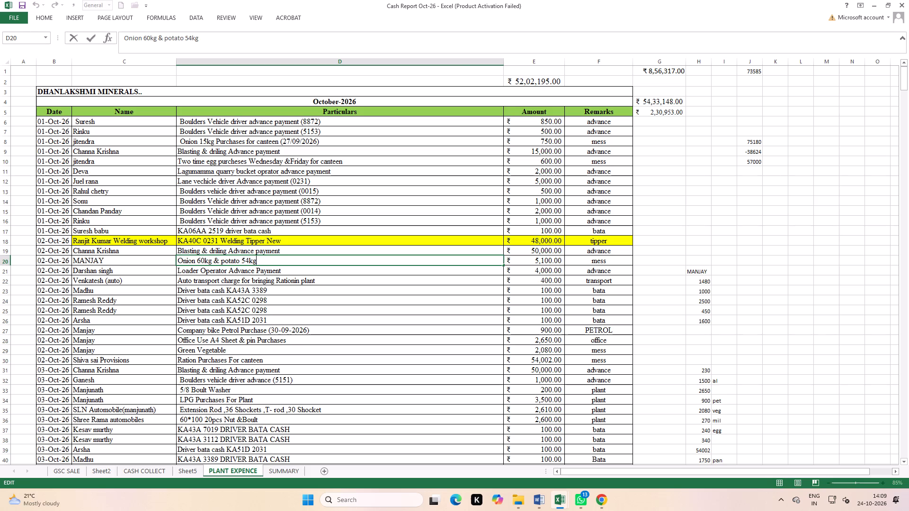
key("space")
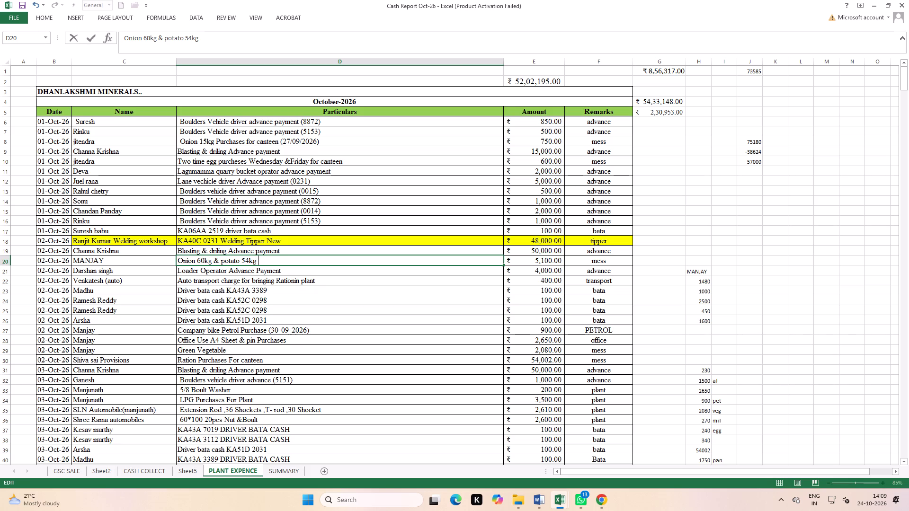
type("purchase f")
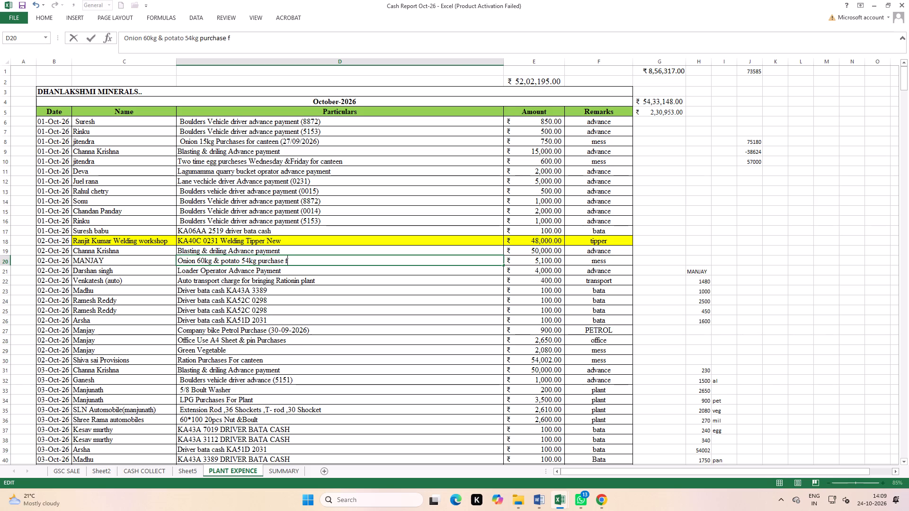
type("or")
key("space")
type("can")
type("teen")
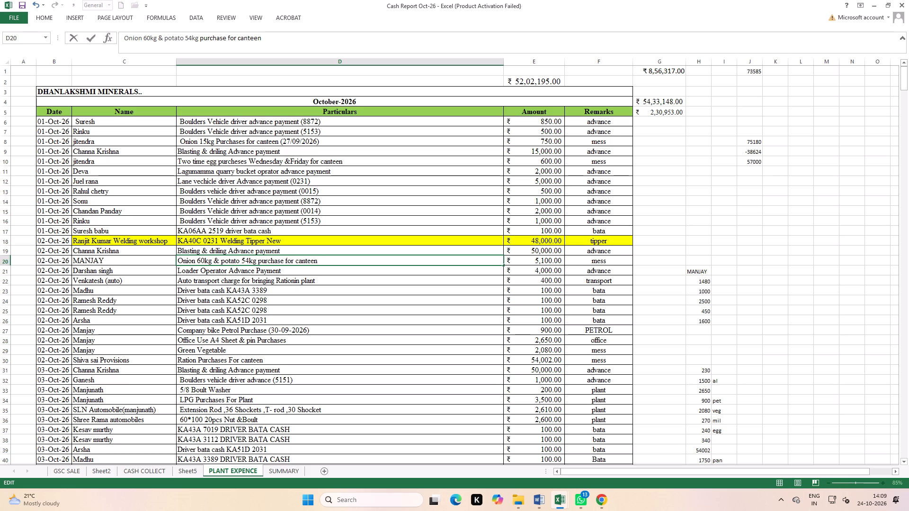
left_click(365, 293)
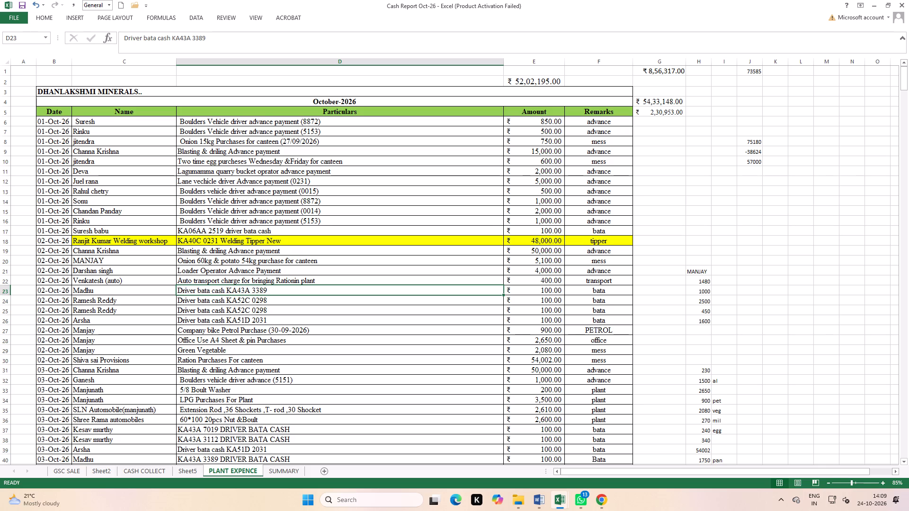
Remove "(auto)" from the Name of the 02-Oct-26 transport expense in row 22.
double_click(138, 281)
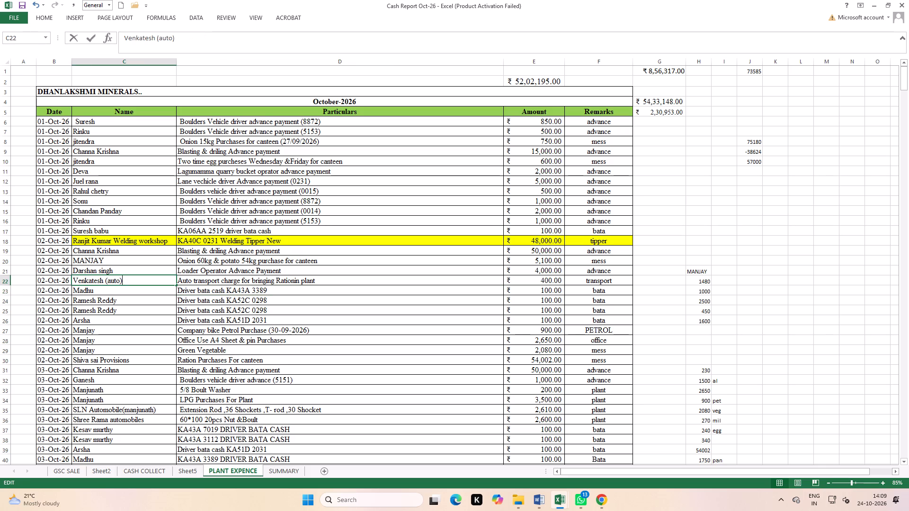
key("BackSpace")
key("BackSpace")
key("BackSpace")
key("BackSpace")
key("BackSpace")
key("BackSpace")
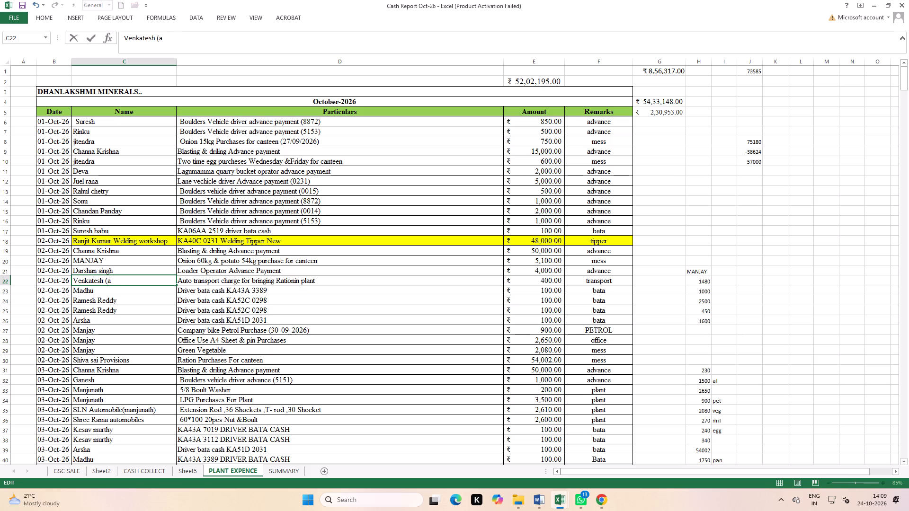
left_click(240, 317)
Reword the Particulars of the 02-Oct-26 transport expense in row 22 as "Auto transport for bringing Ration in plant".
left_click(219, 280)
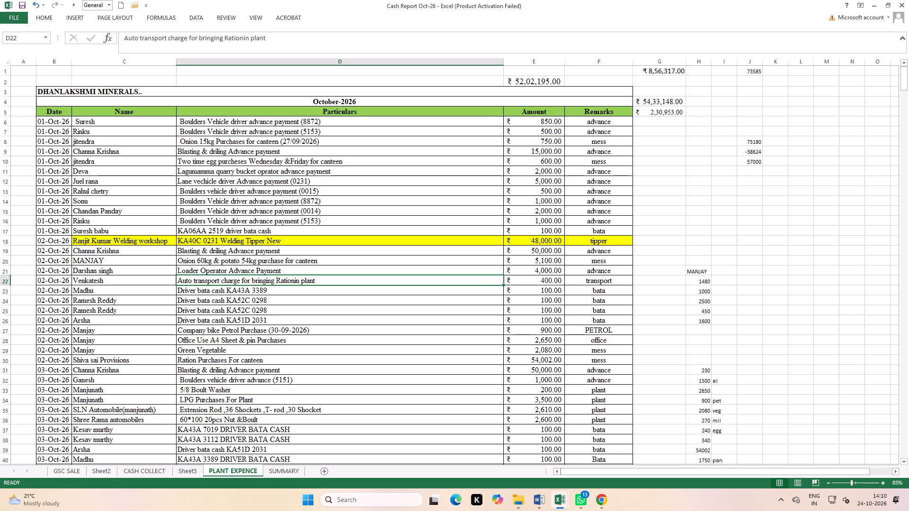
left_click(268, 280)
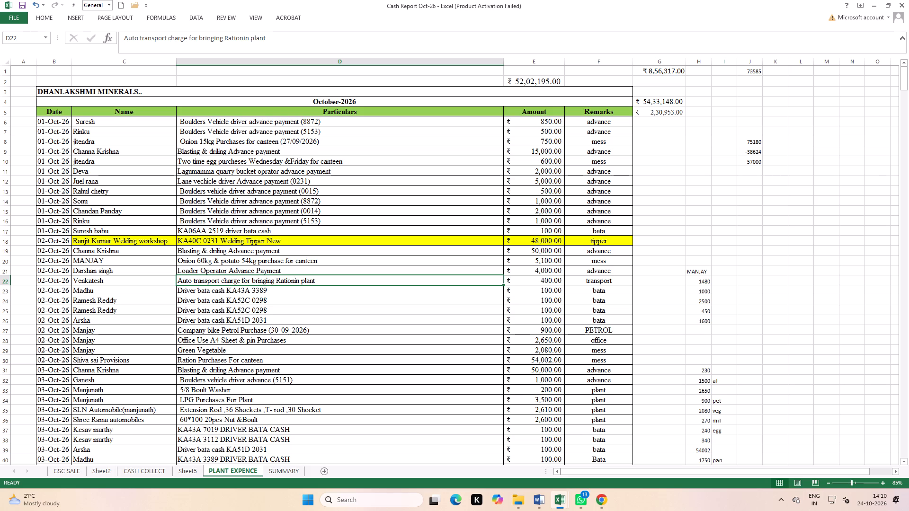
double_click(268, 280)
left_click(322, 282)
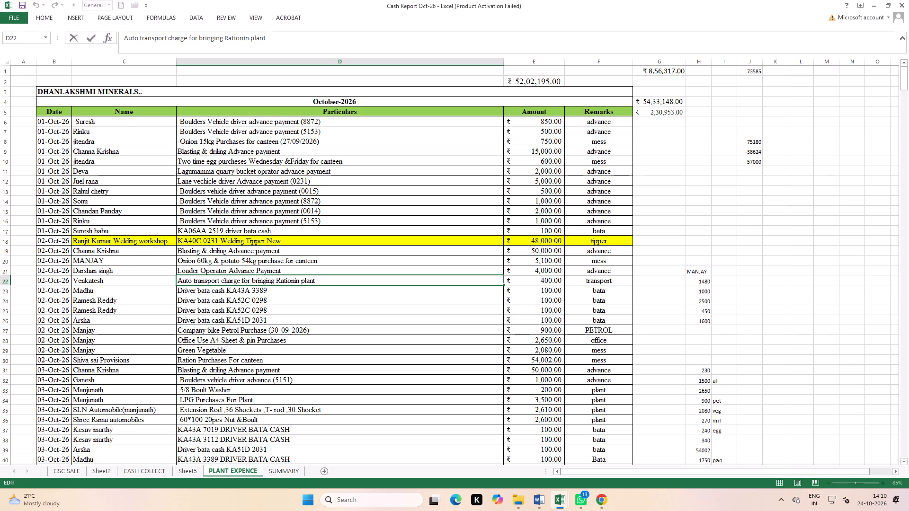
key("BackSpace")
key("BackSpace")
key("BackSpace")
key("BackSpace")
key("BackSpace")
key("BackSpace")
key("BackSpace")
key("BackSpace")
key("BackSpace")
key("BackSpace")
key("BackSpace")
key("BackSpace")
key("BackSpace")
key("BackSpace")
key("BackSpace")
key("BackSpace")
key("BackSpace")
key("BackSpace")
key("BackSpace")
key("BackSpace")
key("BackSpace")
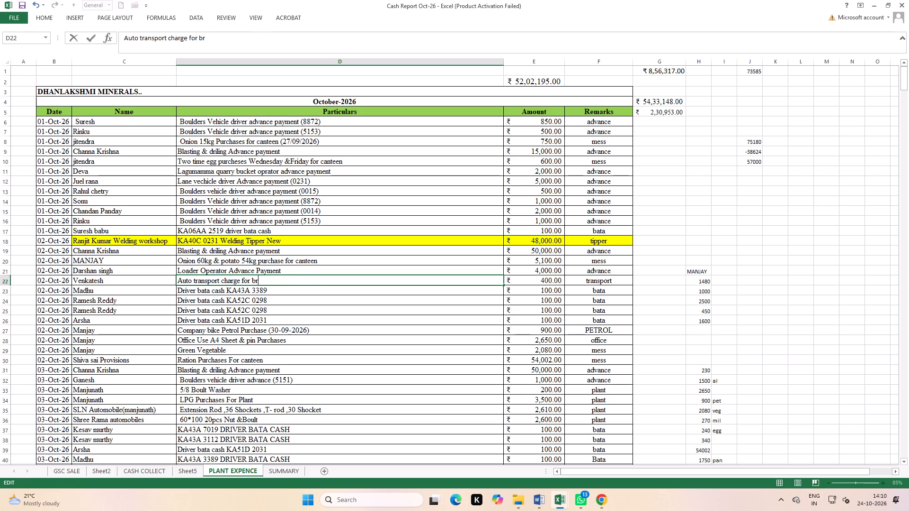
key("BackSpace")
key("BackSpace")
key("BackSpace")
key("BackSpace")
key("BackSpace")
key("BackSpace")
key("BackSpace")
key("BackSpace")
key("BackSpace")
key("BackSpace")
key("BackSpace")
key("BackSpace")
key("BackSpace")
key("BackSpace")
key("space")
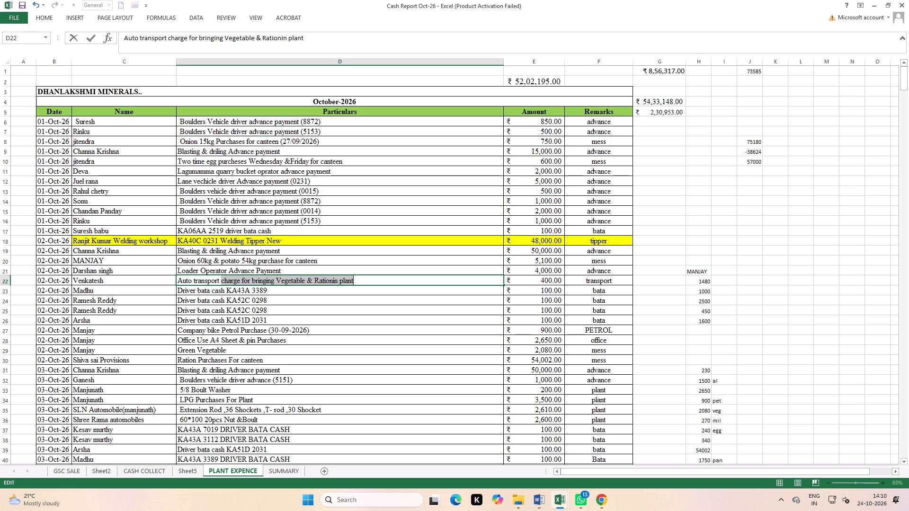
type("for")
key("space")
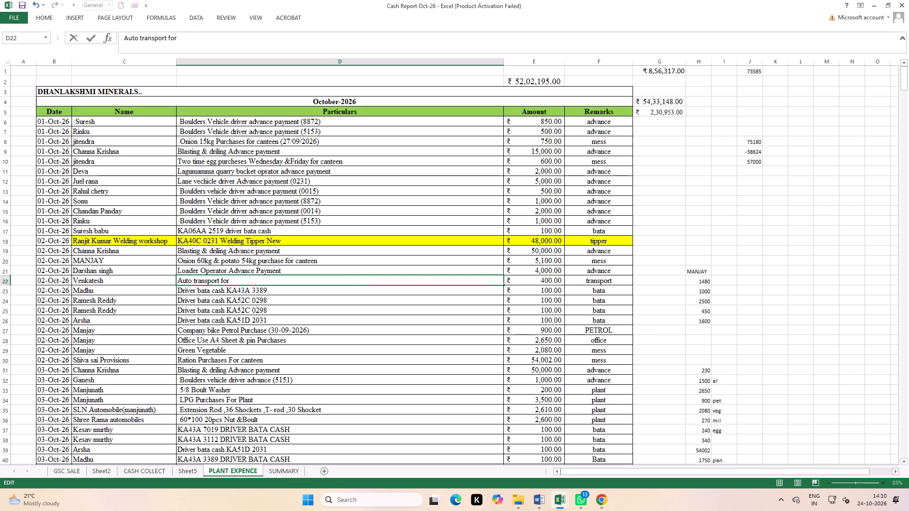
type("bringing")
key("space")
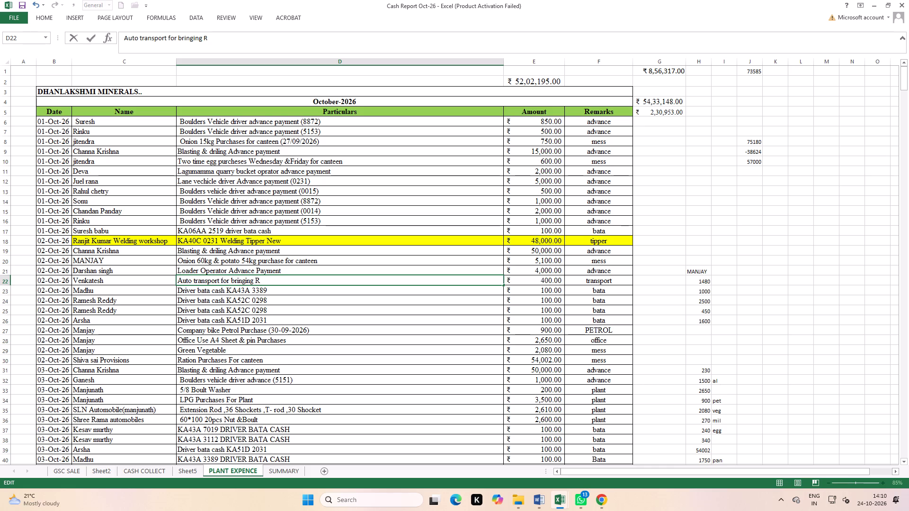
type("ation")
key("space")
type("in plant")
key("space")
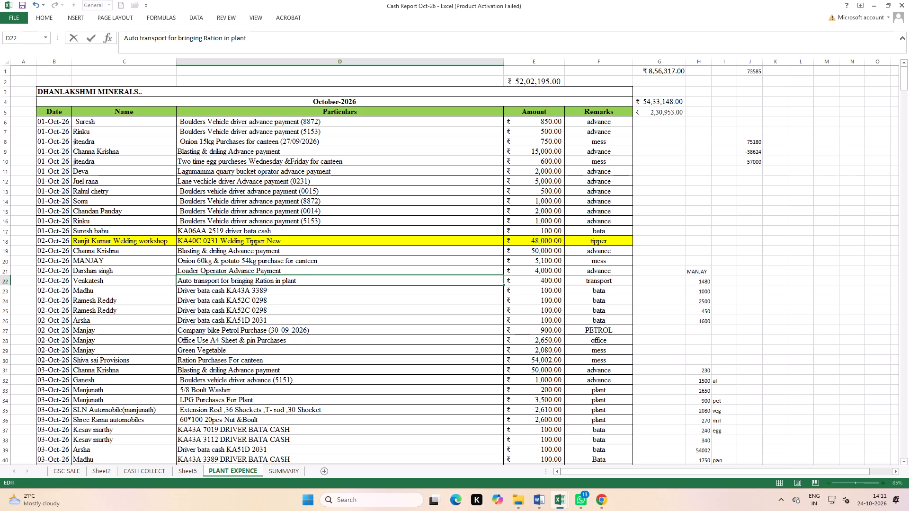
left_click(352, 318)
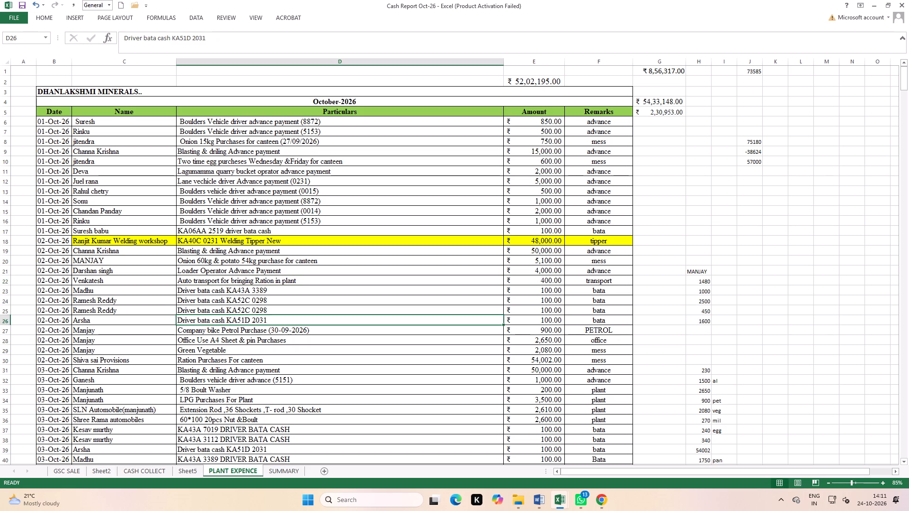
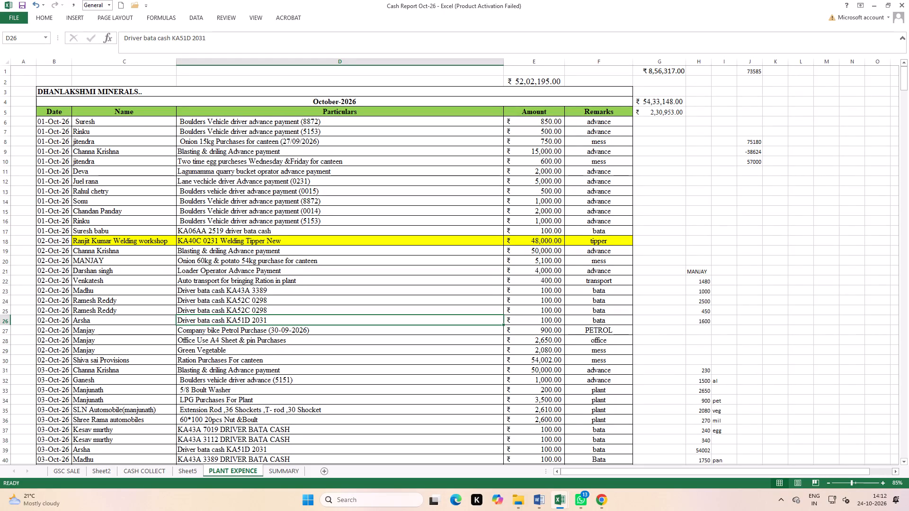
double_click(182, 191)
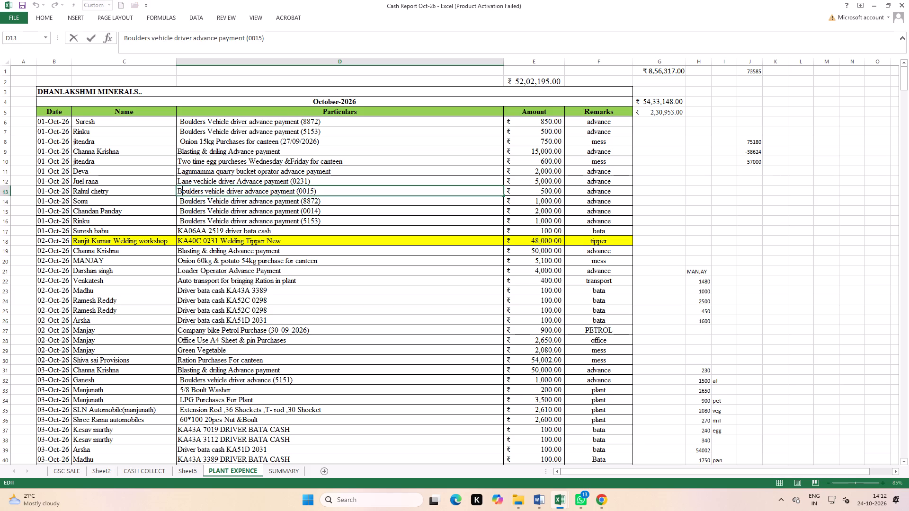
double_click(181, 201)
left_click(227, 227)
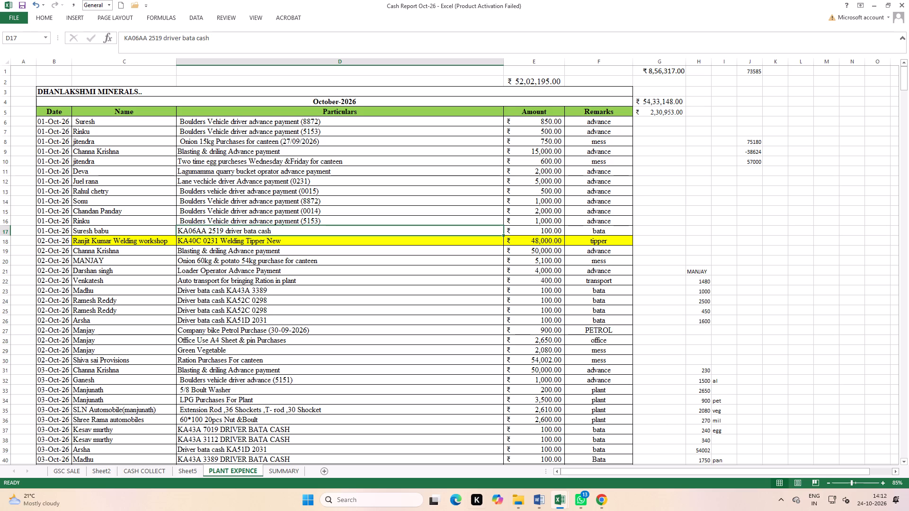
Capitalize "Potato" in the Particulars of the 02-Oct-26 onion and potato purchase in row 20.
double_click(225, 262)
key("BackSpace")
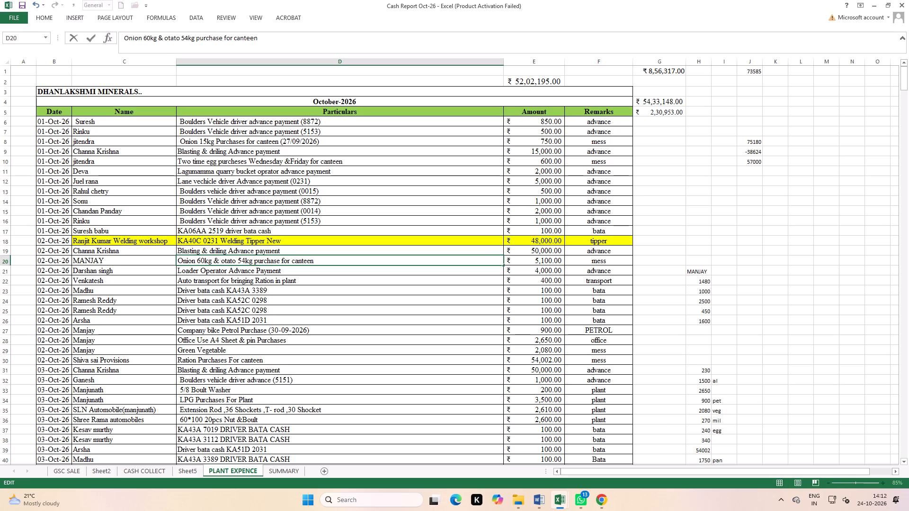
key("p")
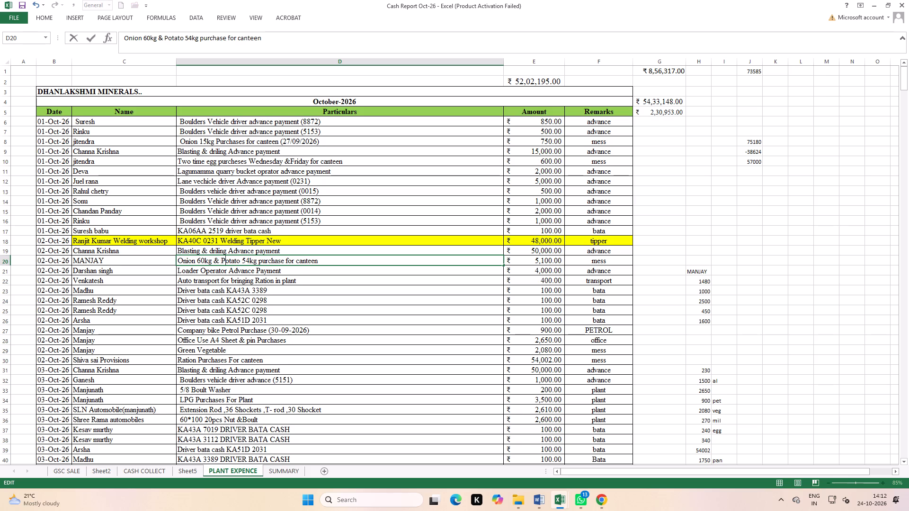
left_click(235, 300)
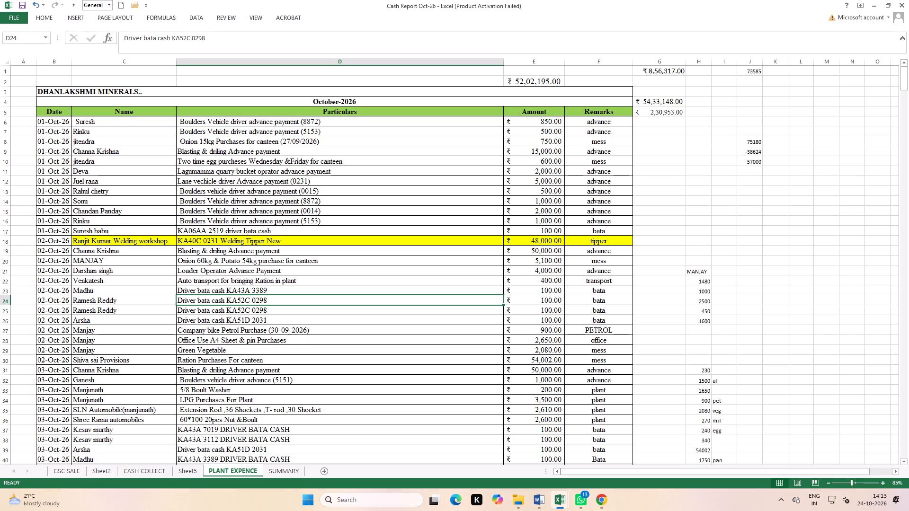
double_click(225, 290)
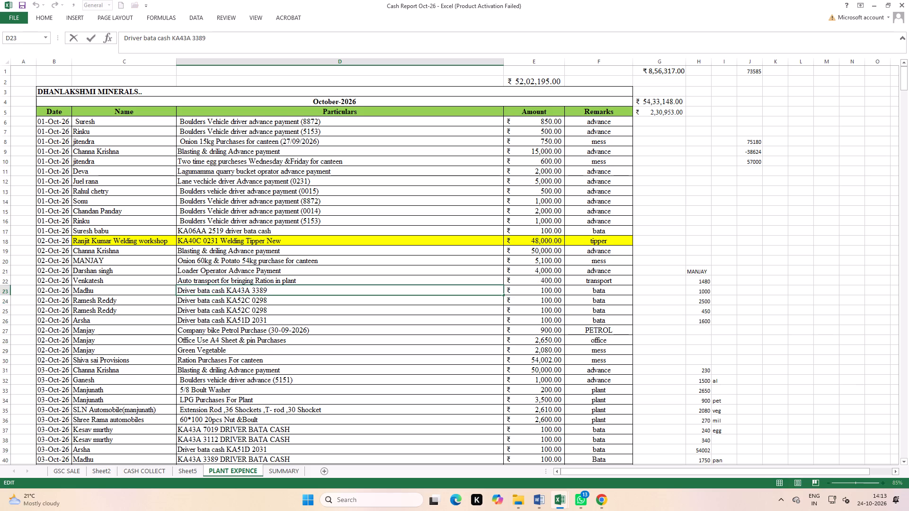
key("BackSpace")
key("BackSpace")
key("BackSpace")
key("BackSpace")
key("BackSpace")
key("BackSpace")
key("BackSpace")
key("BackSpace")
key("BackSpace")
key("BackSpace")
key("BackSpace")
key("BackSpace")
key("BackSpace")
key("BackSpace")
key("BackSpace")
key("BackSpace")
key("BackSpace")
key("BackSpace")
key("BackSpace")
key("BackSpace")
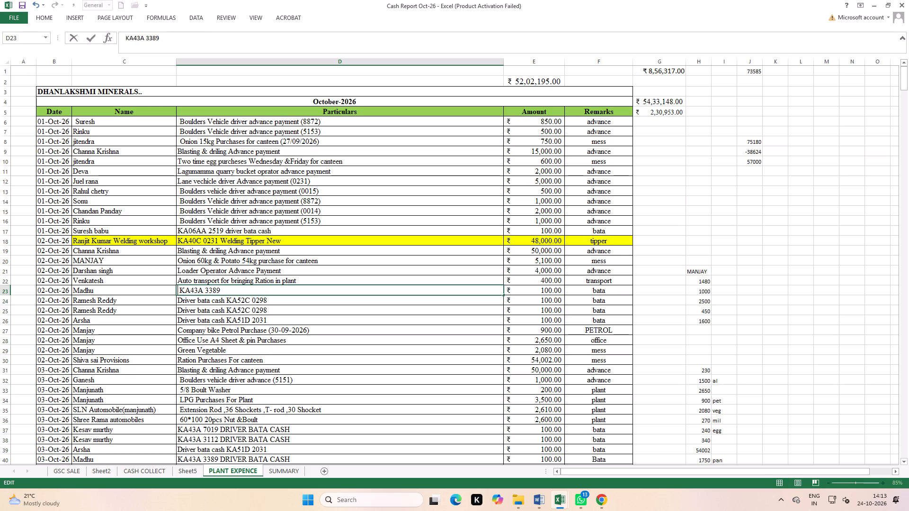
left_click(225, 290)
key("space")
type("driver bata cash")
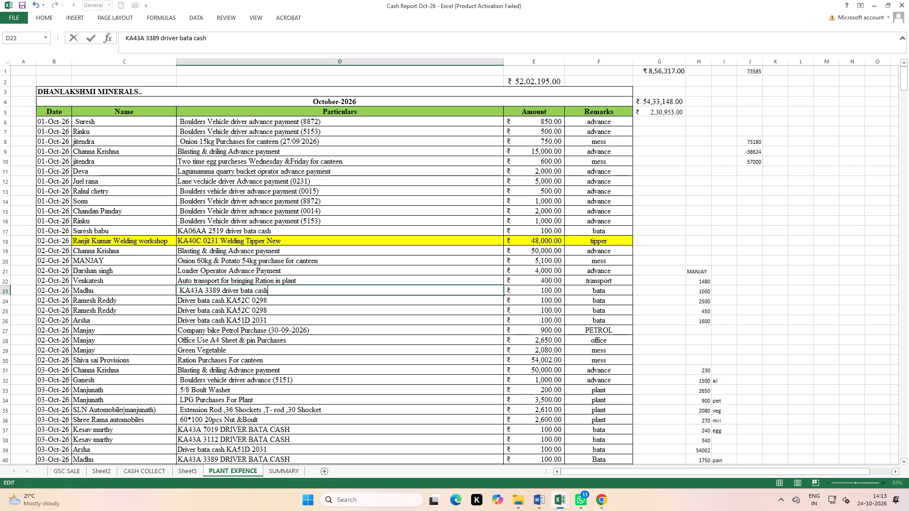
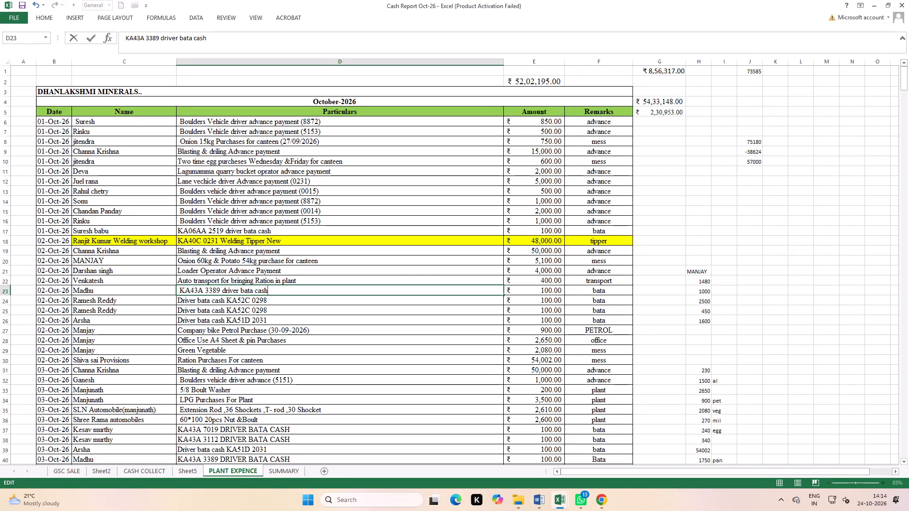
left_click(308, 319)
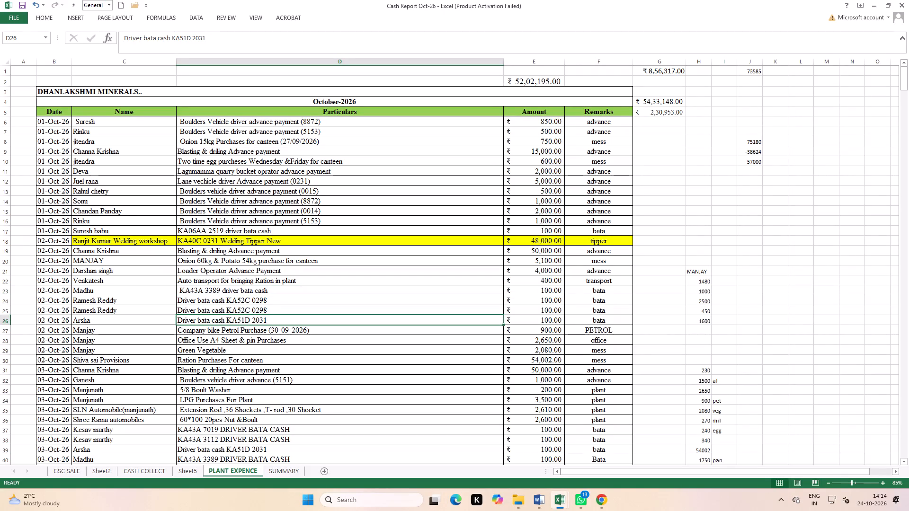
double_click(225, 302)
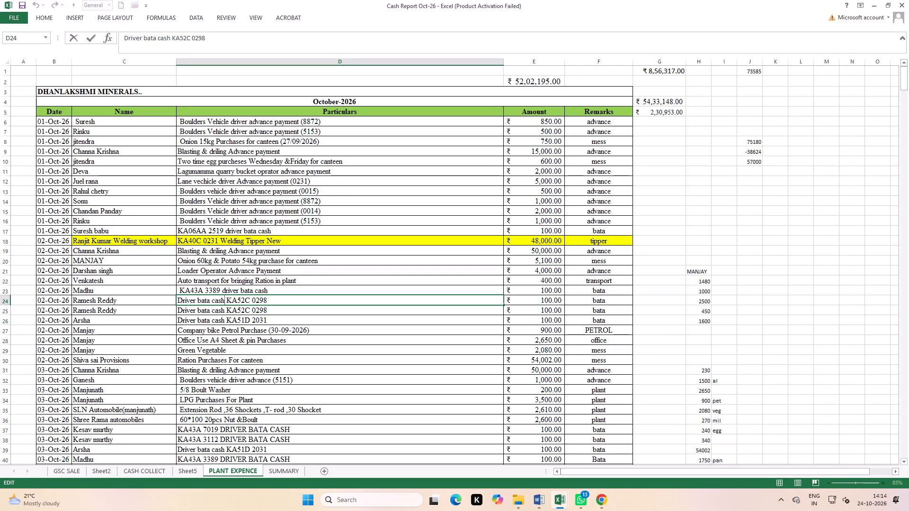
key("BackSpace")
key("BackSpace")
key("BackSpace")
key("BackSpace")
key("BackSpace")
key("BackSpace")
key("BackSpace")
key("BackSpace")
key("BackSpace")
key("BackSpace")
key("BackSpace")
key("BackSpace")
key("BackSpace")
key("BackSpace")
key("BackSpace")
key("BackSpace")
key("BackSpace")
key("BackSpace")
key("BackSpace")
key("BackSpace")
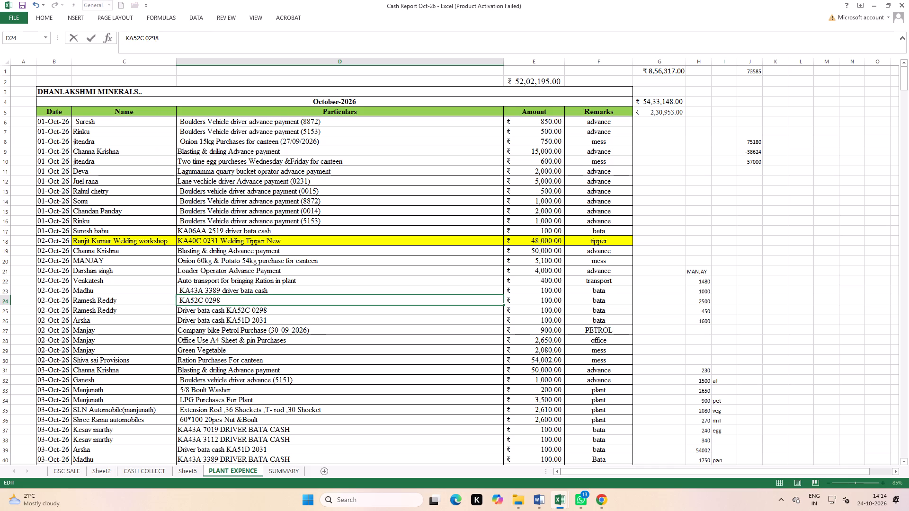
left_click(225, 302)
key("space")
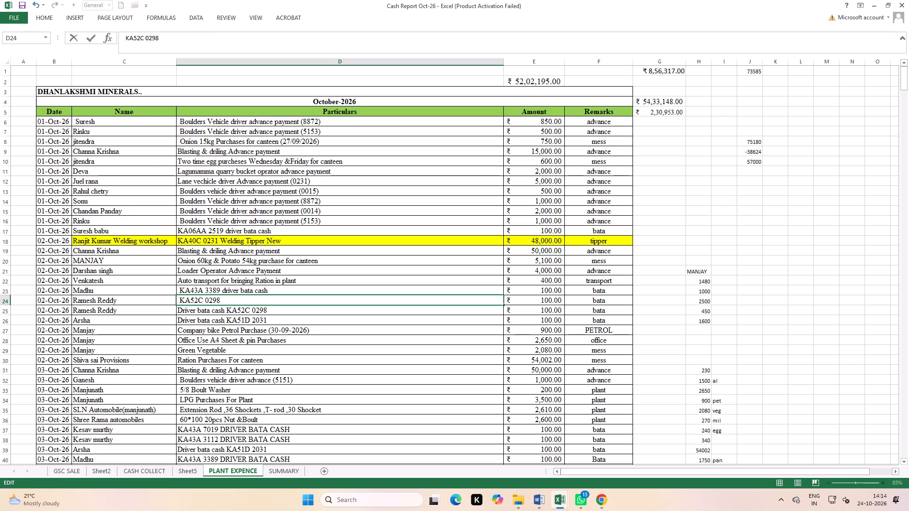
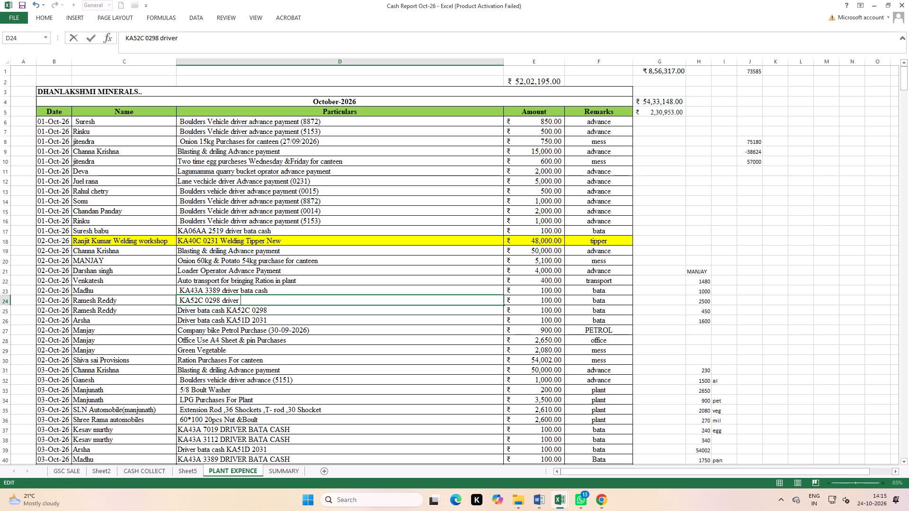
key("b")
type("ata")
key("space")
key("c")
type("ash")
left_click(358, 318)
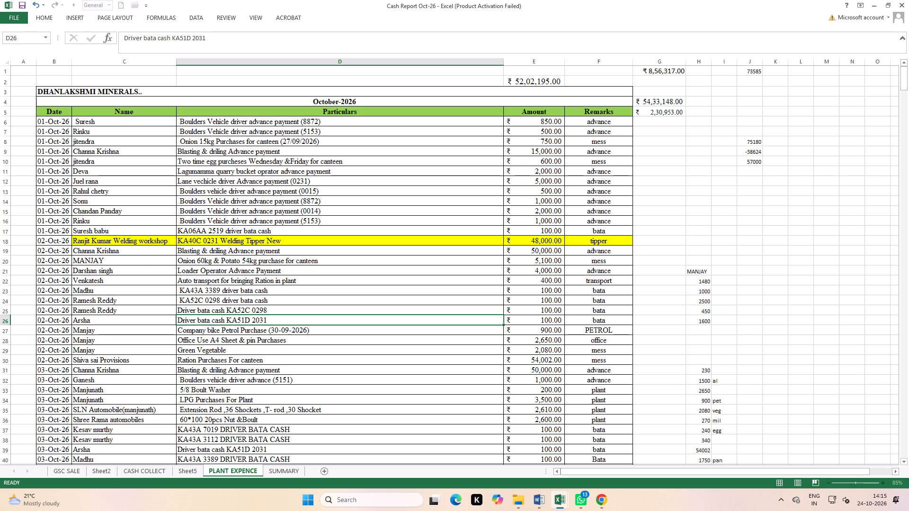
double_click(227, 311)
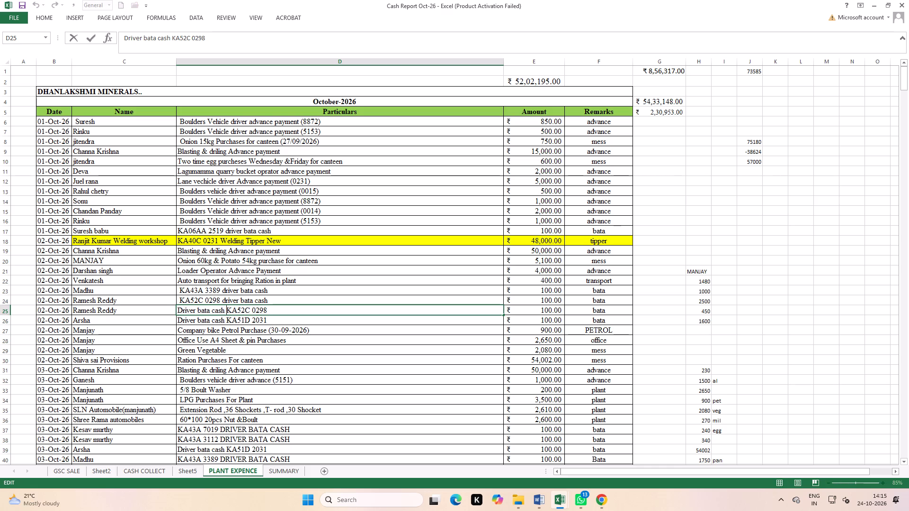
key("BackSpace")
key("BackSpace")
key("BackSpace")
key("BackSpace")
key("BackSpace")
key("BackSpace")
key("BackSpace")
key("BackSpace")
key("BackSpace")
key("BackSpace")
key("BackSpace")
key("BackSpace")
key("BackSpace")
key("BackSpace")
key("BackSpace")
key("BackSpace")
key("BackSpace")
key("BackSpace")
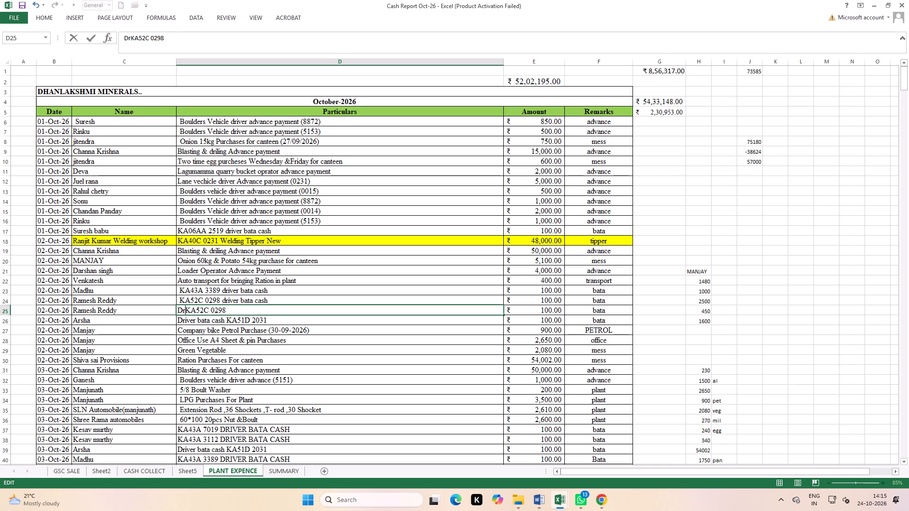
left_click(321, 348)
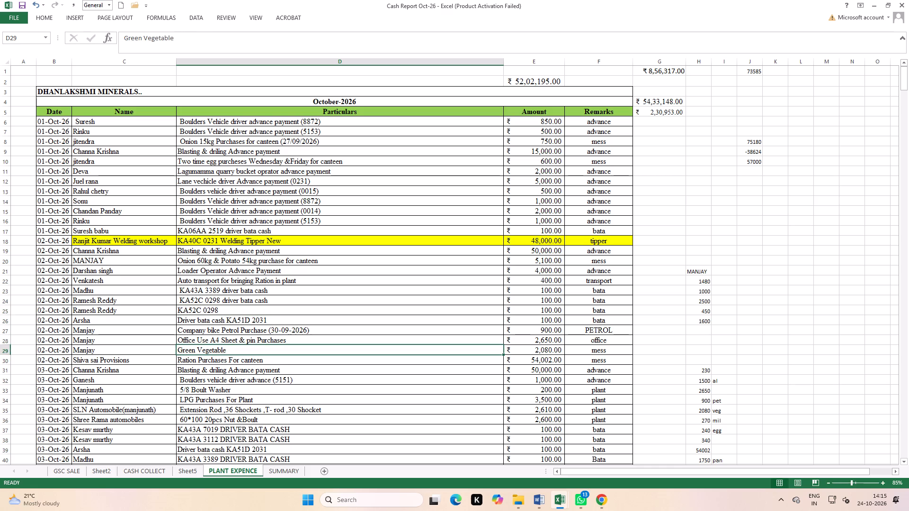
double_click(237, 312)
key("space")
type("driver")
key("space")
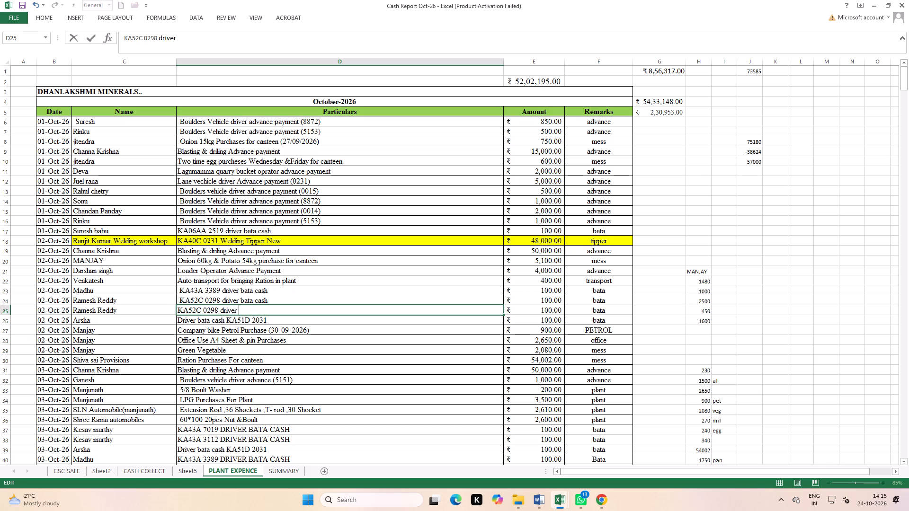
type("bata cash")
left_click(342, 354)
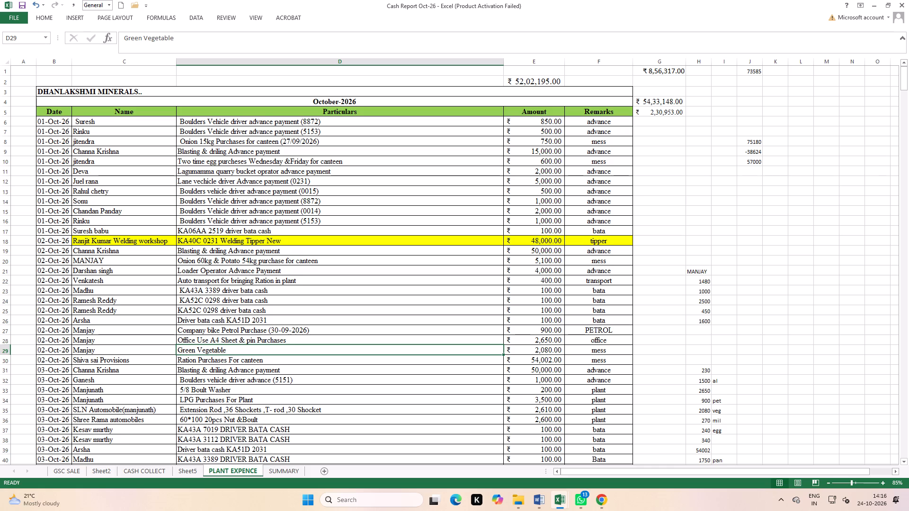
double_click(225, 320)
key("BackSpace")
key("BackSpace")
key("BackSpace")
key("BackSpace")
key("BackSpace")
key("BackSpace")
key("BackSpace")
key("BackSpace")
key("BackSpace")
key("BackSpace")
key("BackSpace")
key("BackSpace")
key("BackSpace")
key("BackSpace")
key("BackSpace")
key("BackSpace")
key("BackSpace")
key("BackSpace")
key("BackSpace")
key("BackSpace")
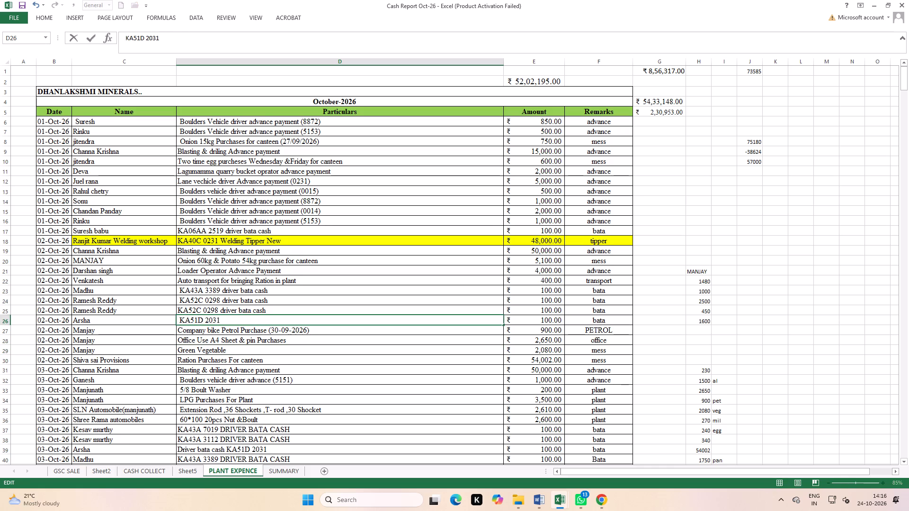
left_click(239, 321)
type("driver bata cash")
left_click(348, 358)
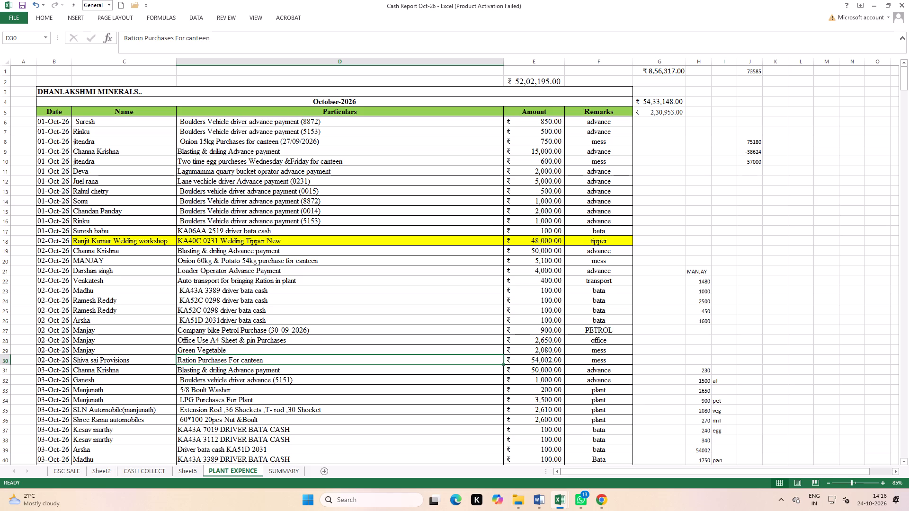
Replace the Particulars of the 02-Oct-26 petrol entry in row 27 with "Office bike petrol expense".
left_click(200, 331)
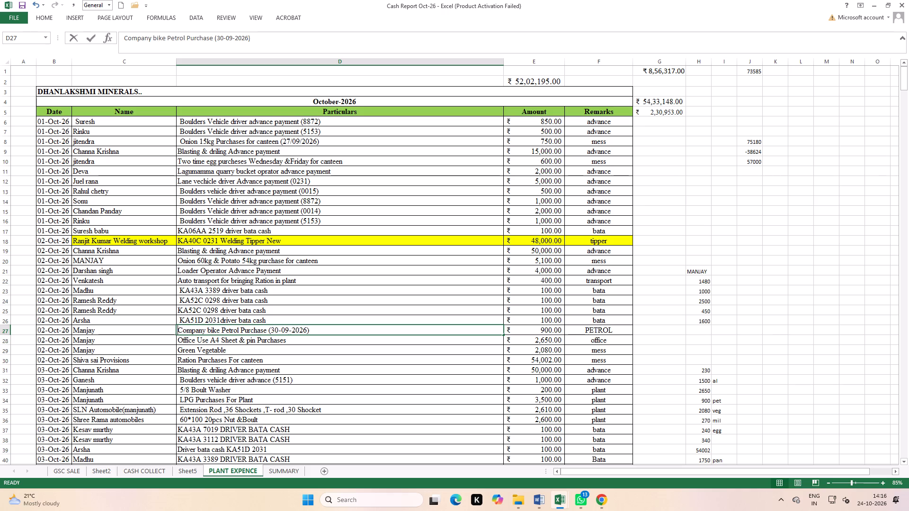
type("ffice")
key("space")
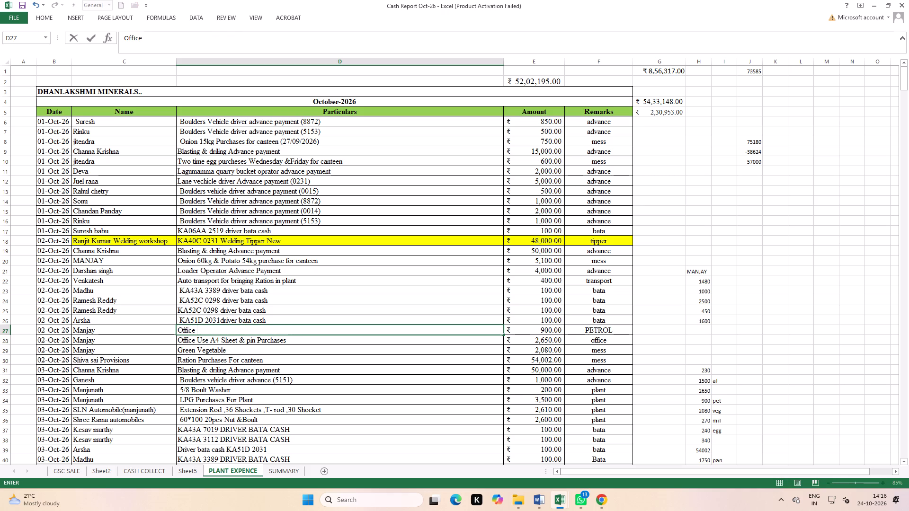
type("bike")
key("space")
type("petrol")
key("space")
type("expense")
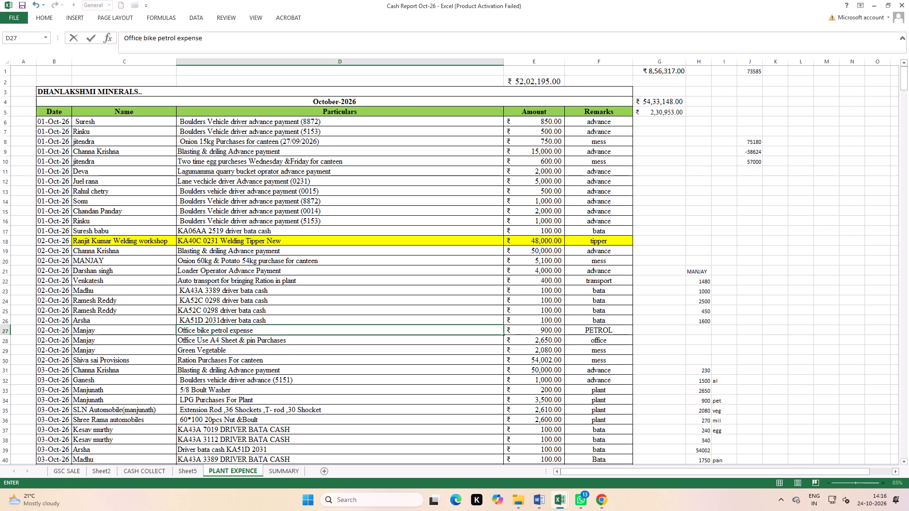
left_click(217, 358)
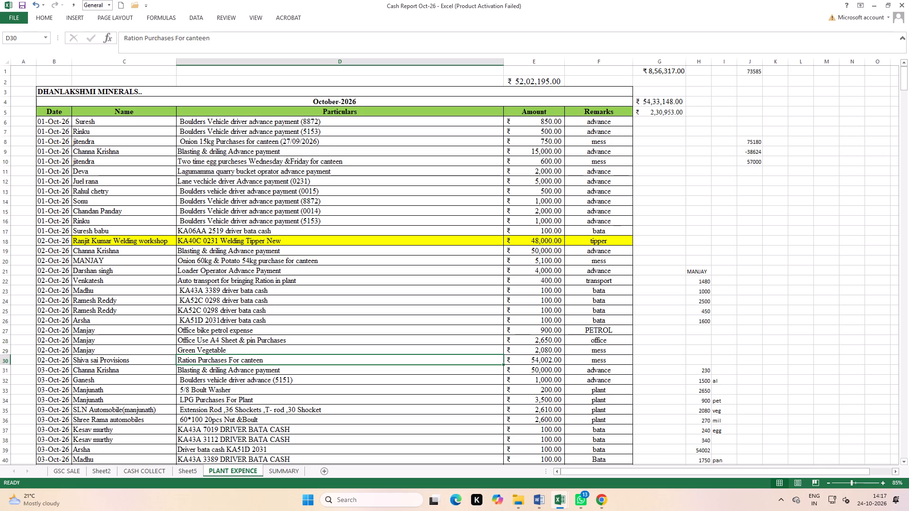
Remove "Office Use" from the start of the Particulars in row 28, the A4 Sheet purchase entry.
double_click(196, 342)
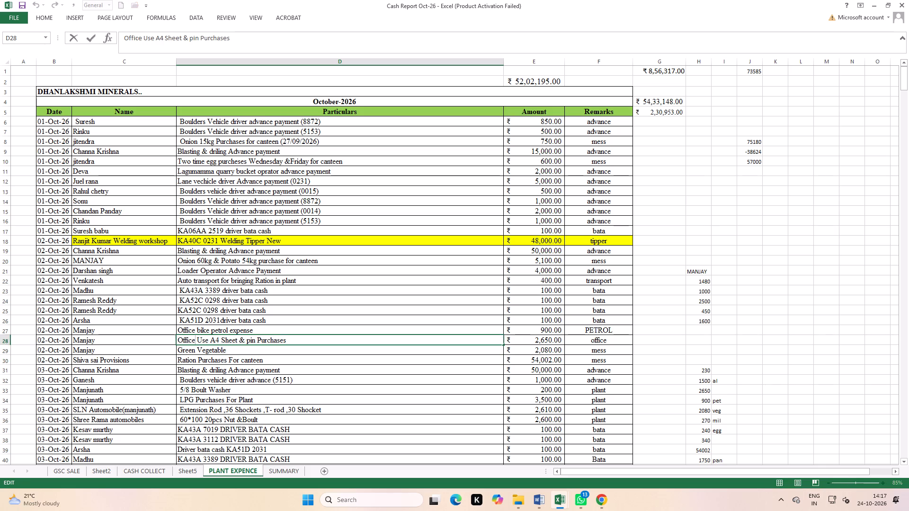
key("Right")
key("Right")
key("Right")
key("Right")
key("BackSpace")
key("BackSpace")
key("BackSpace")
key("BackSpace")
key("BackSpace")
key("BackSpace")
key("BackSpace")
key("BackSpace")
key("BackSpace")
key("BackSpace")
key("BackSpace")
key("BackSpace")
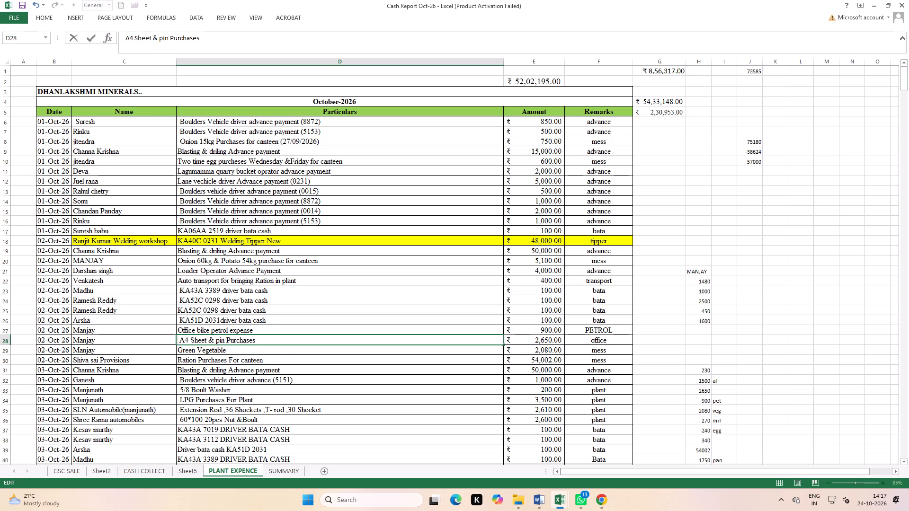
Change "pin" to "Stapler pin" in the Particulars of the A4 Sheet purchase entry in row 28.
left_click(223, 341)
key("BackSpace")
key("BackSpace")
key("BackSpace")
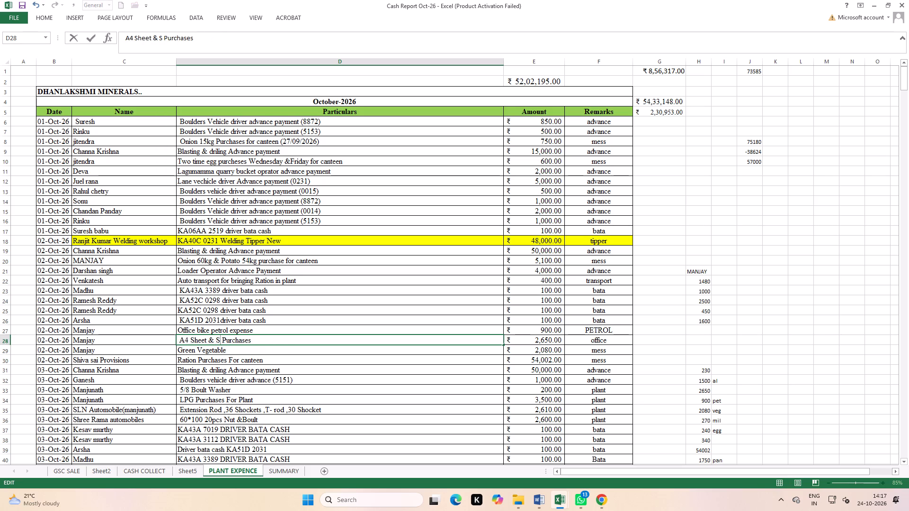
type("tepler")
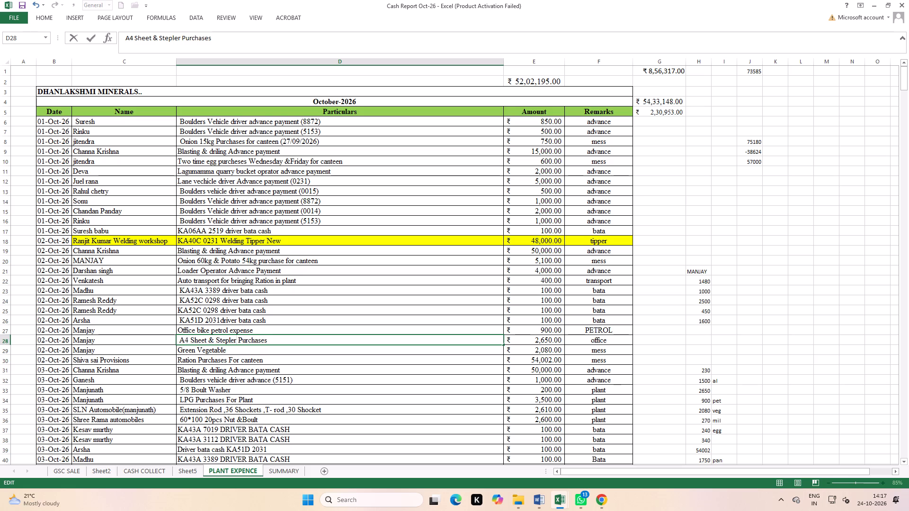
key("BackSpace")
key("BackSpace")
key("BackSpace")
key("BackSpace")
key("BackSpace")
type("apler pin")
key("space")
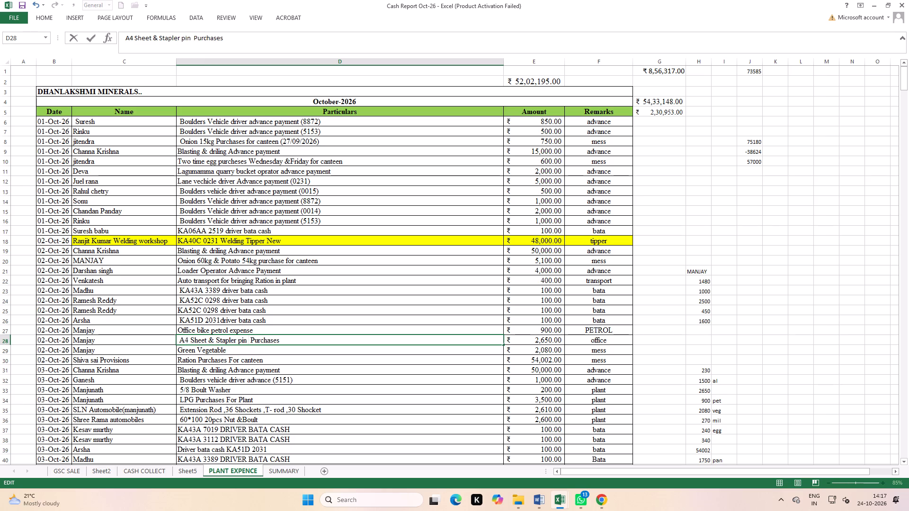
key("BackSpace")
left_click(311, 369)
Add "for office use" to the end of the A4 Sheet and stapler pin Particulars in row 28.
double_click(299, 343)
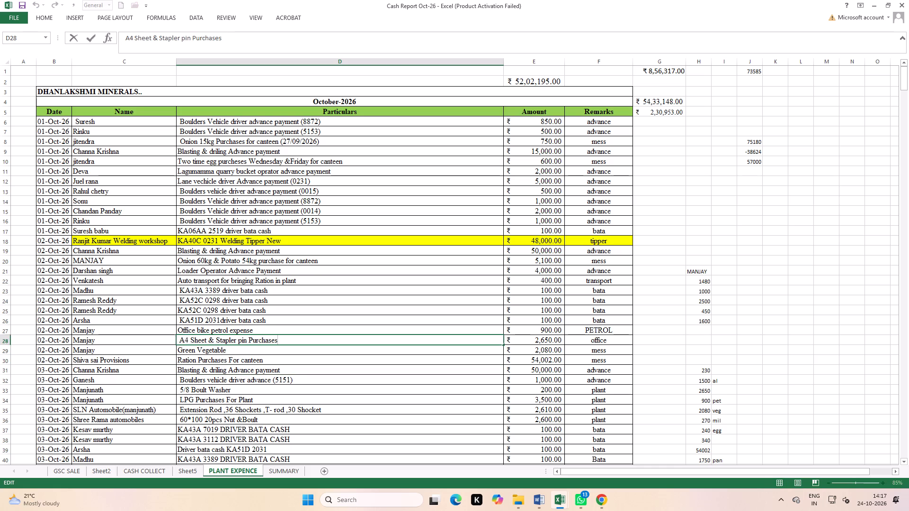
key("space")
type("for office use")
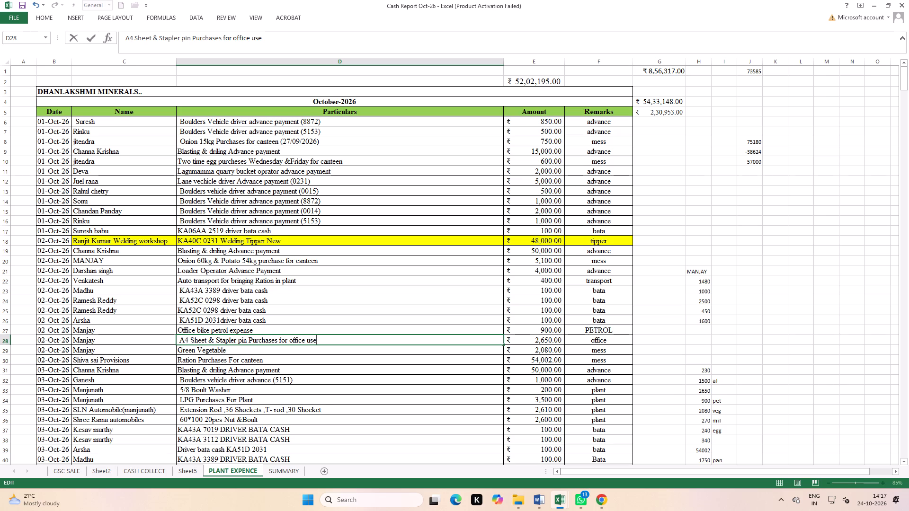
scroll(380, 354, "down", 2)
left_click(306, 347)
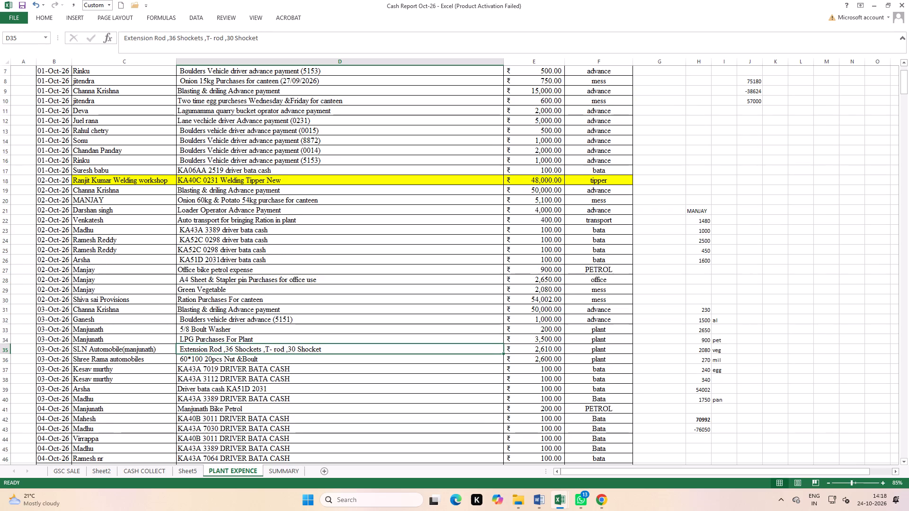
Replace the Particulars of the 02-Oct-26 mess entry in row 29 with "Vegetable purchase for canteen".
left_click(200, 291)
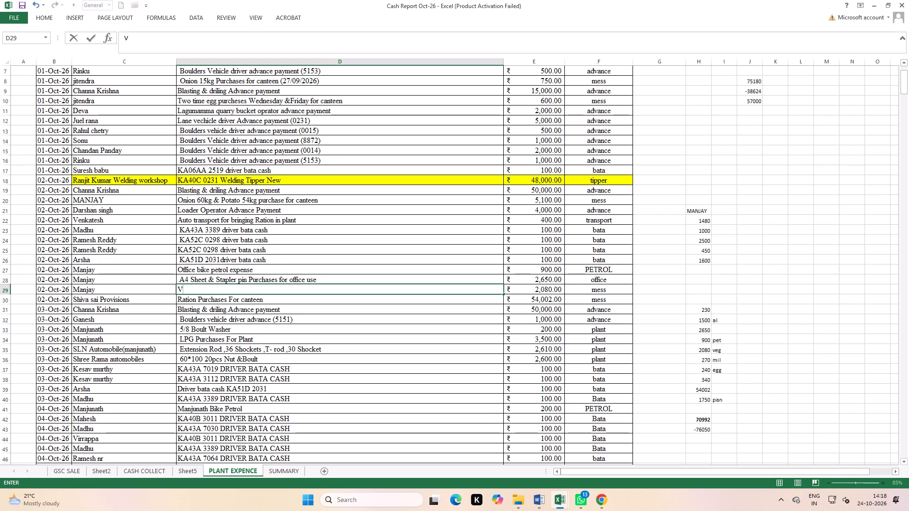
type("ege")
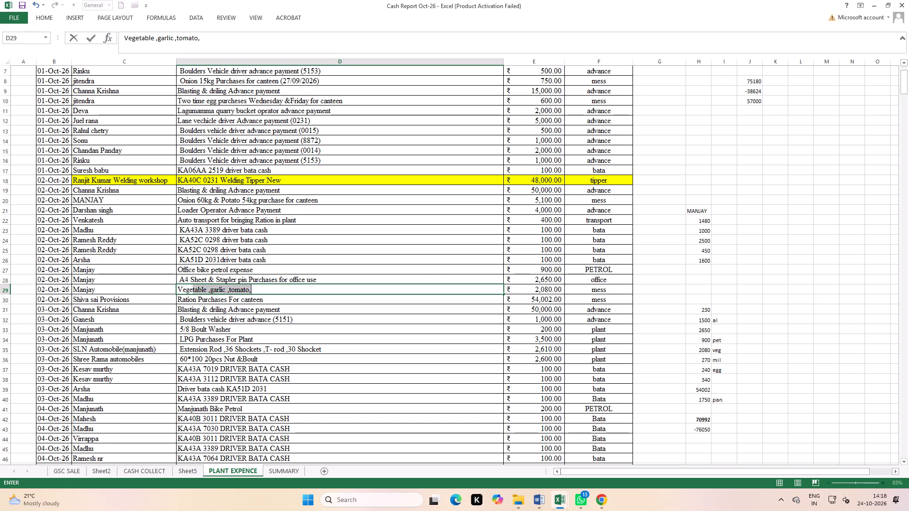
type("table")
key("space")
type("purchase for canteen")
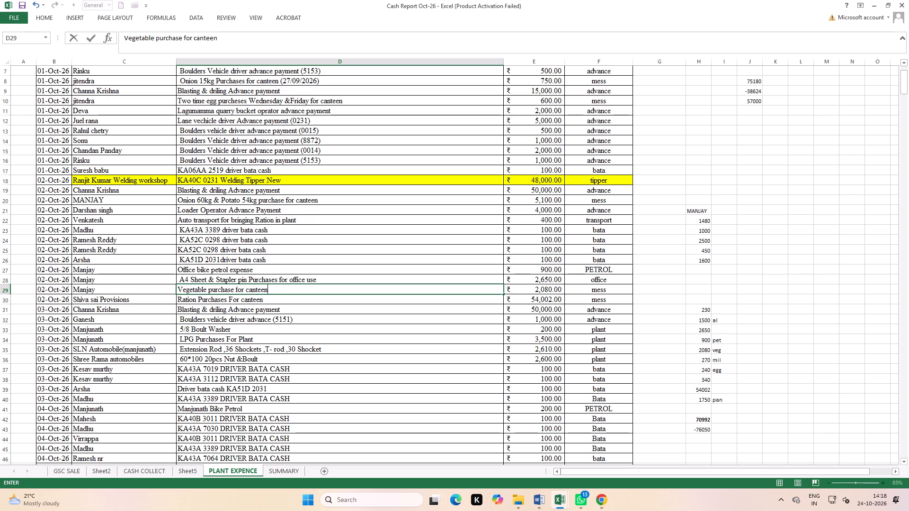
left_click(318, 339)
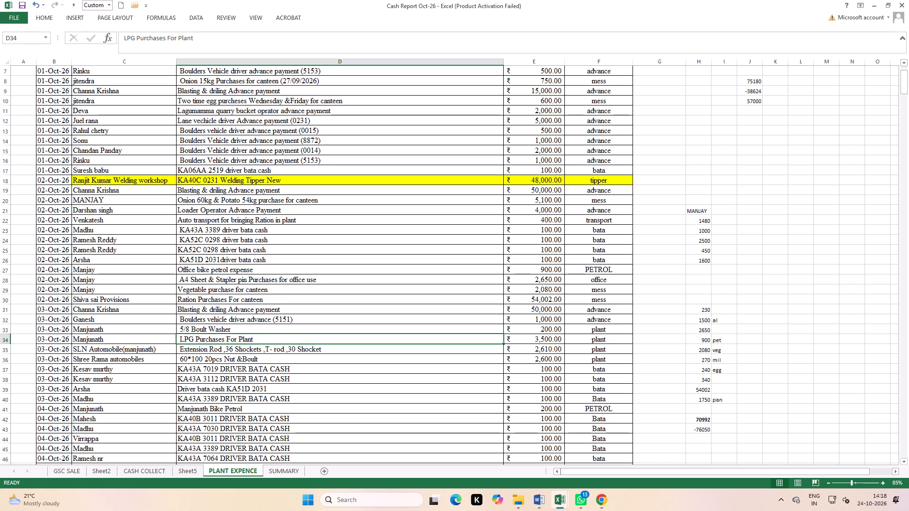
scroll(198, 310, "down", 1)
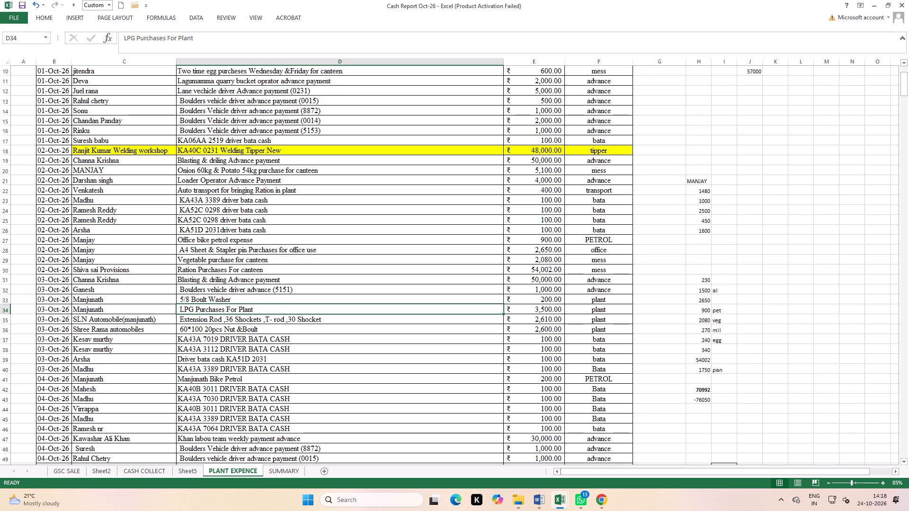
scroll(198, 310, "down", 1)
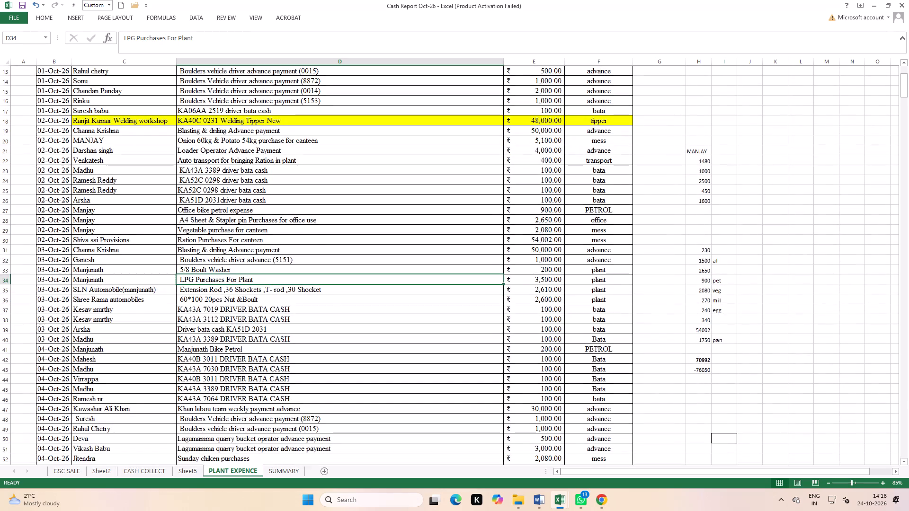
Add filters to the header row from Date to Remarks in the PLANT EXPENCE table.
scroll(217, 300, "down", 1)
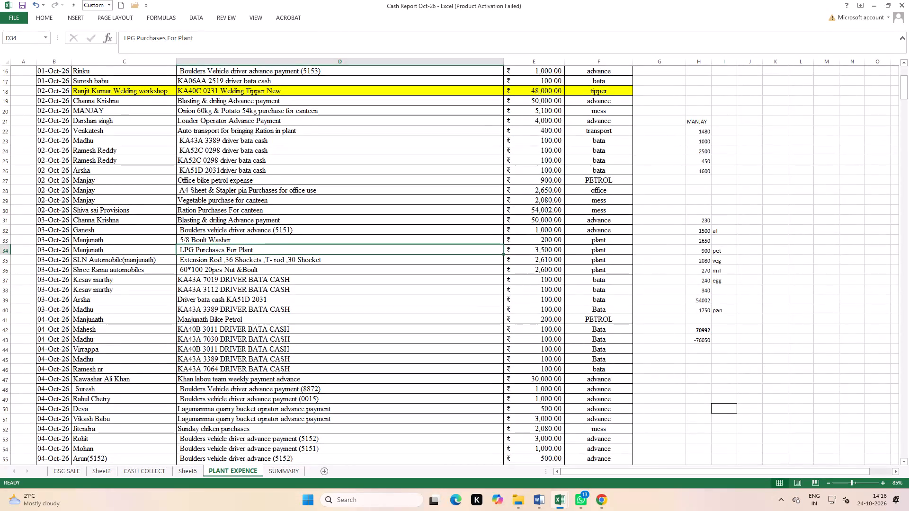
left_click(196, 238)
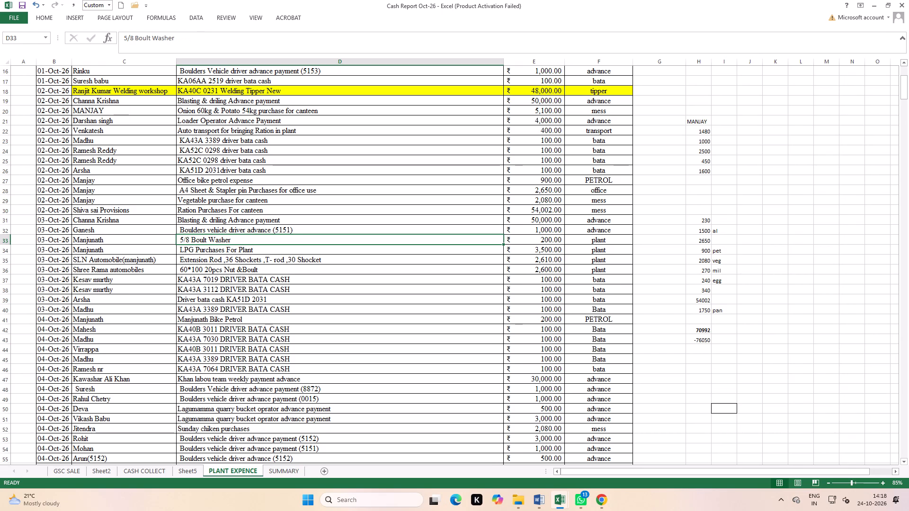
scroll(492, 261, "up", 13)
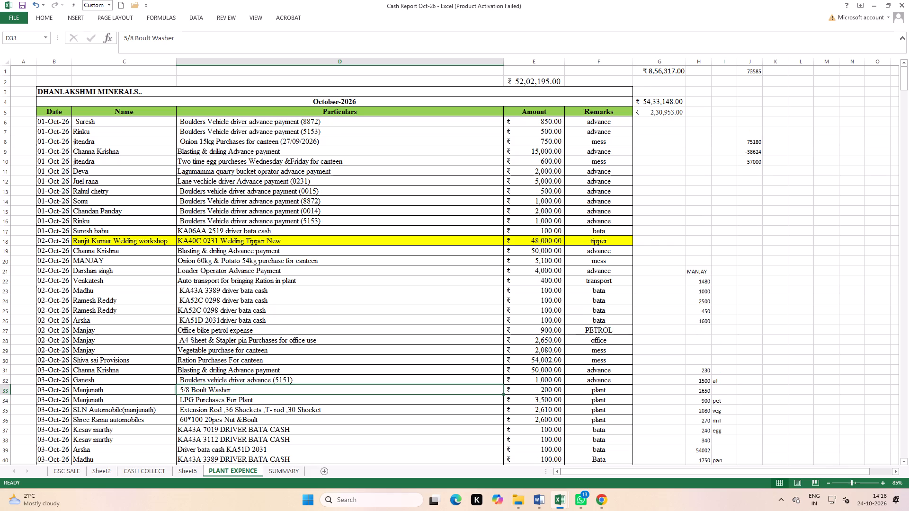
left_click_drag(48, 111, 605, 112)
left_click(193, 16)
left_click(240, 34)
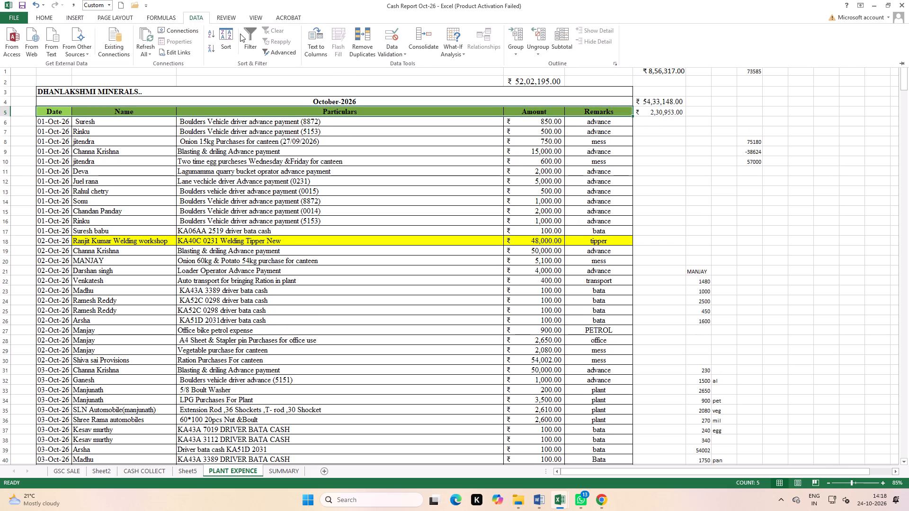
left_click(246, 36)
left_click(318, 238)
Filter the Remarks column to show only the bata entries.
left_click(629, 112)
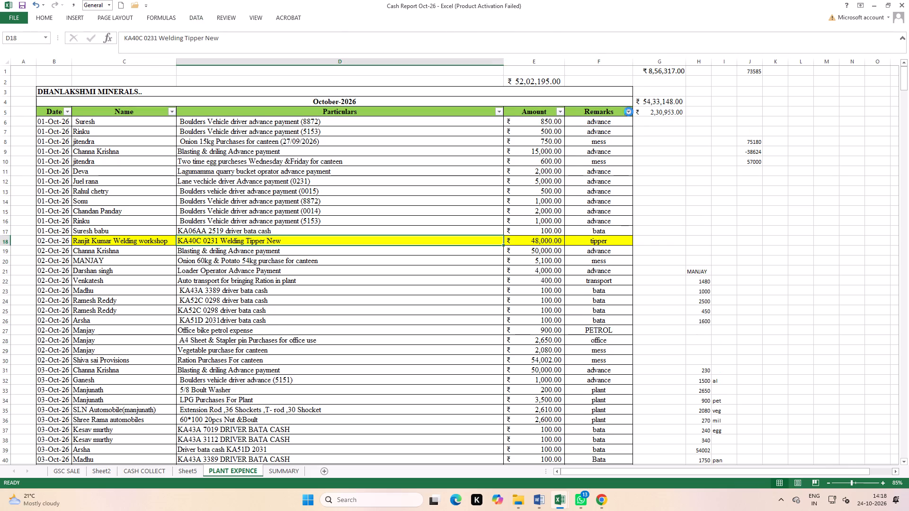
left_click(550, 204)
left_click(546, 218)
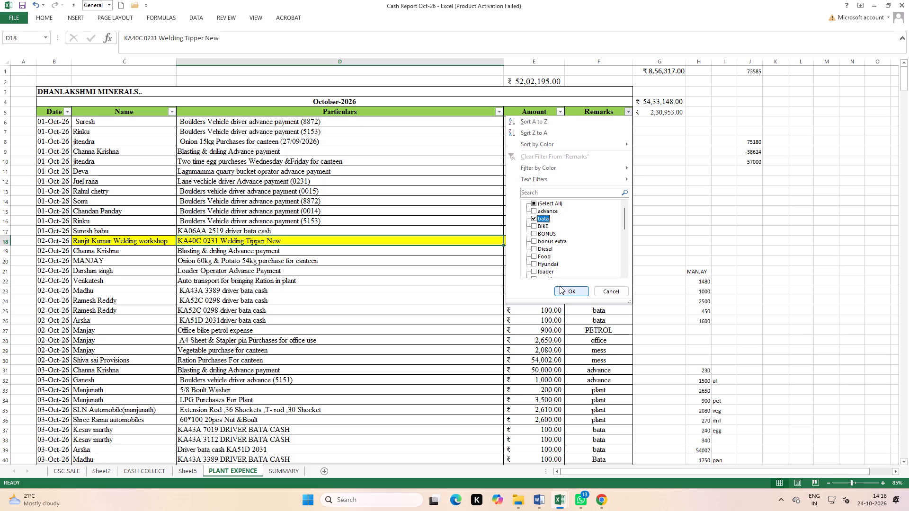
left_click(562, 289)
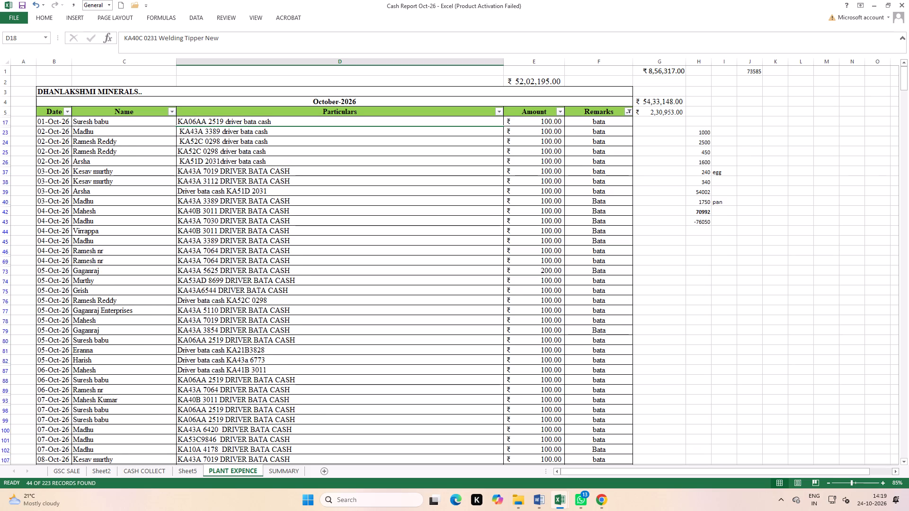
double_click(221, 170)
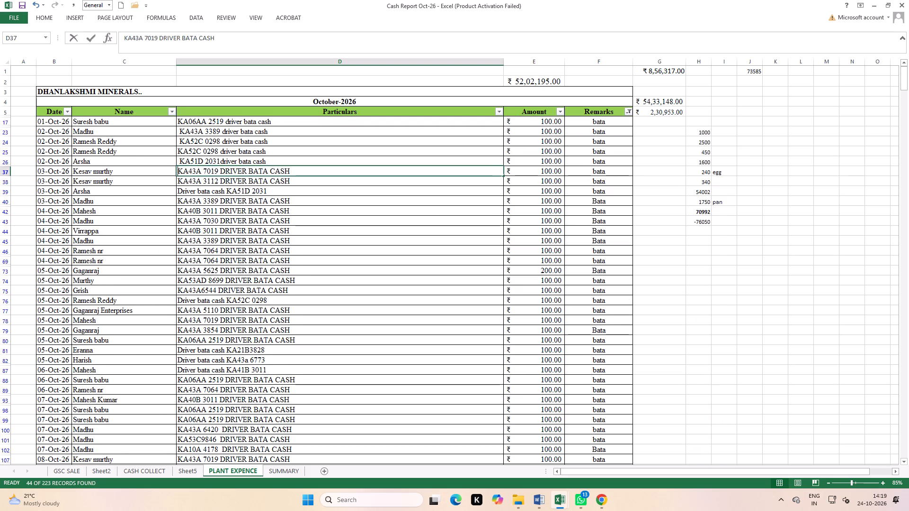
left_click_drag(221, 170, 295, 168)
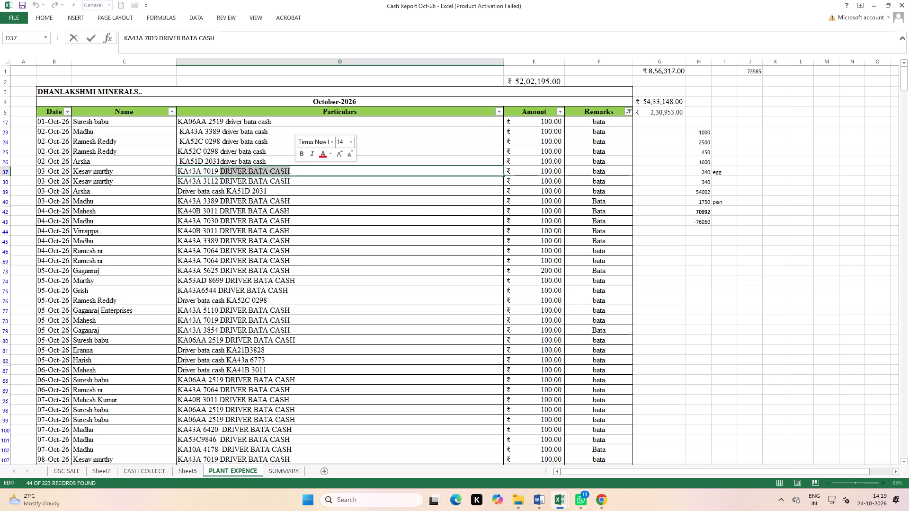
type("driver")
key("space")
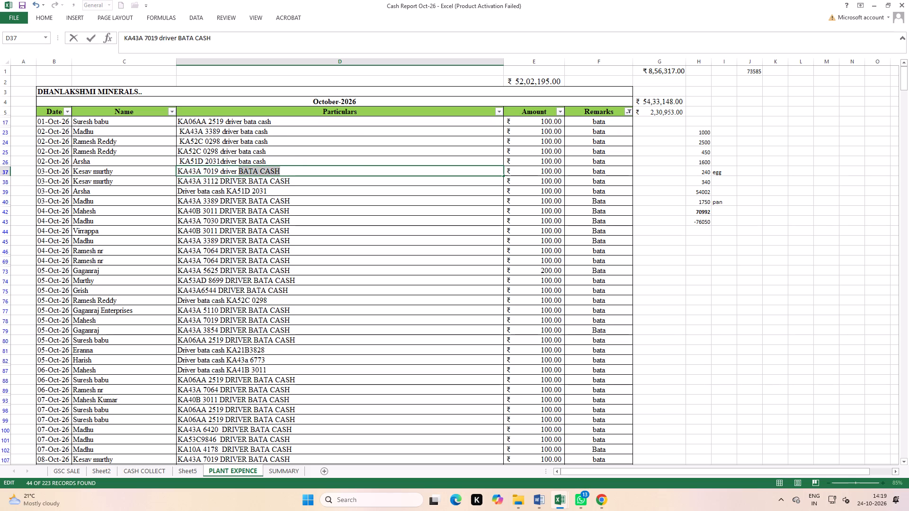
type("bata cash")
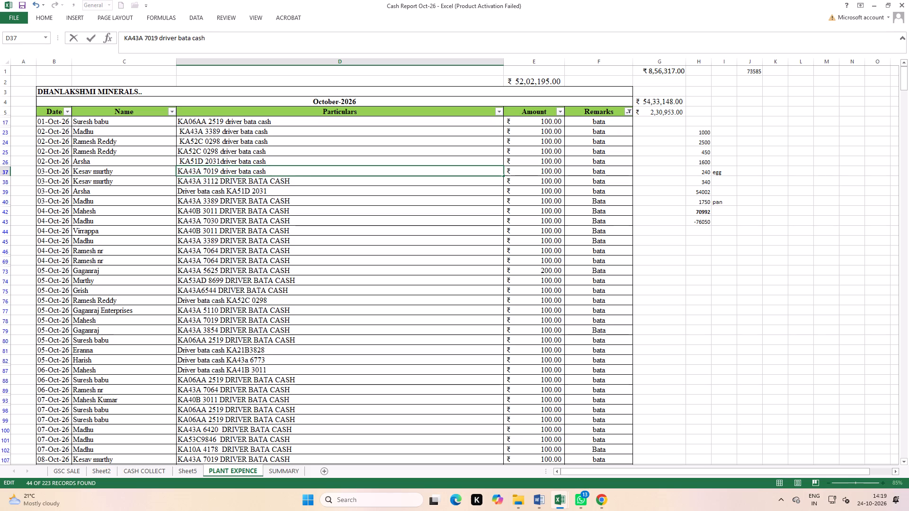
double_click(220, 180)
left_click_drag(220, 180, 289, 183)
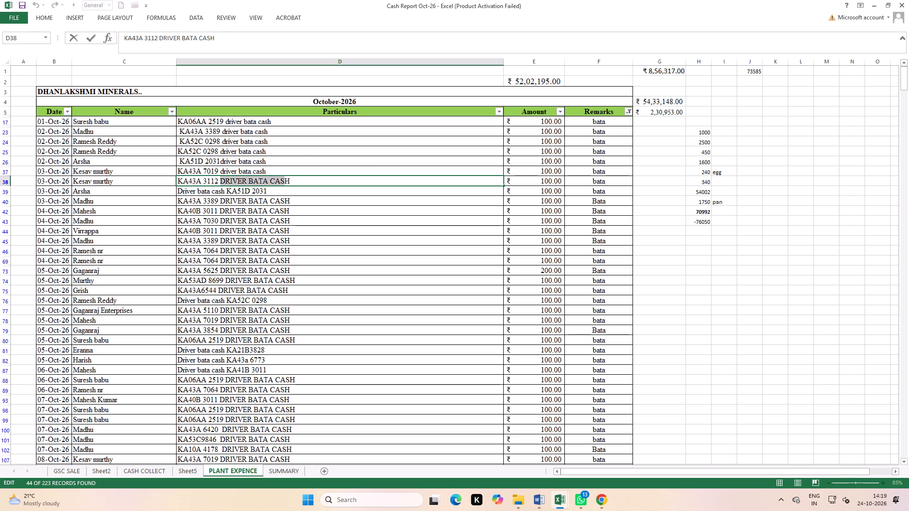
left_click_drag(289, 183, 302, 183)
type("dr")
type("iver bata")
key("space")
type("cash")
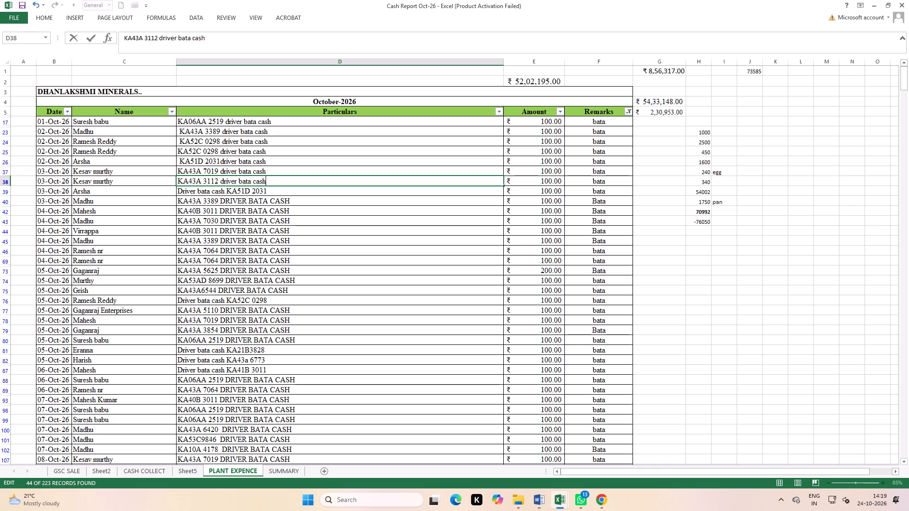
left_click(293, 229)
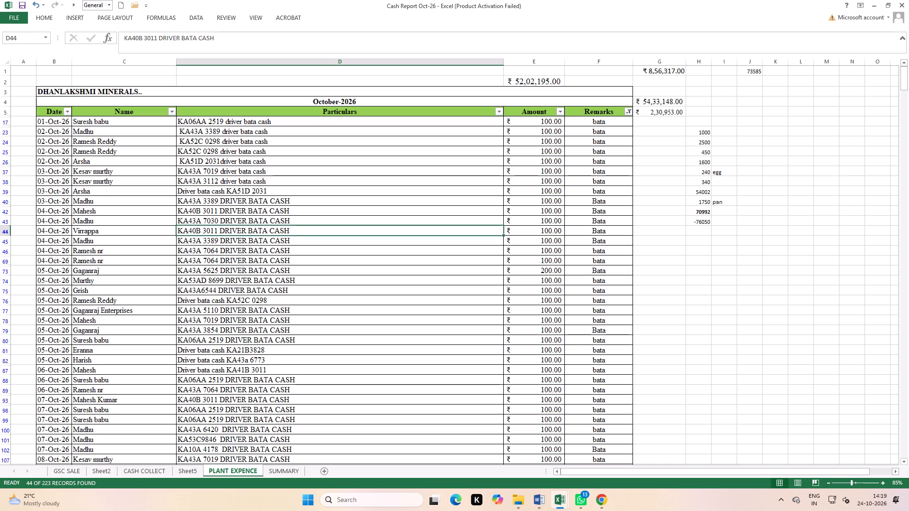
double_click(228, 188)
key("BackSpace")
key("BackSpace")
key("BackSpace")
key("BackSpace")
key("BackSpace")
key("BackSpace")
key("BackSpace")
key("BackSpace")
key("BackSpace")
key("BackSpace")
key("BackSpace")
key("BackSpace")
key("BackSpace")
key("BackSpace")
key("BackSpace")
key("BackSpace")
key("BackSpace")
key("BackSpace")
key("BackSpace")
key("BackSpace")
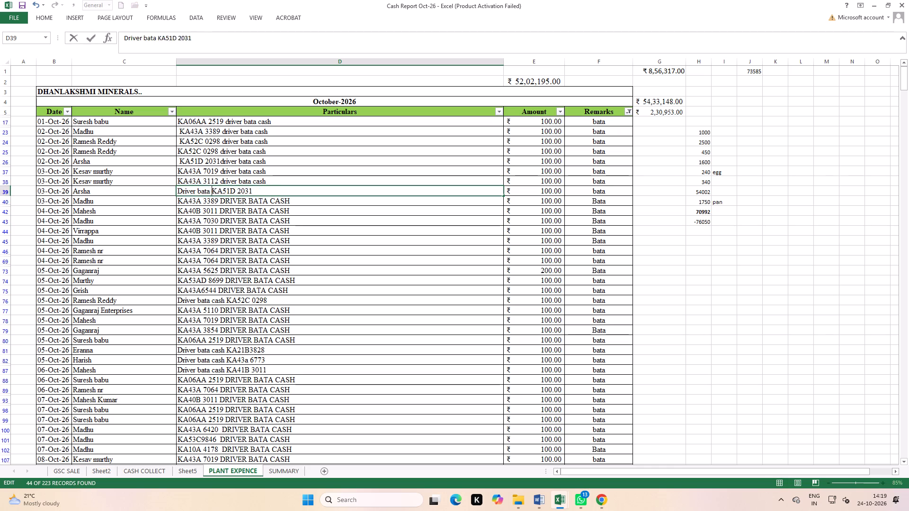
key("Right")
key("Right")
key("Right")
key("Right")
key("Right")
key("Right")
key("Right")
key("Right")
key("Right")
key("Right")
key("Right")
key("Right")
key("Right")
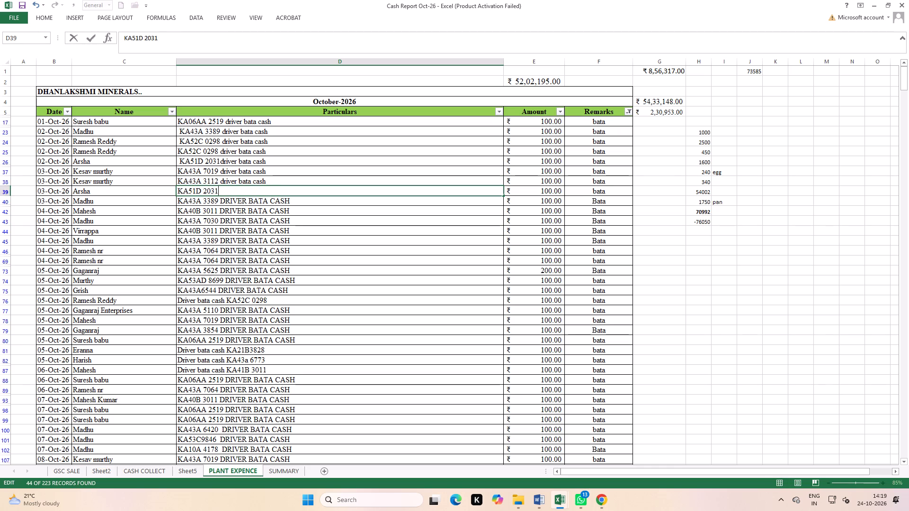
key("space")
type("driver bata cash")
left_click(288, 255)
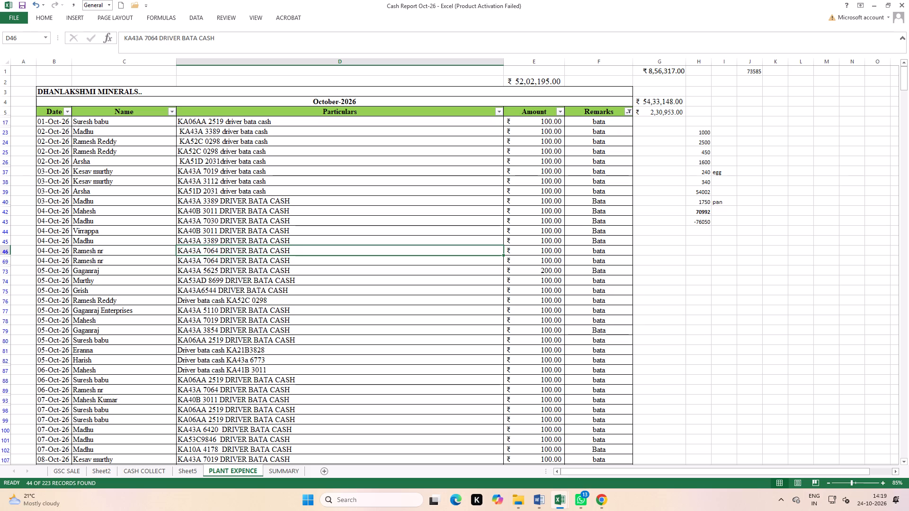
double_click(221, 201)
left_click_drag(221, 201, 286, 202)
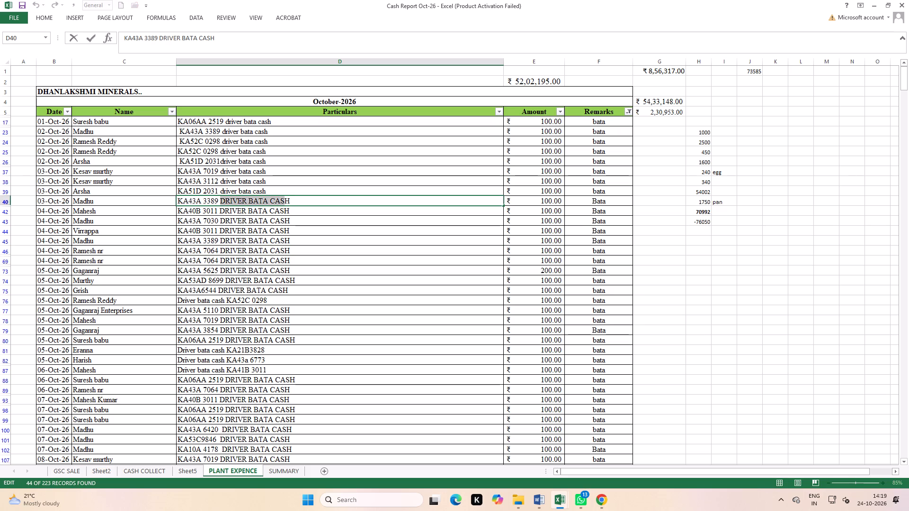
left_click_drag(286, 202, 292, 196)
type("driver")
key("space")
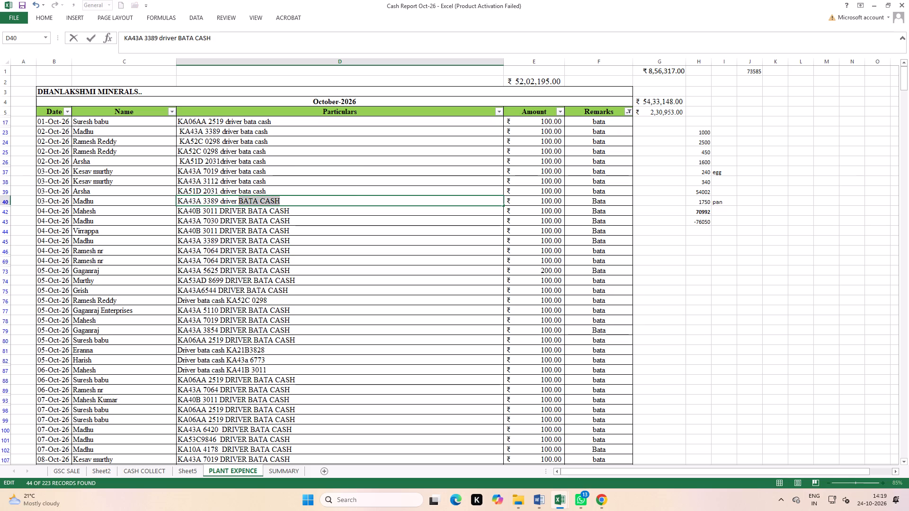
type("bata")
key("space")
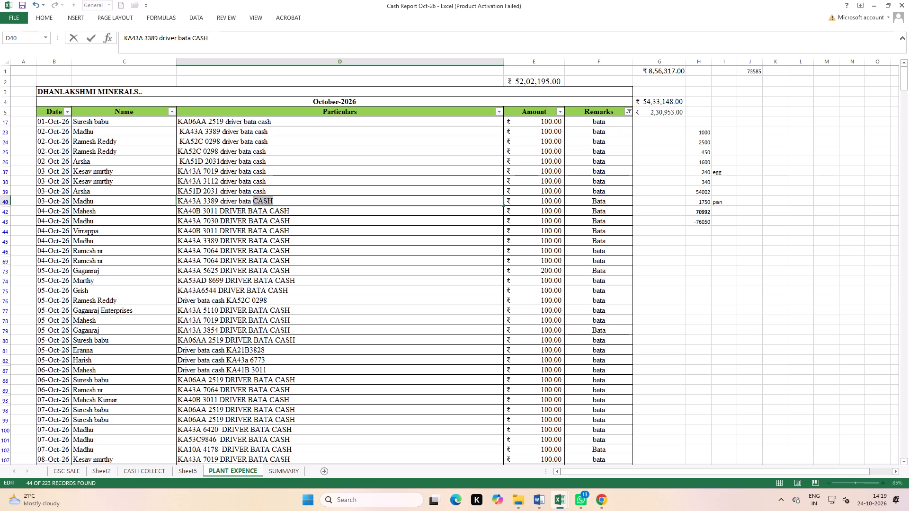
type("cash")
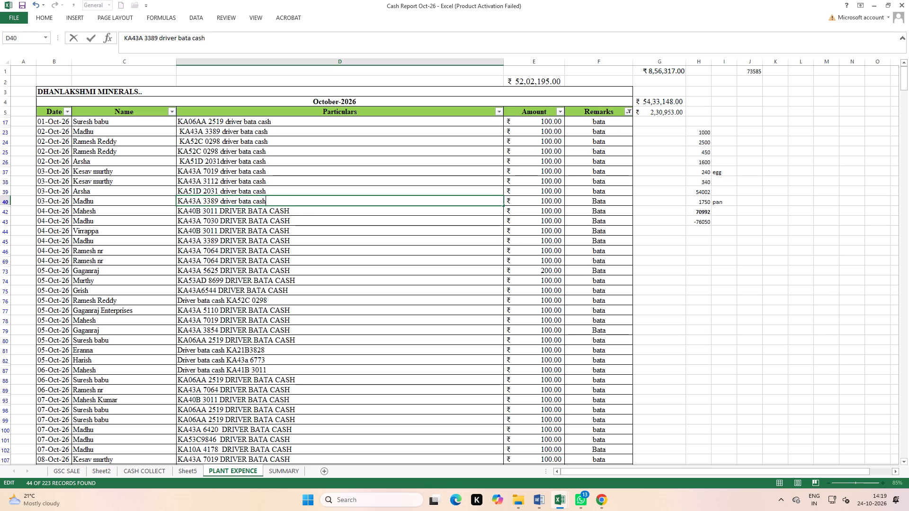
double_click(221, 212)
left_click_drag(221, 212, 258, 215)
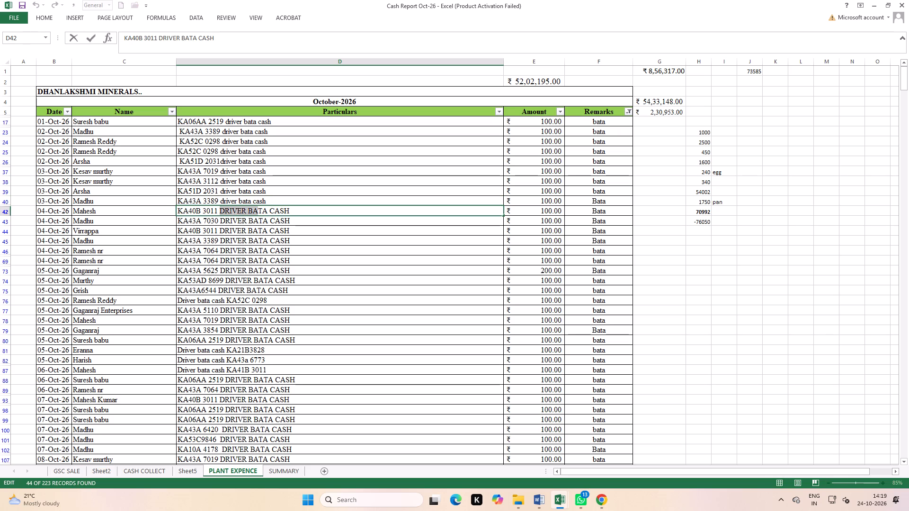
left_click_drag(258, 215, 289, 212)
type("driver")
key("space")
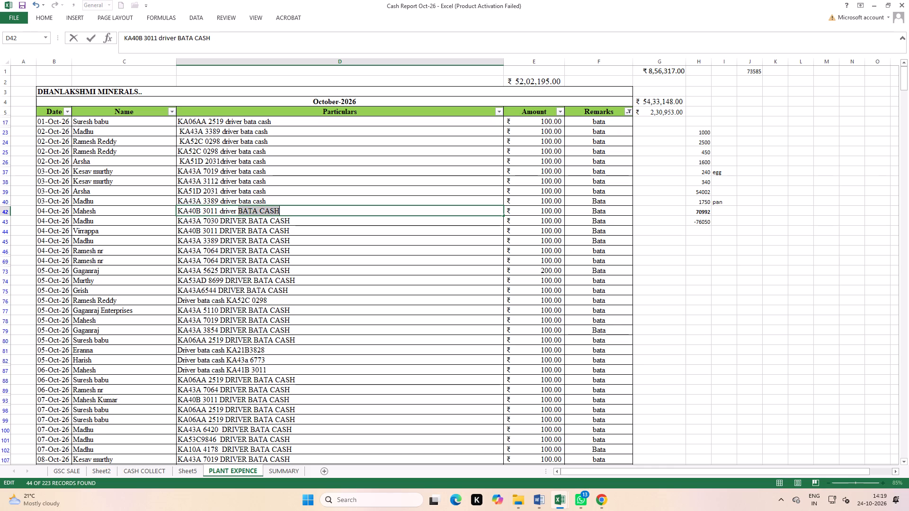
type("bata casg")
key("BackSpace")
key("h")
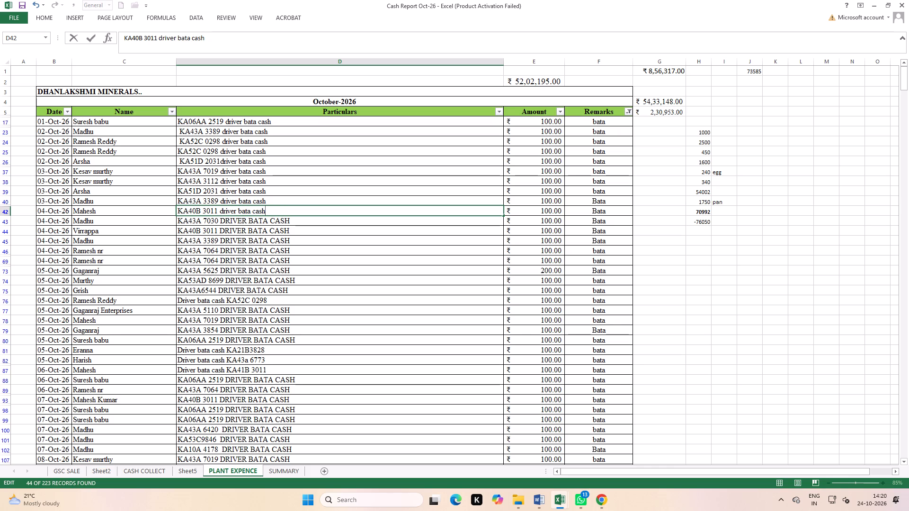
left_click(336, 267)
Save the cash report workbook.
left_click(16, 2)
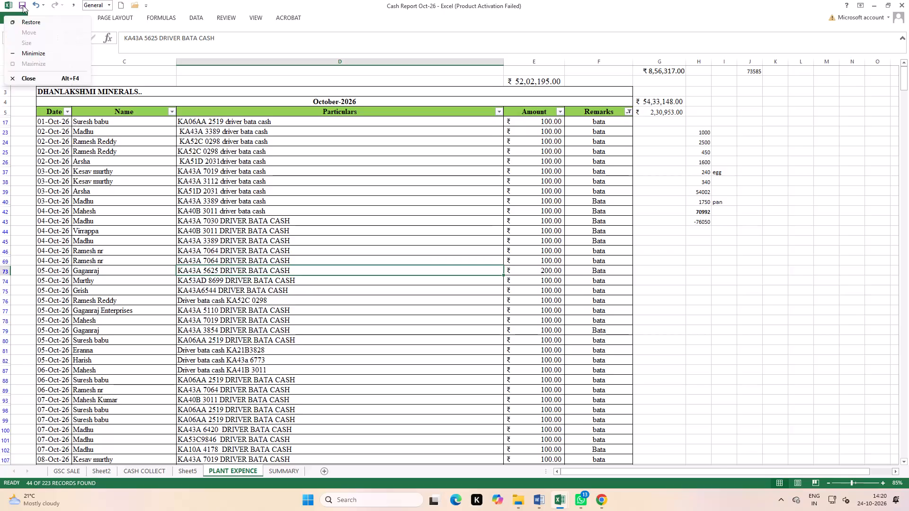
double_click(23, 5)
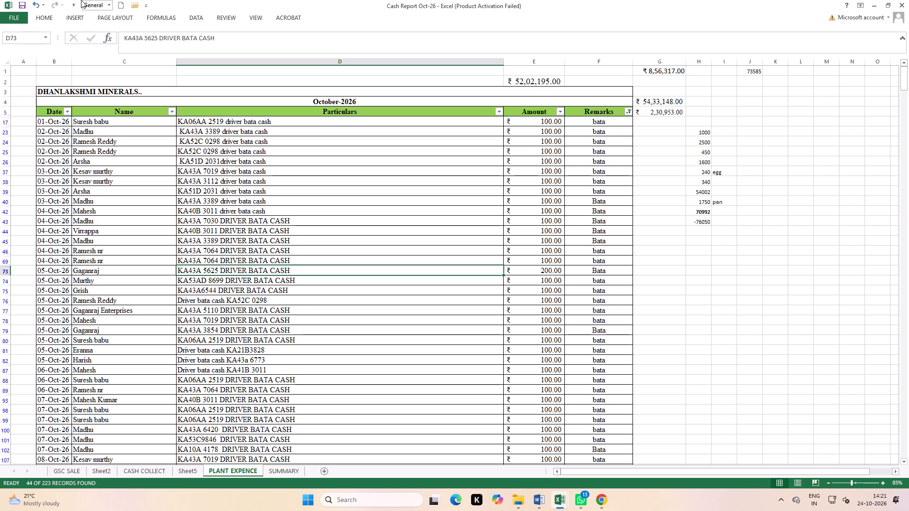
double_click(220, 219)
left_click_drag(220, 219, 283, 221)
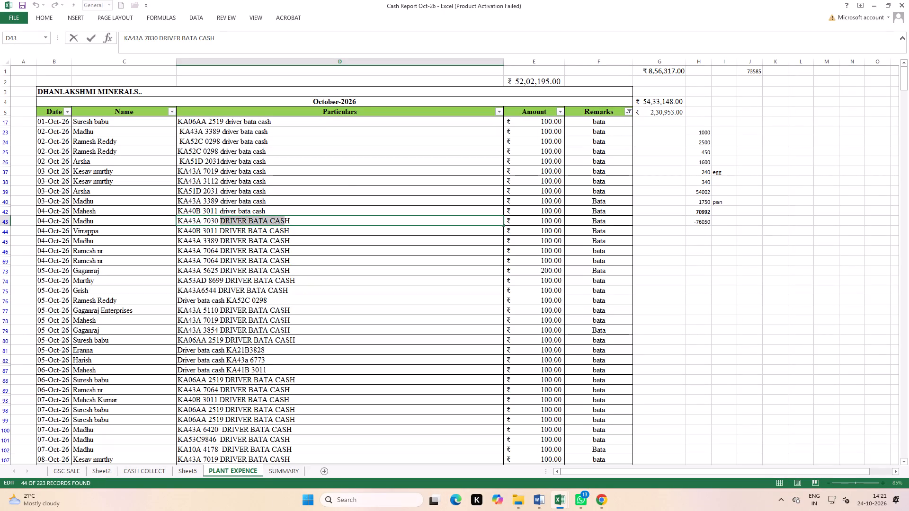
left_click_drag(283, 221, 290, 221)
type("driver")
key("space")
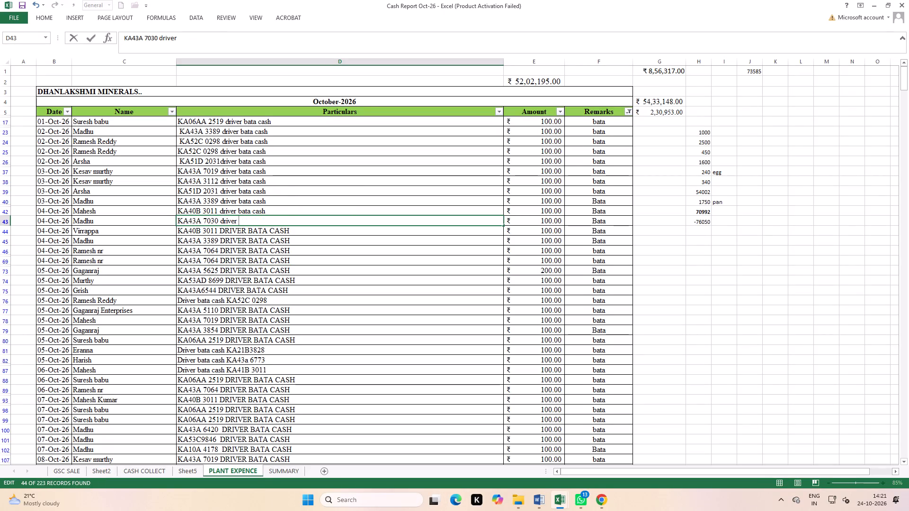
type("ba")
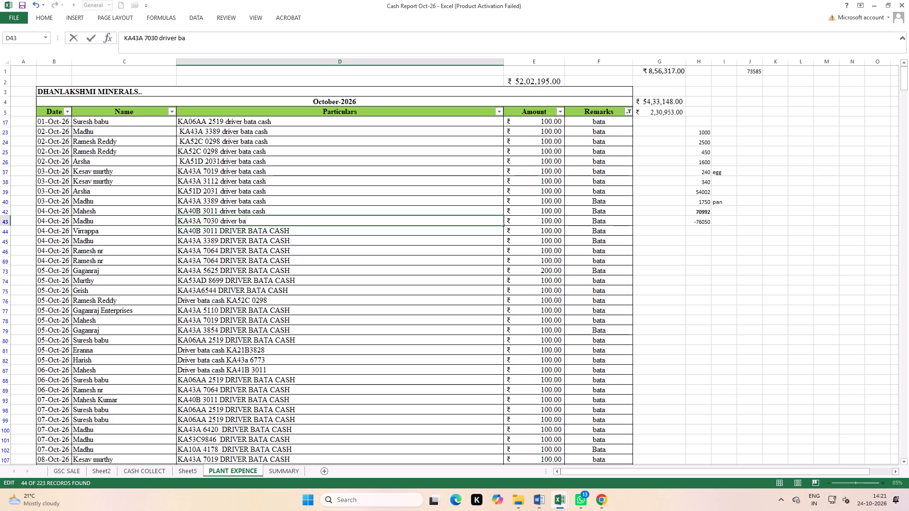
type("ta cash")
left_click(334, 247)
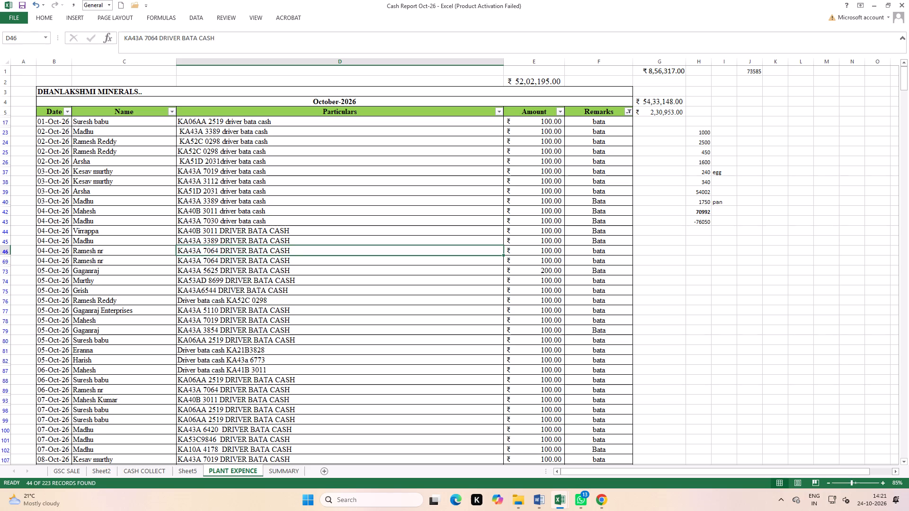
Delete the space between "2031" and "driver" in the Particulars of row 39.
double_click(220, 193)
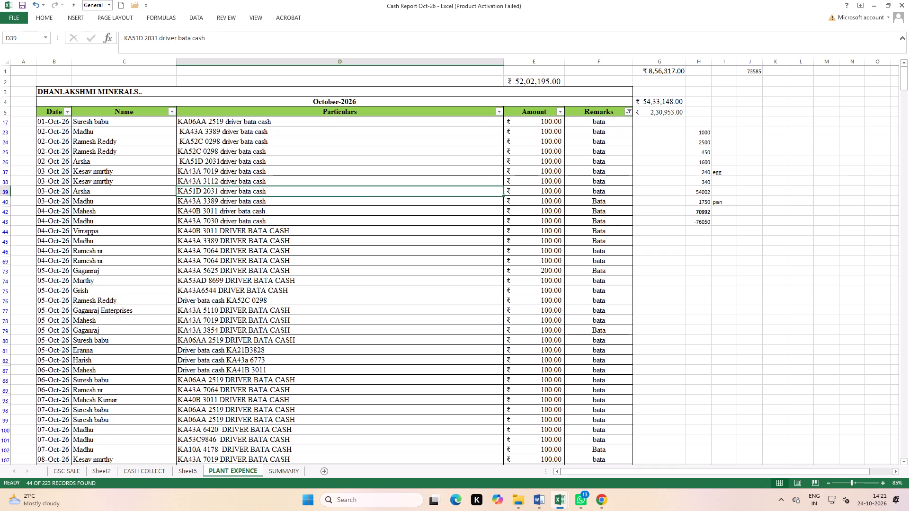
key("BackSpace")
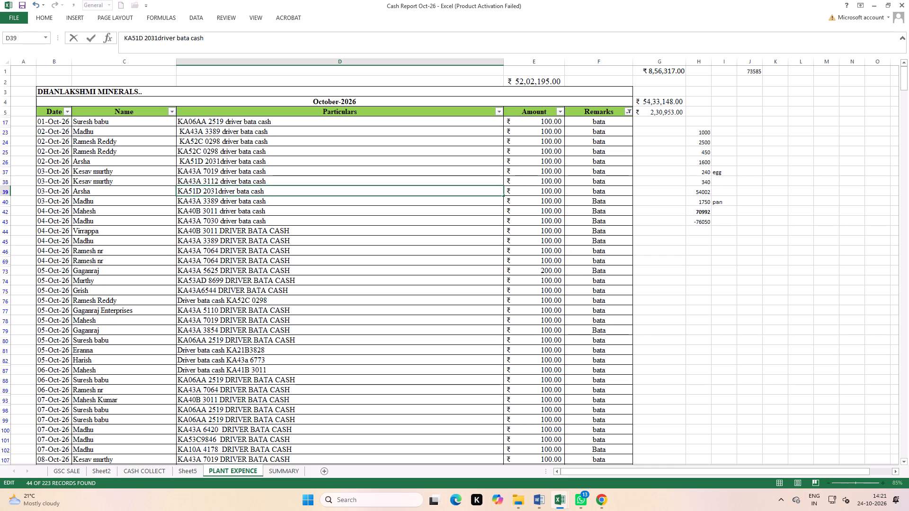
left_click(400, 277)
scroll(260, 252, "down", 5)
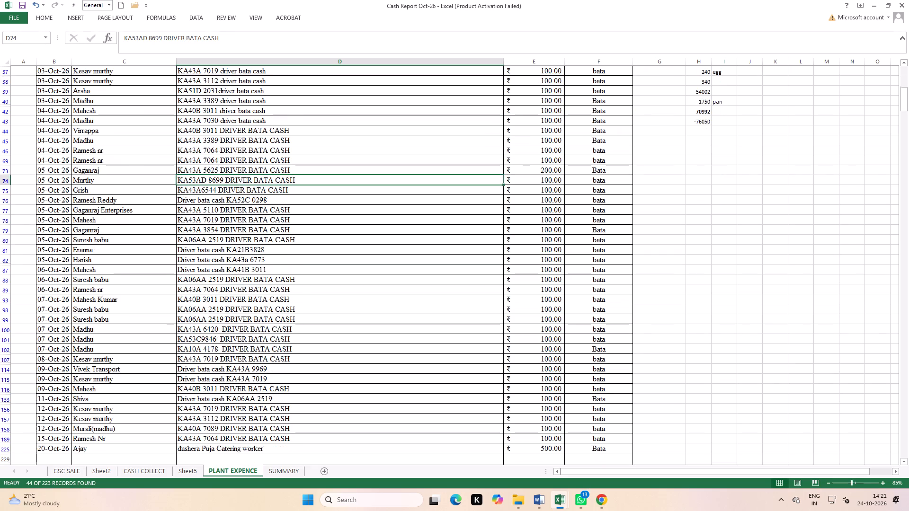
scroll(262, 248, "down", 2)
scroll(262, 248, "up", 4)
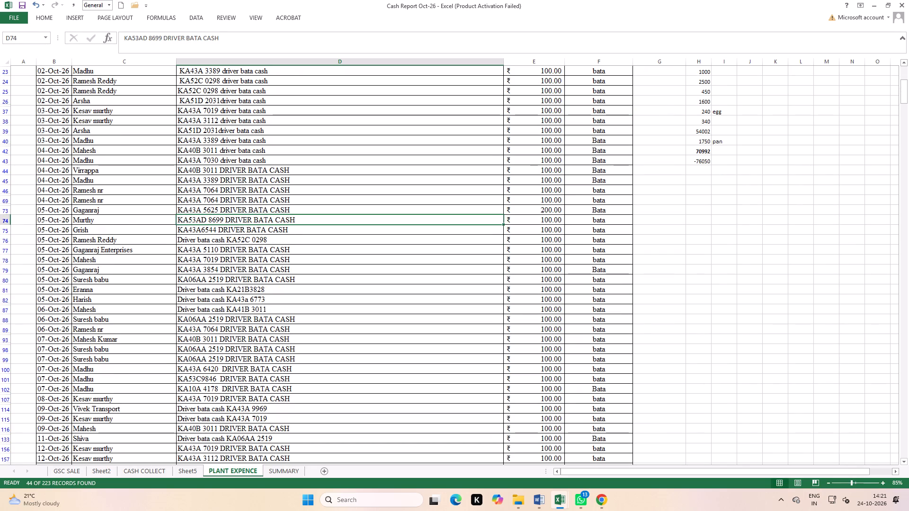
Set the number format of the filtered Particulars cells from row 44 to row 225 to Text.
left_click_drag(278, 167, 289, 485)
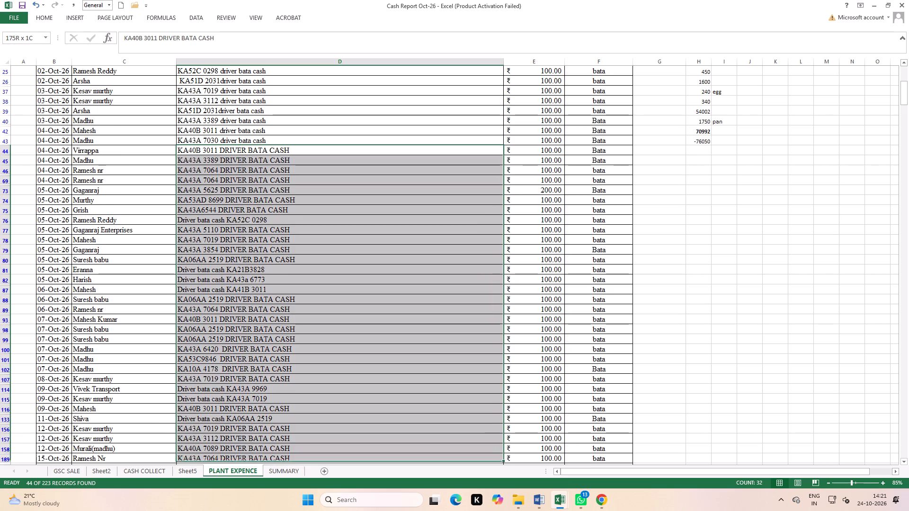
left_click_drag(289, 485, 252, 420)
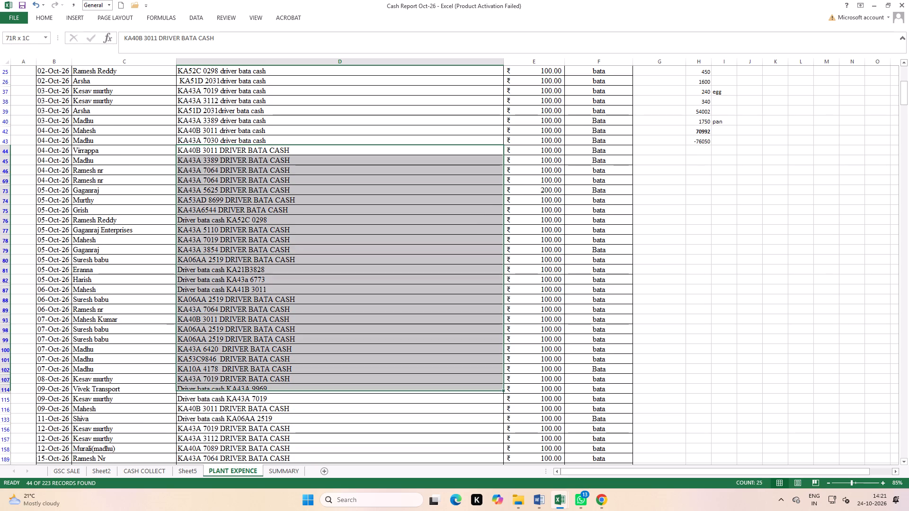
left_click_drag(252, 420, 264, 446)
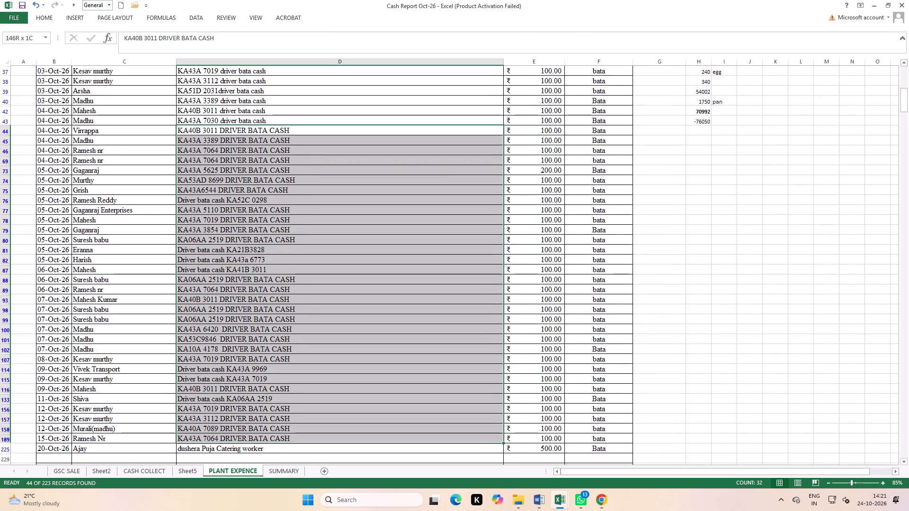
left_click_drag(264, 446, 264, 447)
right_click(281, 370)
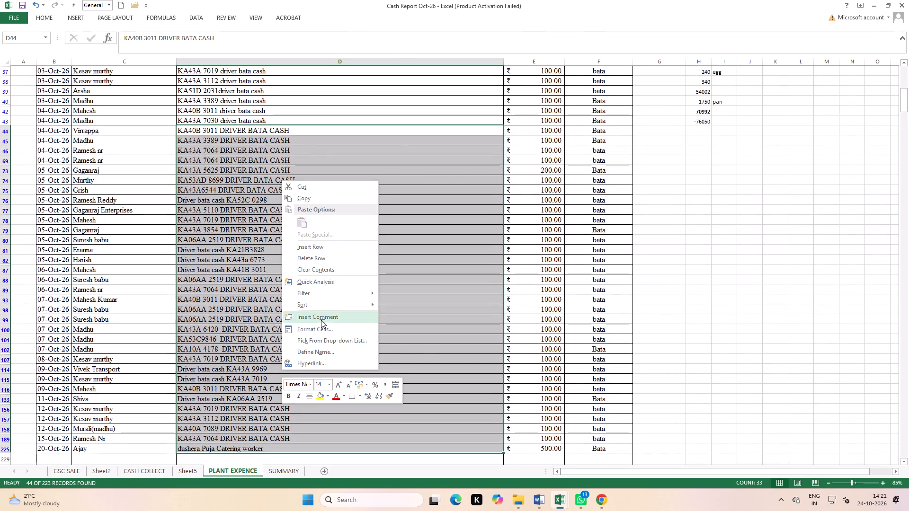
left_click(315, 327)
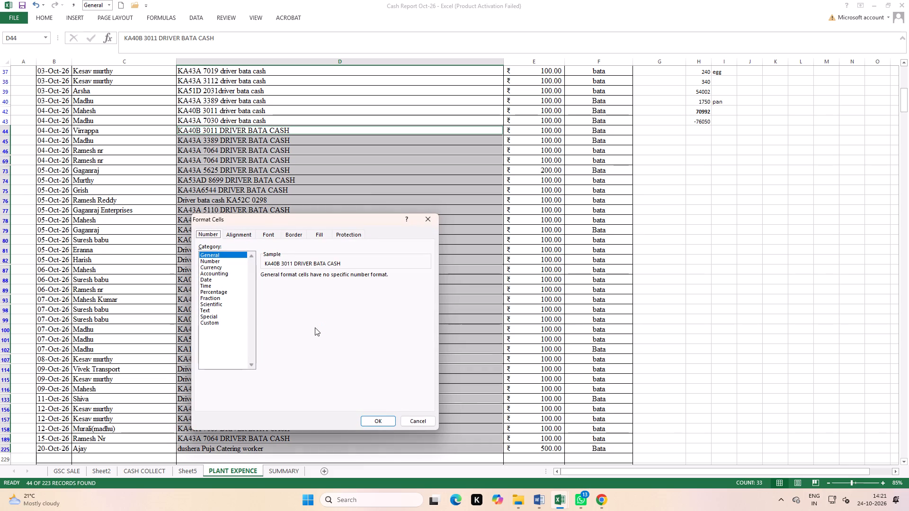
left_click(207, 311)
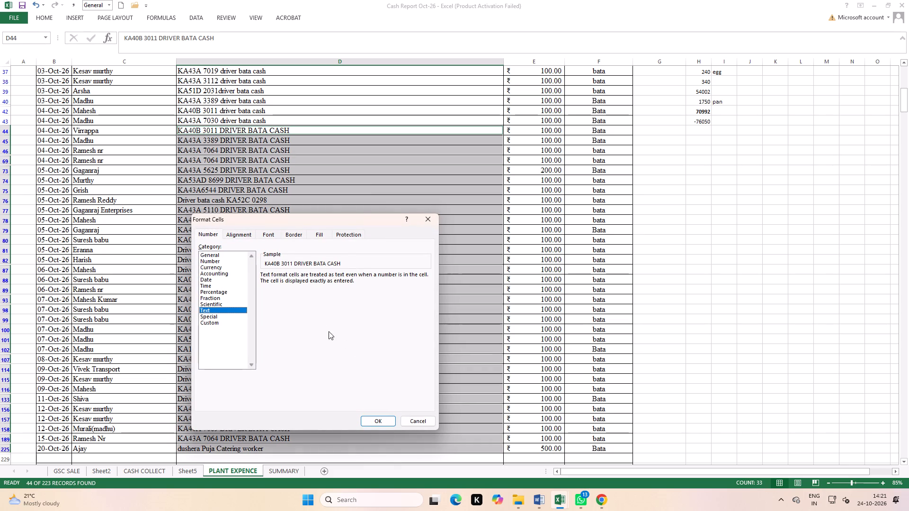
left_click(346, 263)
left_click(346, 263)
double_click(296, 263)
double_click(342, 281)
double_click(327, 261)
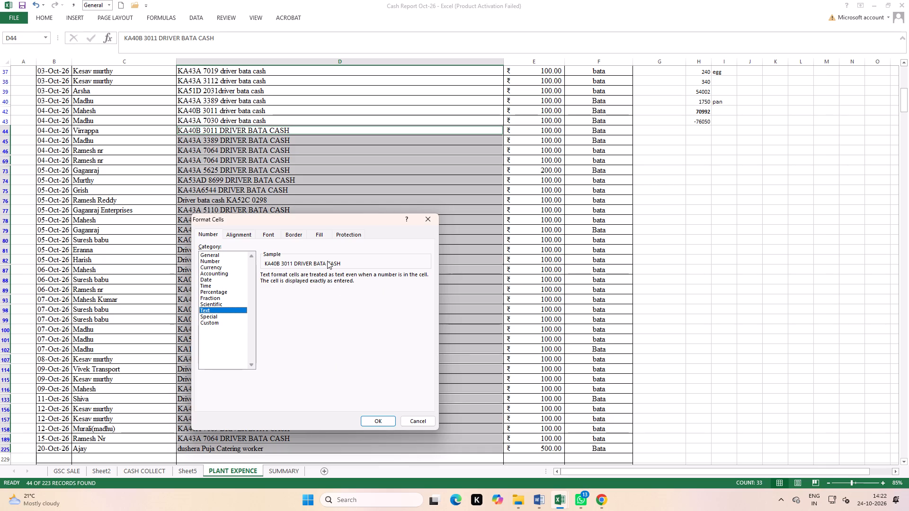
left_click(206, 317)
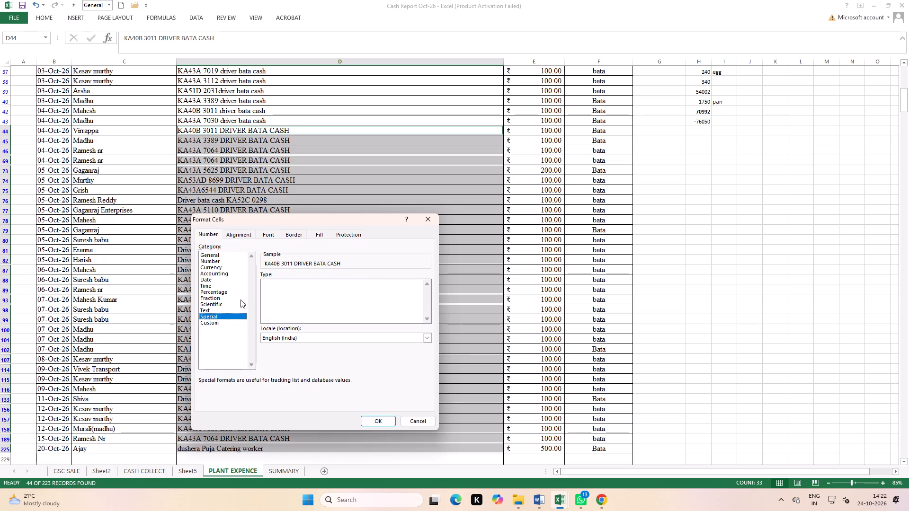
left_click(209, 309)
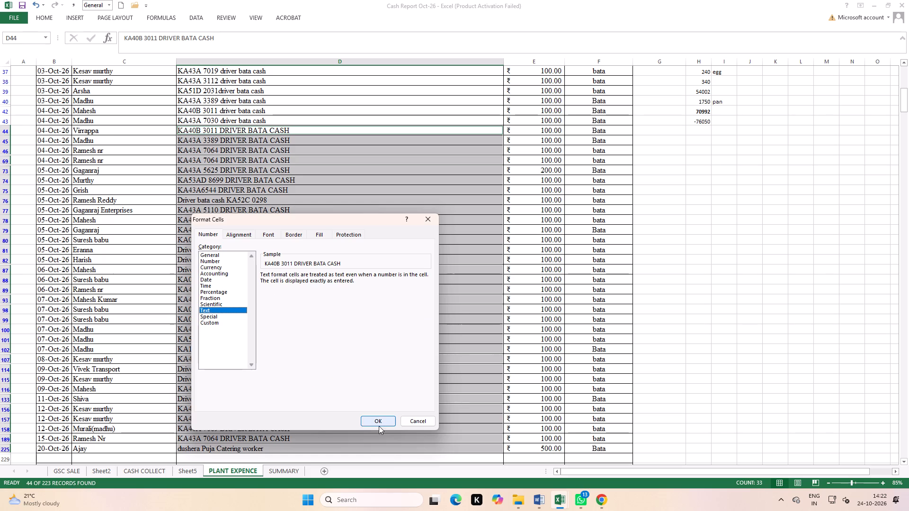
left_click(377, 420)
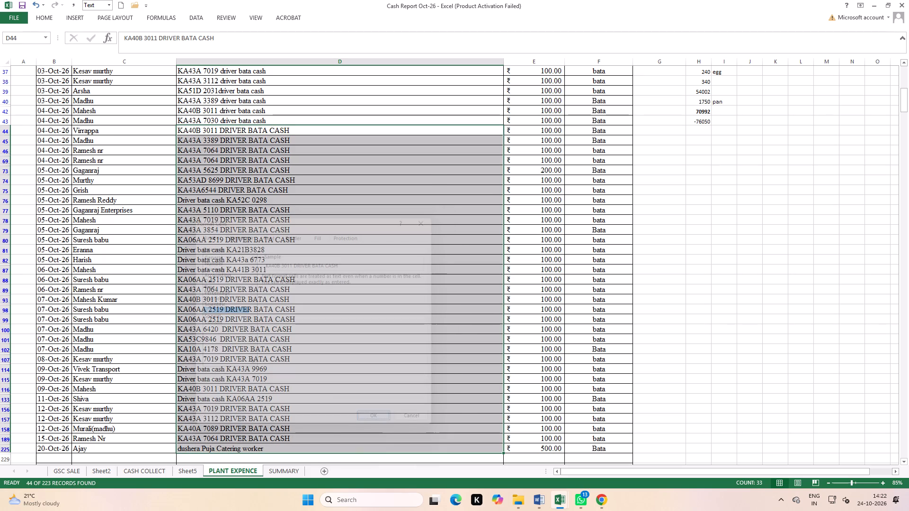
Look through the number, alignment, font, border, fill and protection format settings of the selected Particulars cells.
right_click(291, 211)
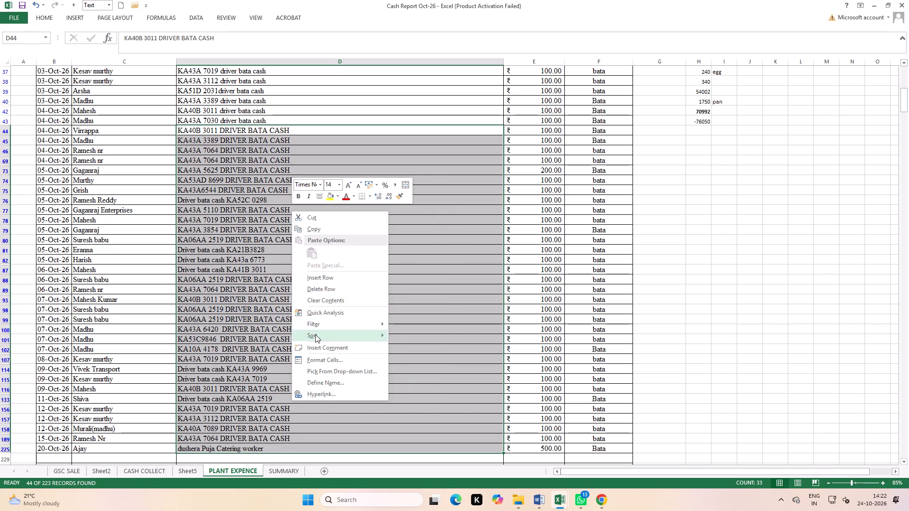
left_click(327, 361)
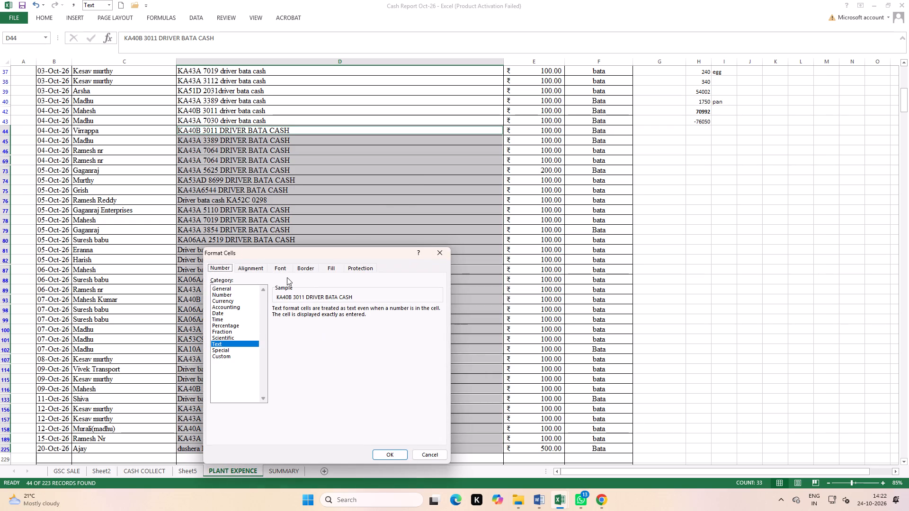
left_click(218, 268)
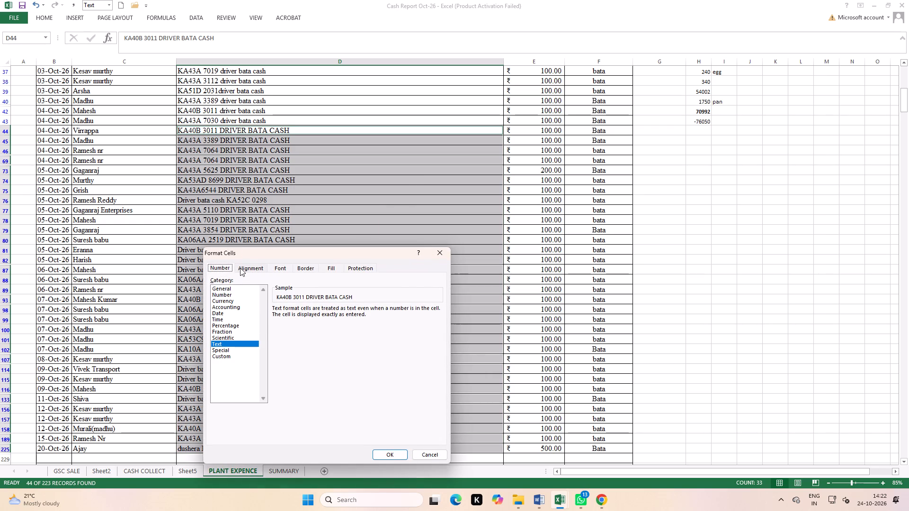
left_click(240, 268)
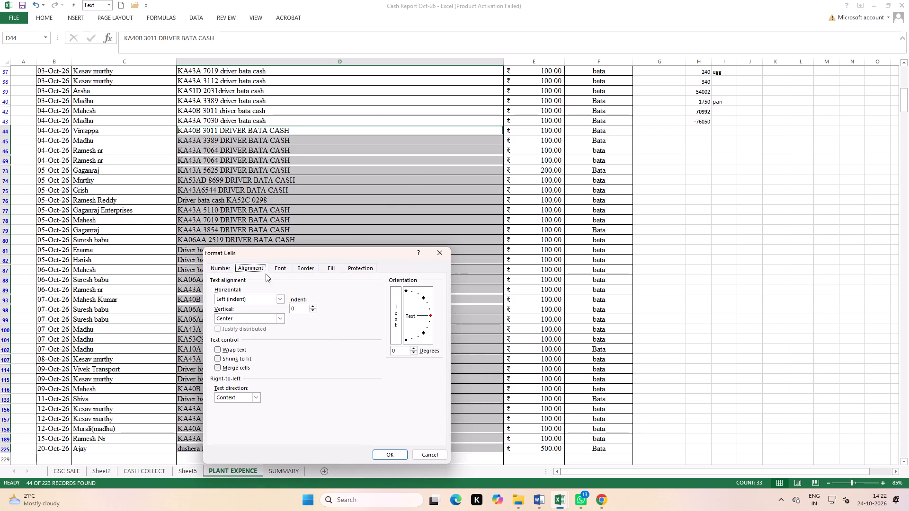
left_click(281, 268)
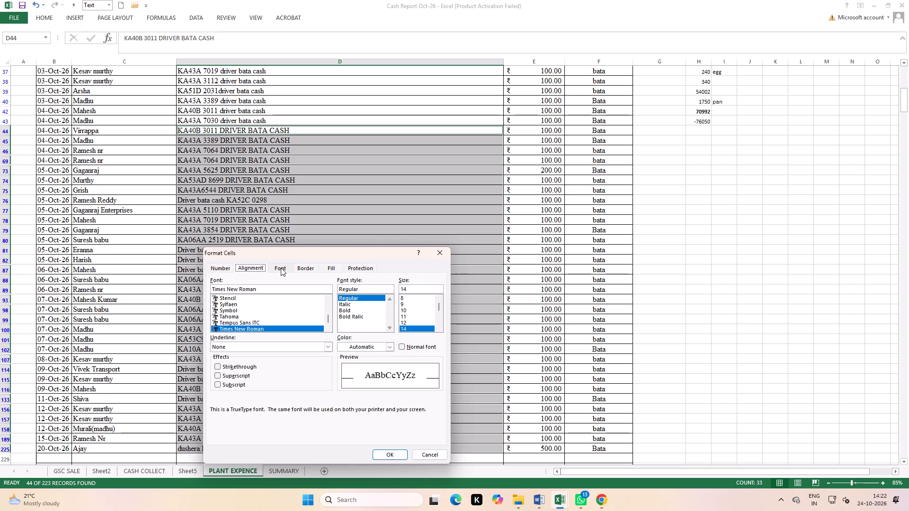
left_click(299, 266)
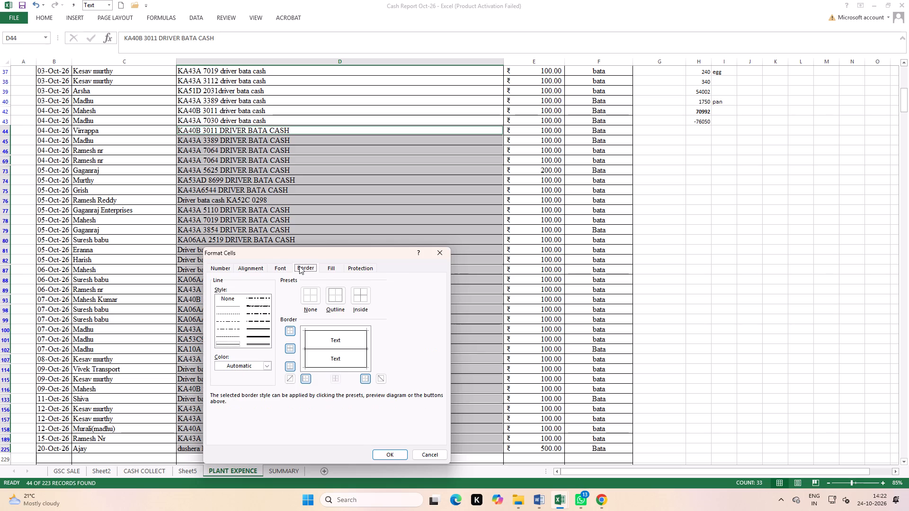
left_click(321, 266)
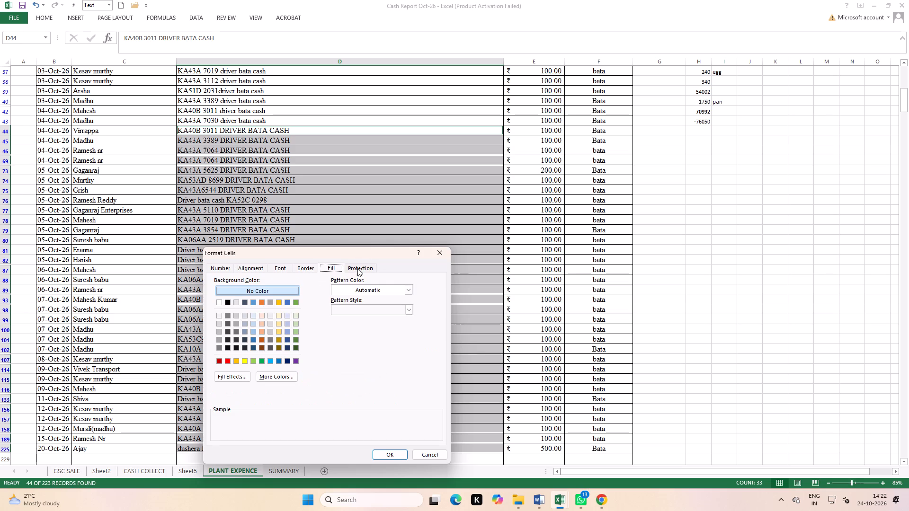
left_click(361, 268)
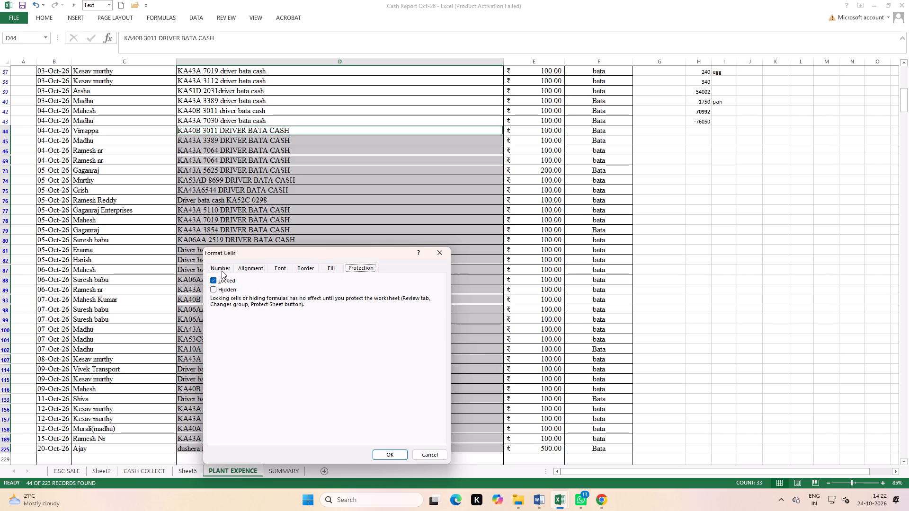
left_click(222, 271)
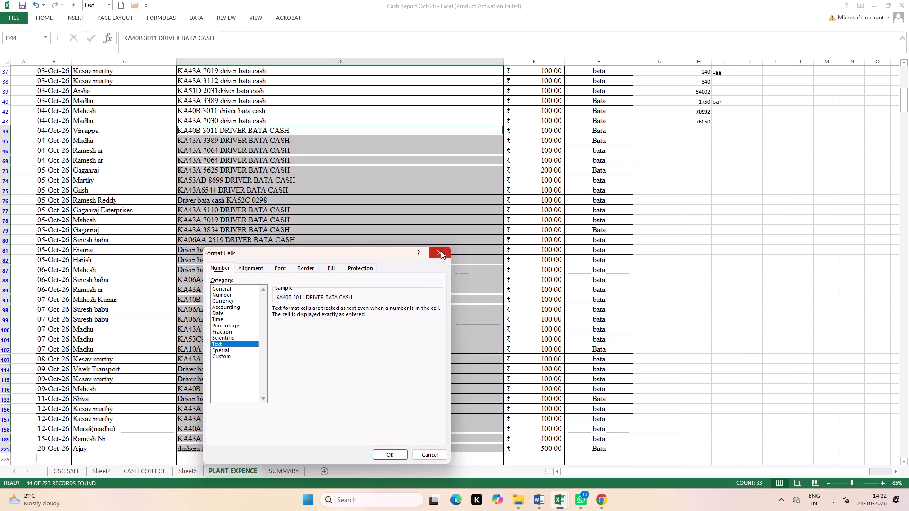
left_click(441, 250)
left_click(360, 311)
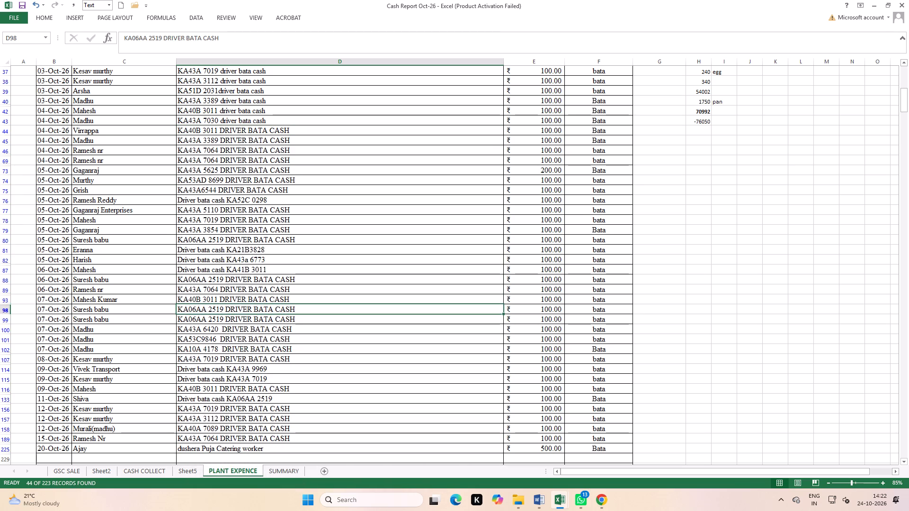
left_click(261, 131)
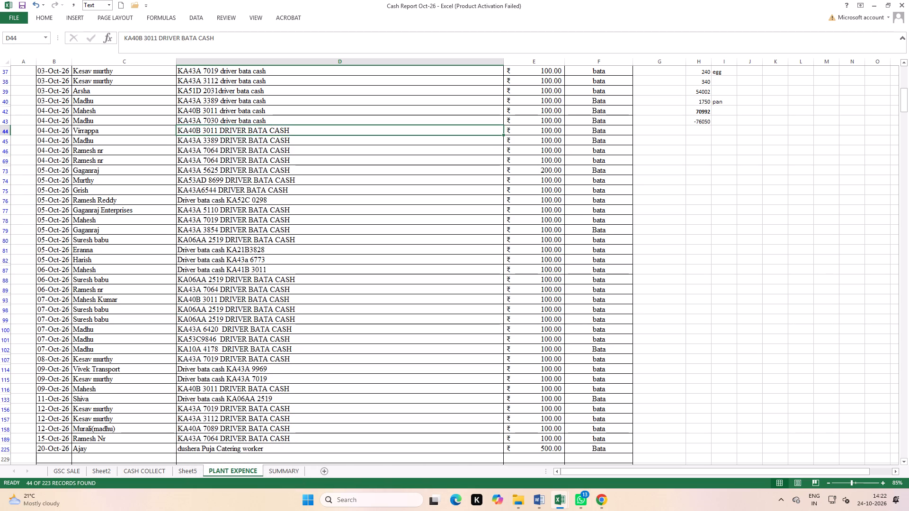
Remove the filter from the PLANT EXPENCE table so all expense rows are listed.
scroll(247, 340, "up", 5)
scroll(247, 340, "down", 3)
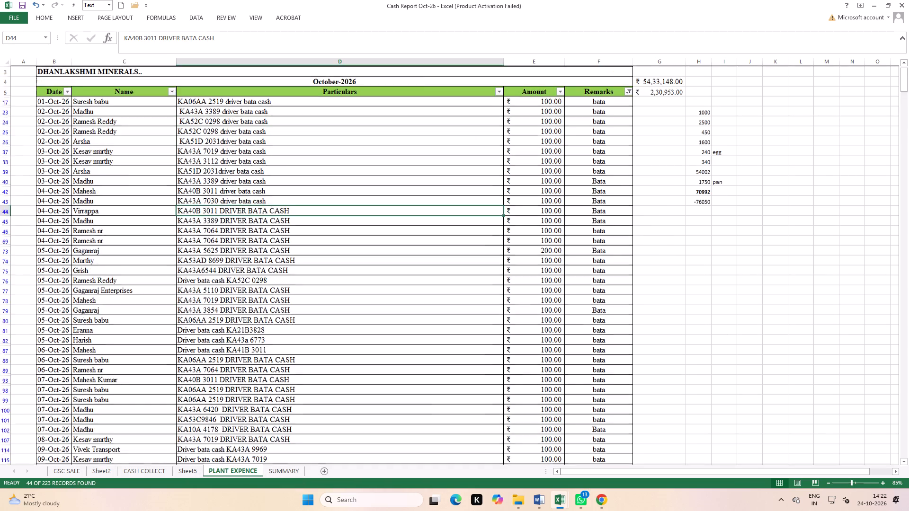
scroll(247, 340, "down", 8)
scroll(258, 335, "up", 11)
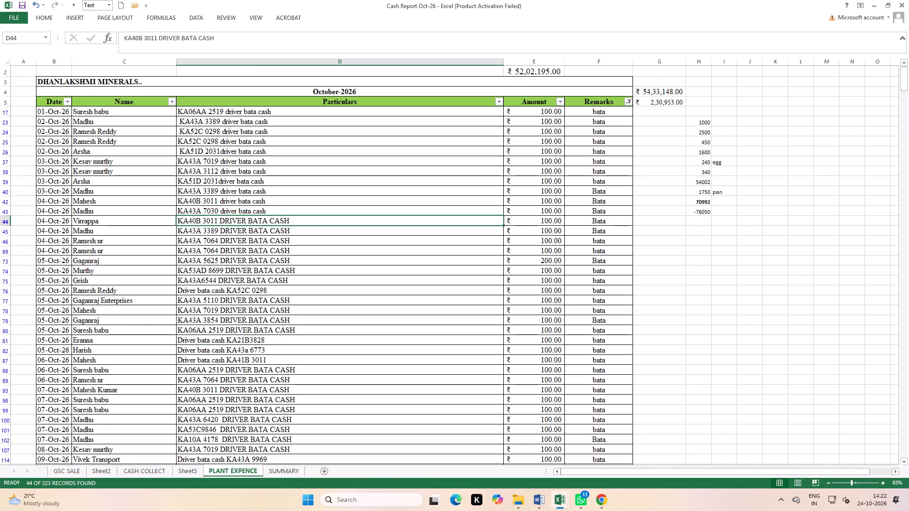
left_click(191, 11)
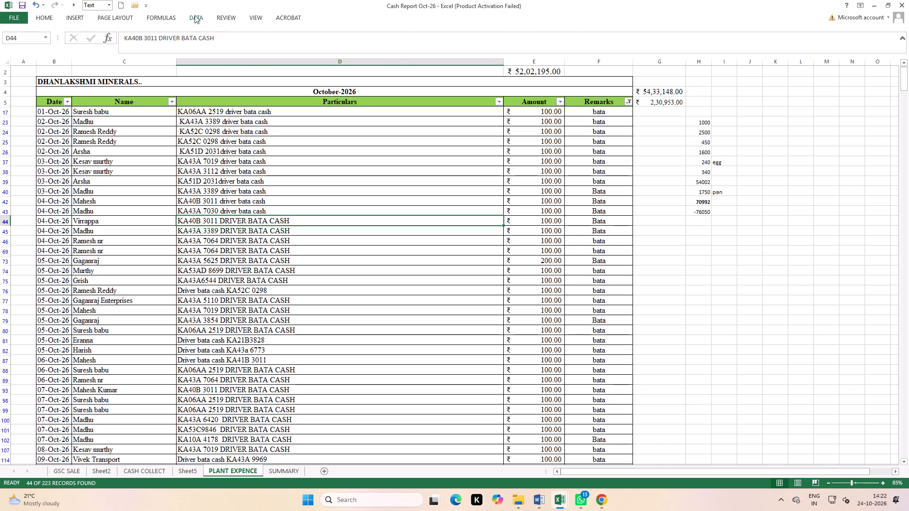
left_click(195, 15)
left_click(248, 41)
left_click(415, 241)
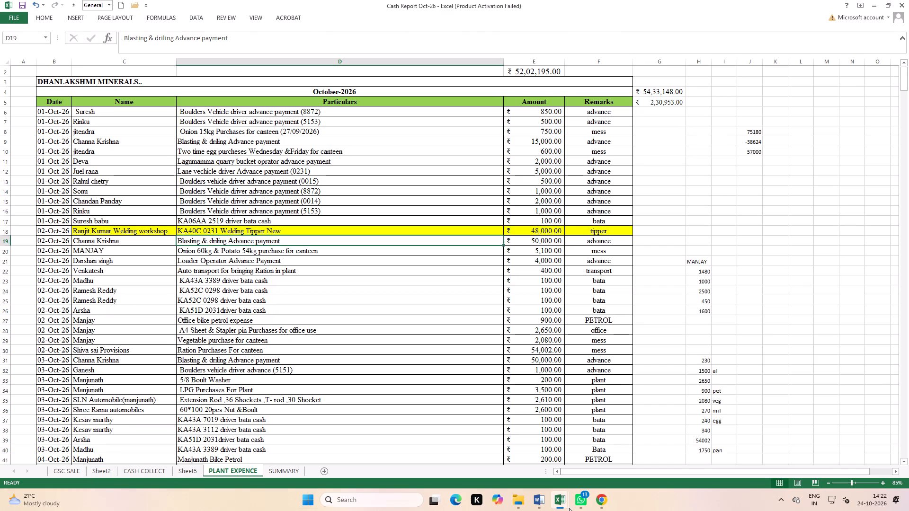
Save the cash report workbook.
triple_click(21, 3)
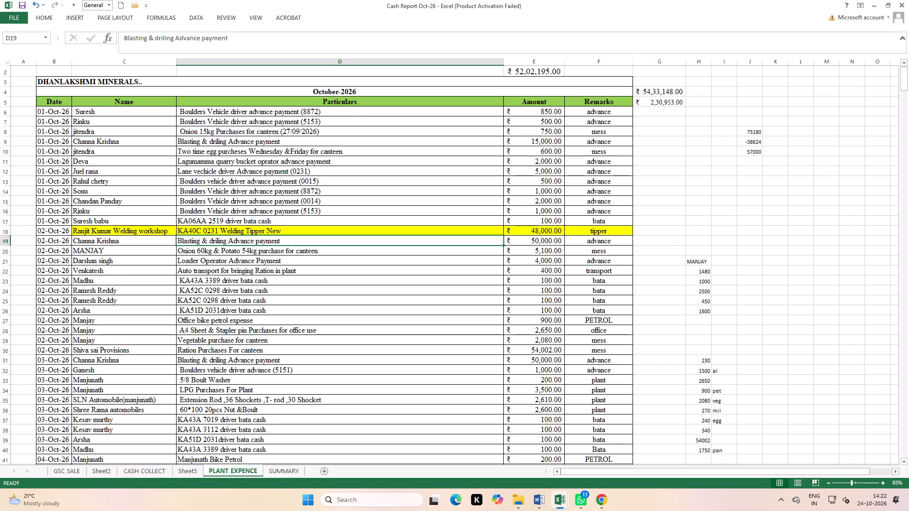
Review the full unfiltered PLANT EXPENCE list down to the rows below the UPI payments and back up to the early October entries.
scroll(557, 344, "down", 6)
scroll(307, 329, "down", 19)
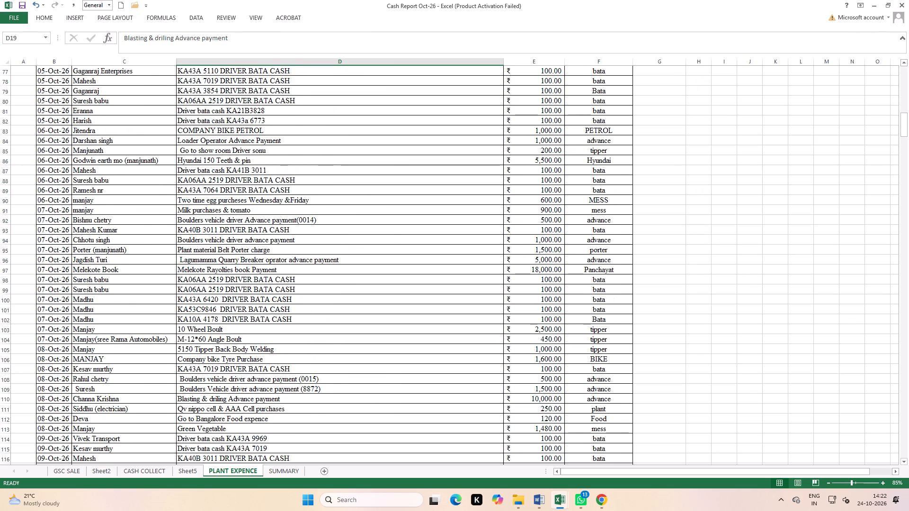
scroll(303, 326, "down", 7)
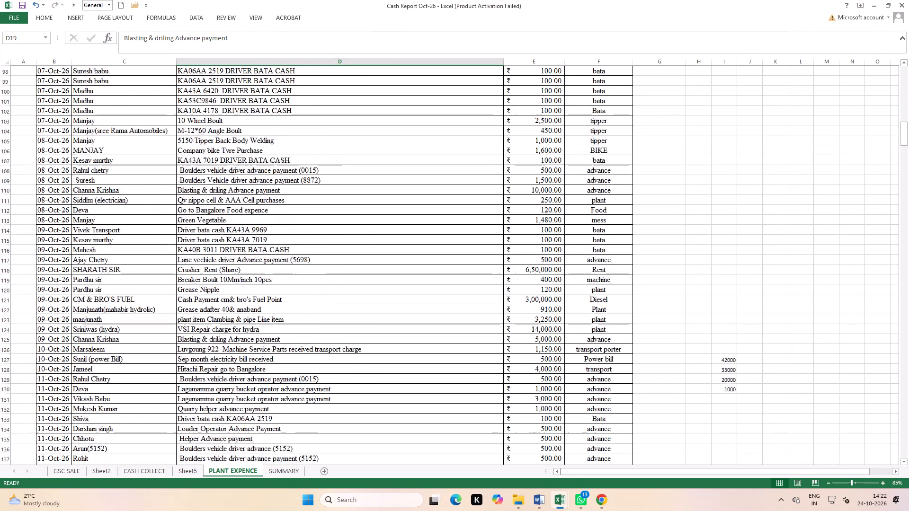
scroll(303, 325, "down", 16)
scroll(303, 325, "down", 19)
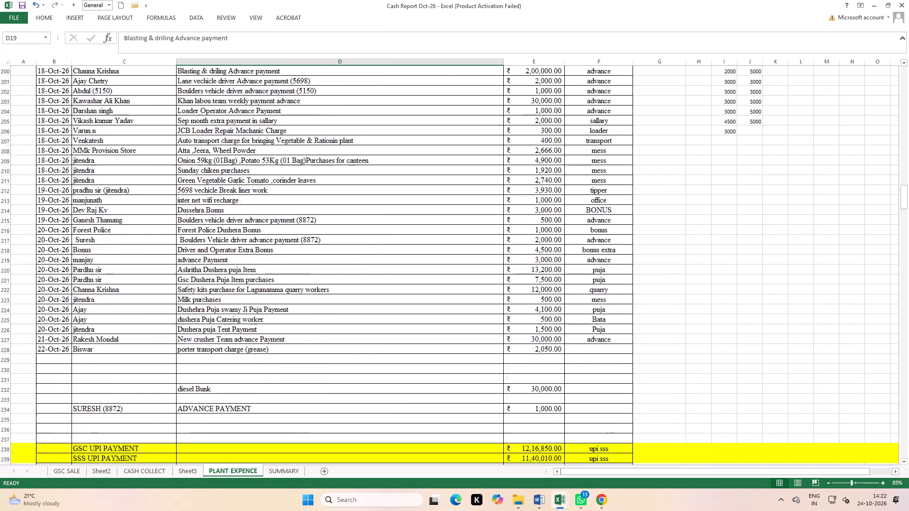
scroll(303, 325, "down", 2)
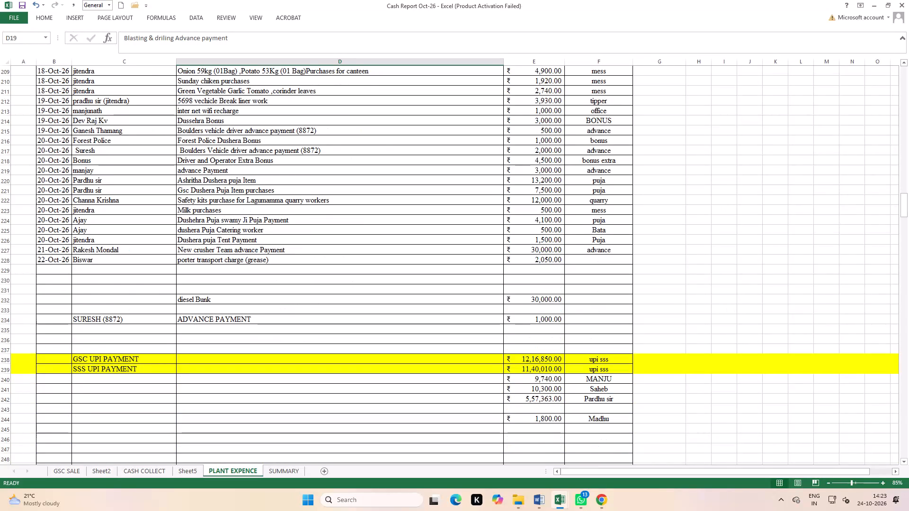
scroll(460, 281, "up", 5)
scroll(544, 266, "up", 2)
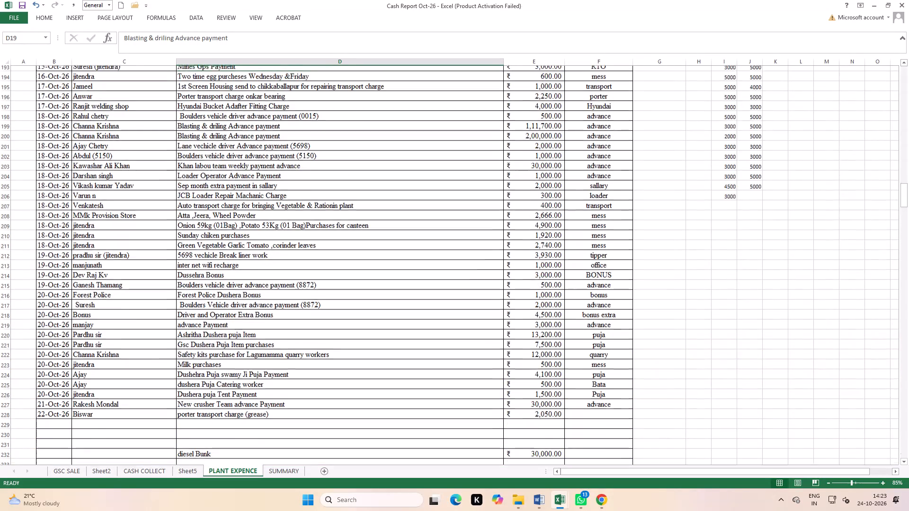
scroll(536, 261, "up", 20)
scroll(536, 261, "up", 9)
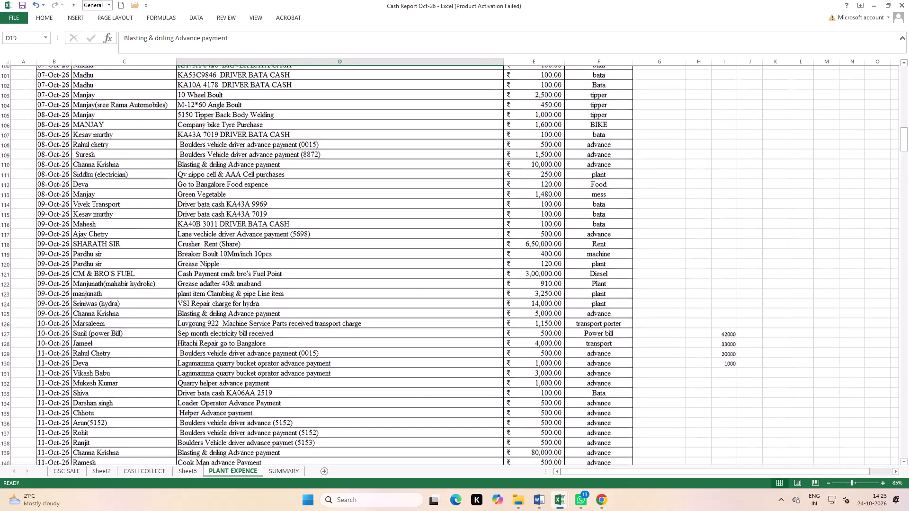
scroll(536, 261, "up", 20)
scroll(536, 261, "up", 9)
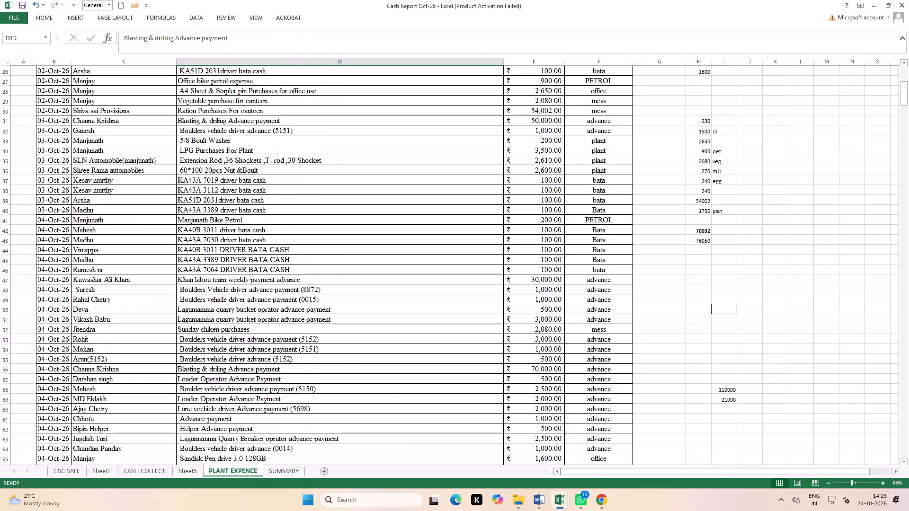
Apply the Times New Roman font to the whole PLANT EXPENCE table, from the DHANLAKSHMI MINERALS title row to the 22-Oct-26 entry.
scroll(535, 260, "up", 11)
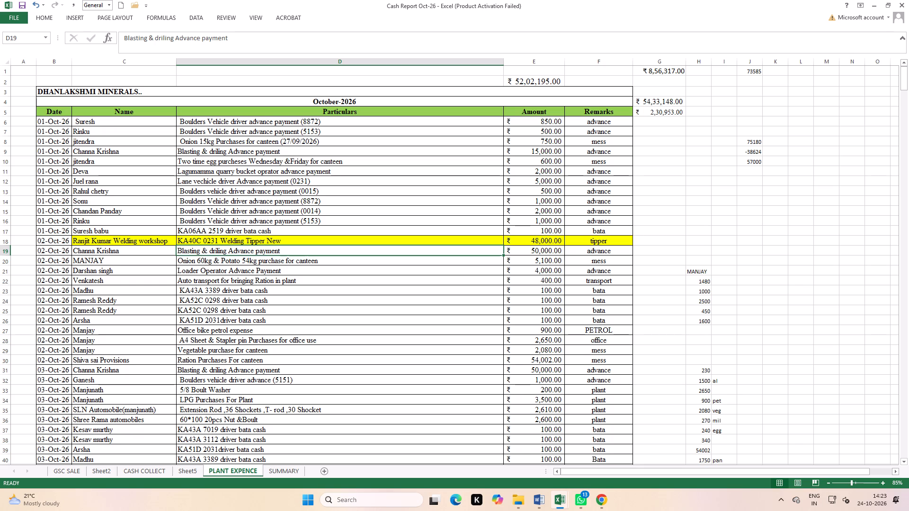
scroll(173, 237, "up", 3)
left_click_drag(62, 90, 443, 510)
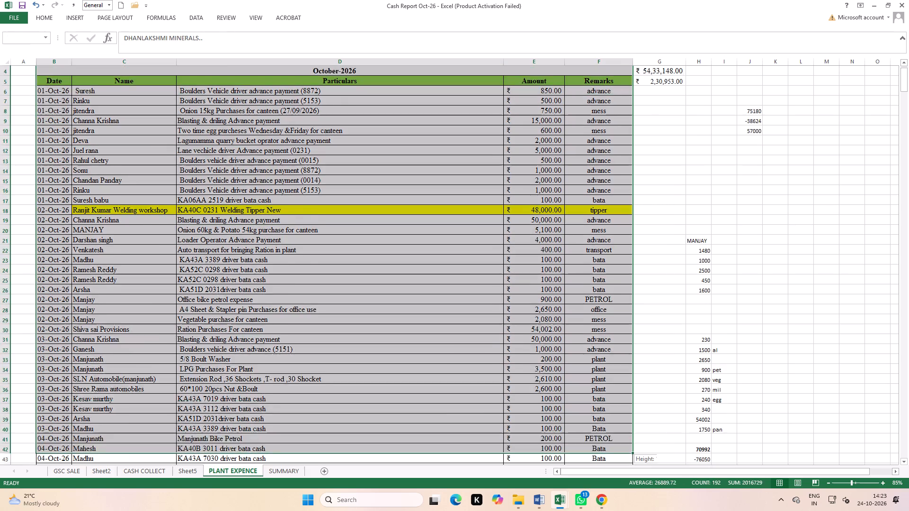
left_click_drag(443, 510, 460, 482)
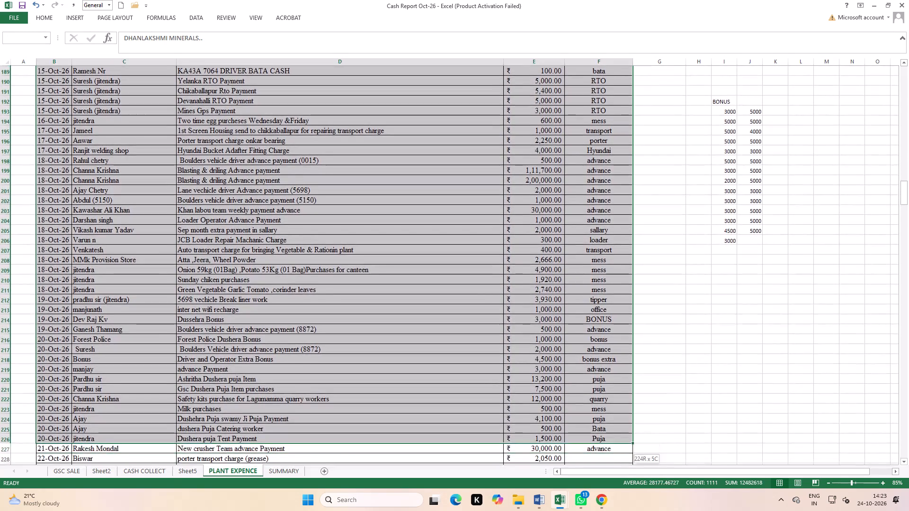
left_click_drag(460, 482, 468, 440)
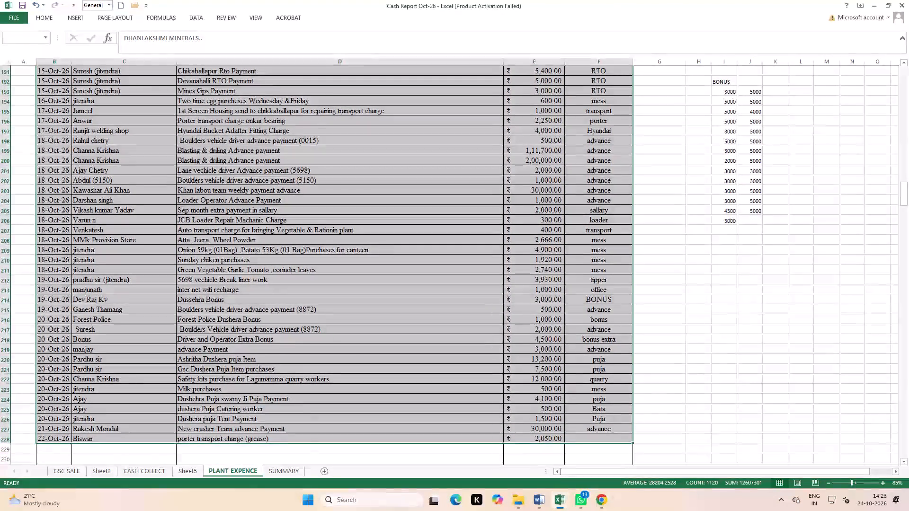
left_click(44, 12)
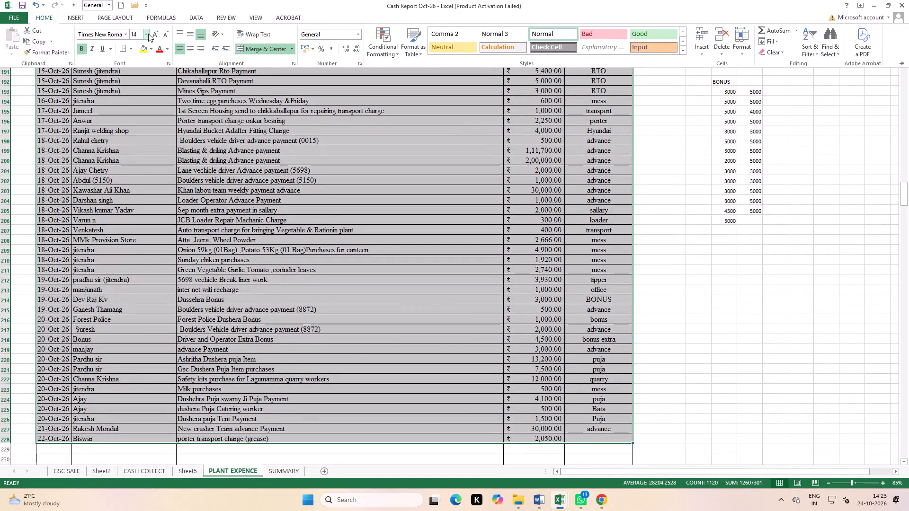
left_click(126, 33)
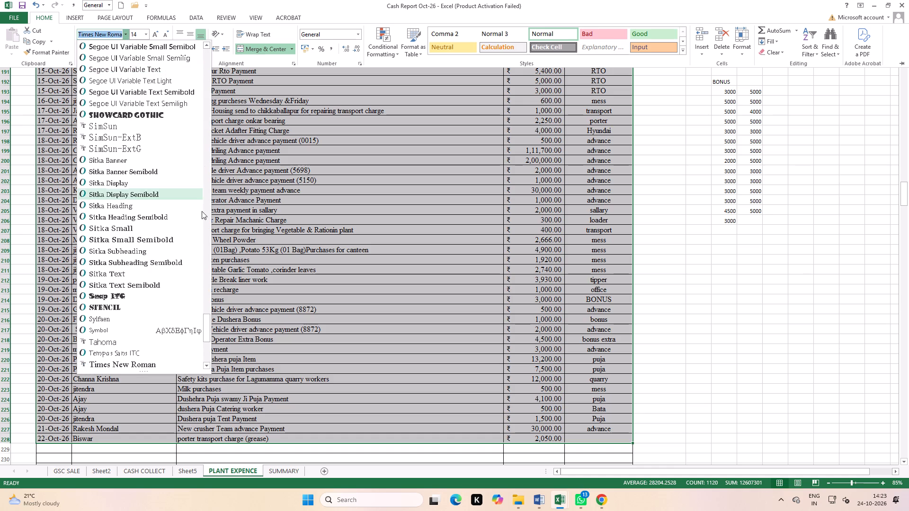
left_click_drag(209, 323, 208, 363)
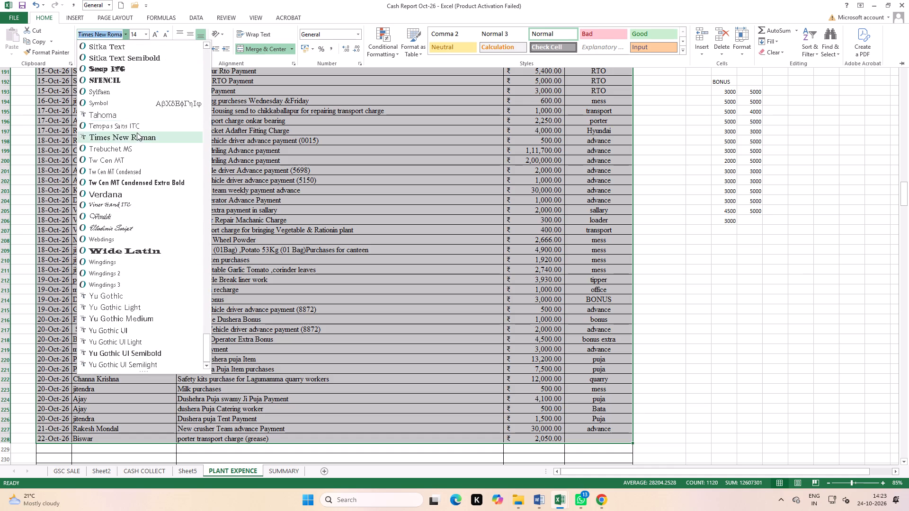
left_click(138, 136)
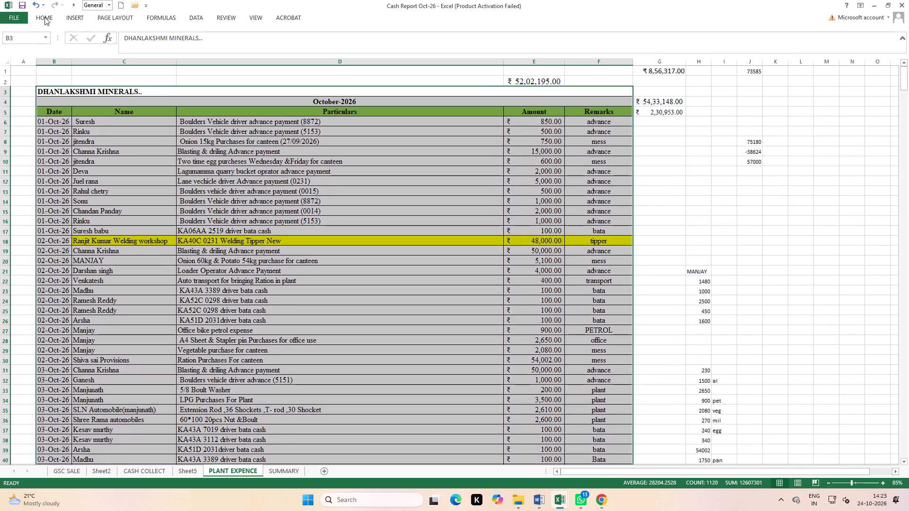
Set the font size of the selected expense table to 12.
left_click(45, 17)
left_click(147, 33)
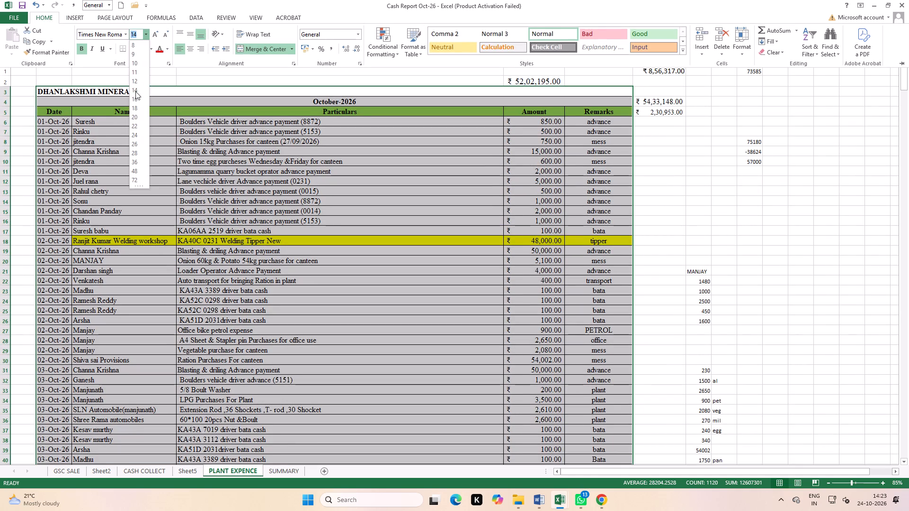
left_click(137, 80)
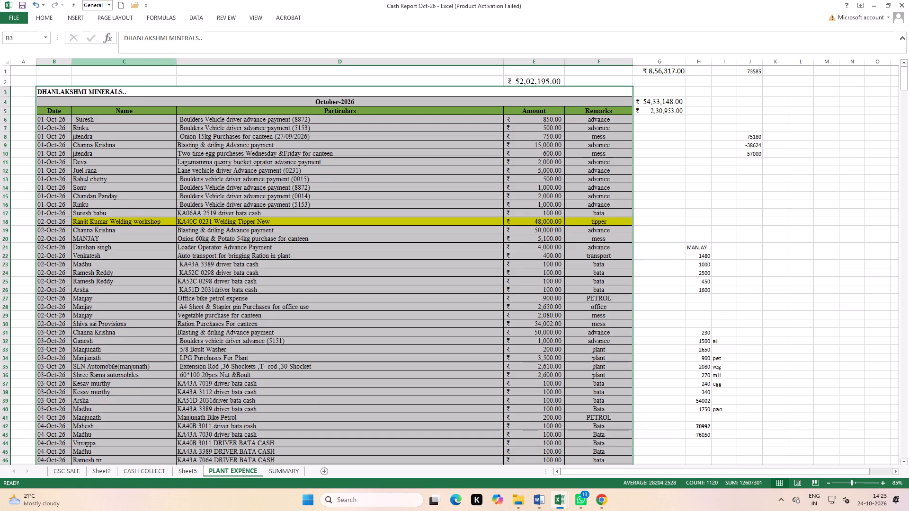
Increase the font size of the selected expense table to 14 and deselect the table.
left_click(48, 18)
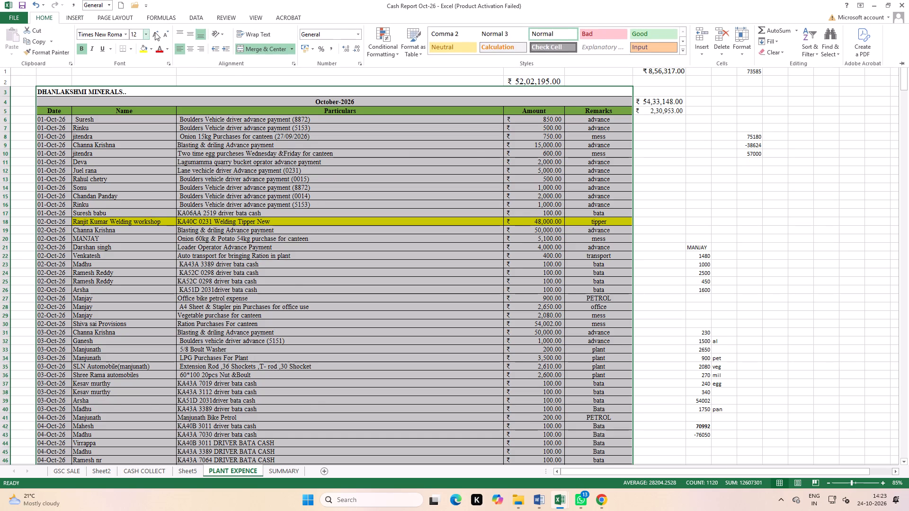
left_click(159, 31)
left_click(159, 31)
left_click(167, 31)
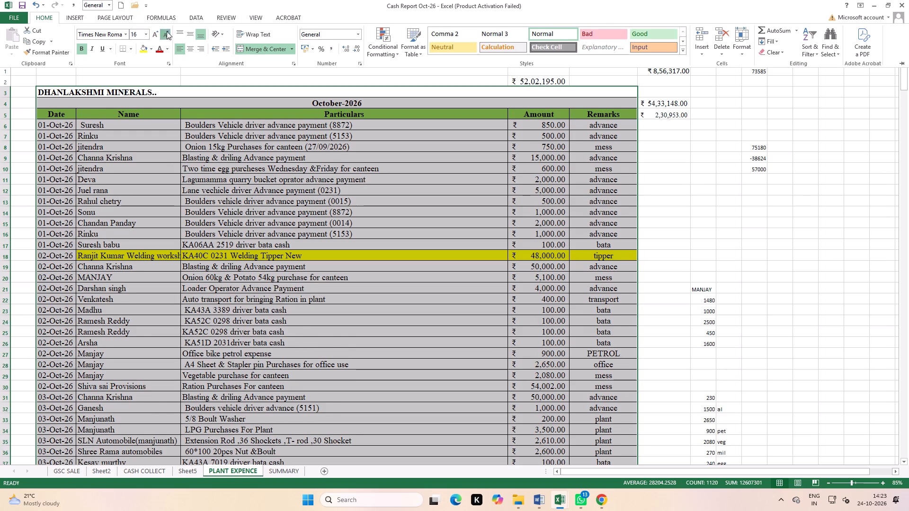
left_click(285, 243)
left_click(286, 243)
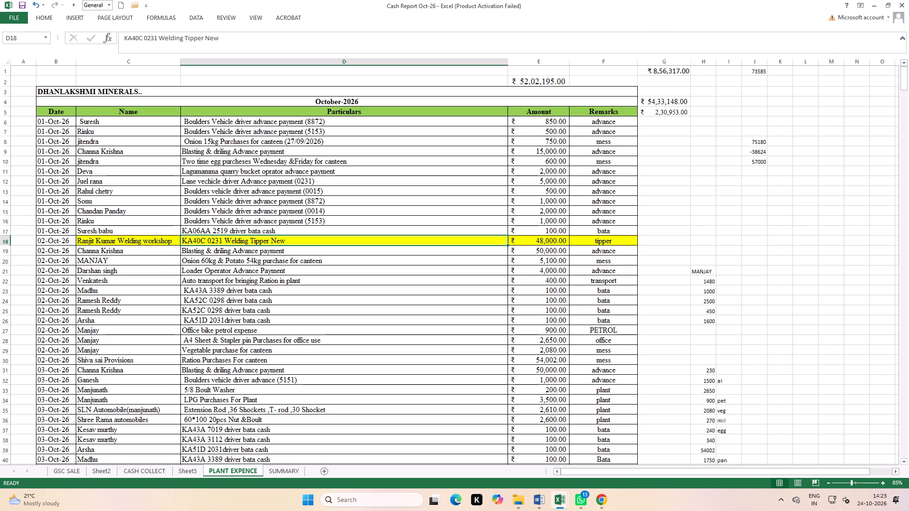
Save the cash report workbook.
scroll(339, 316, "up", 9)
left_click(341, 308)
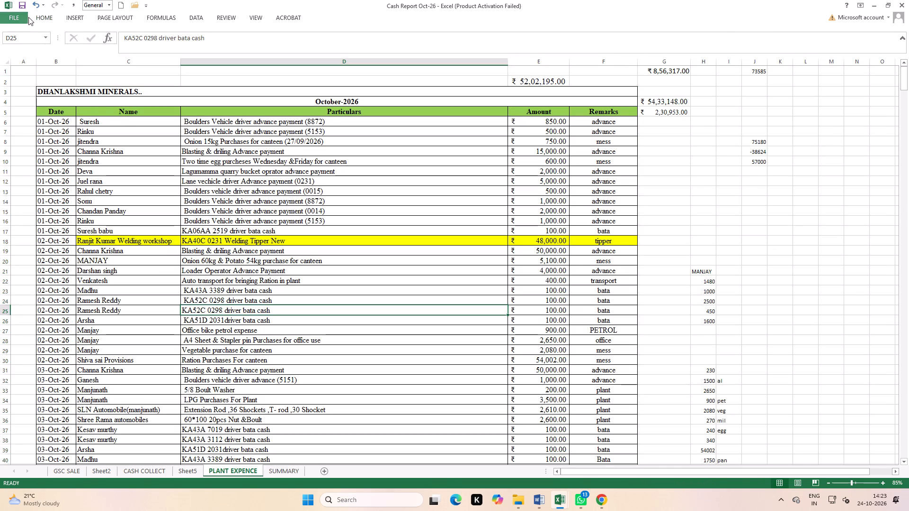
left_click(20, 4)
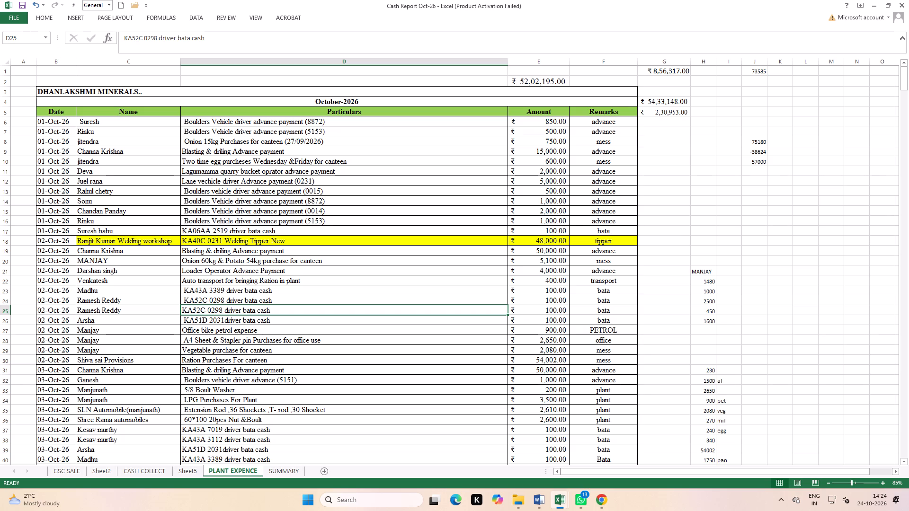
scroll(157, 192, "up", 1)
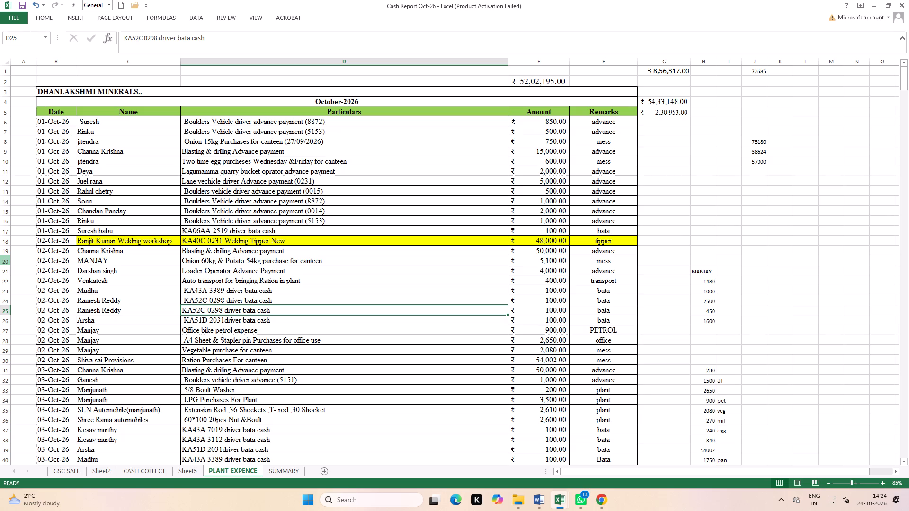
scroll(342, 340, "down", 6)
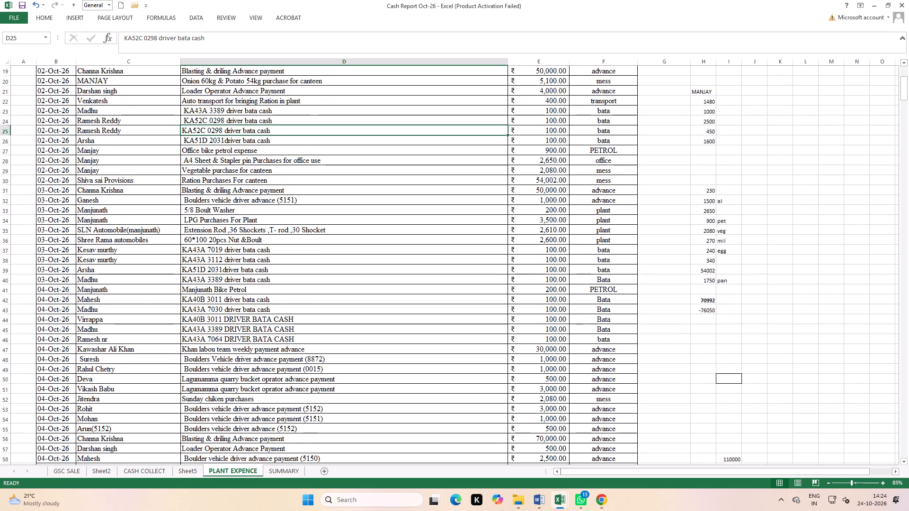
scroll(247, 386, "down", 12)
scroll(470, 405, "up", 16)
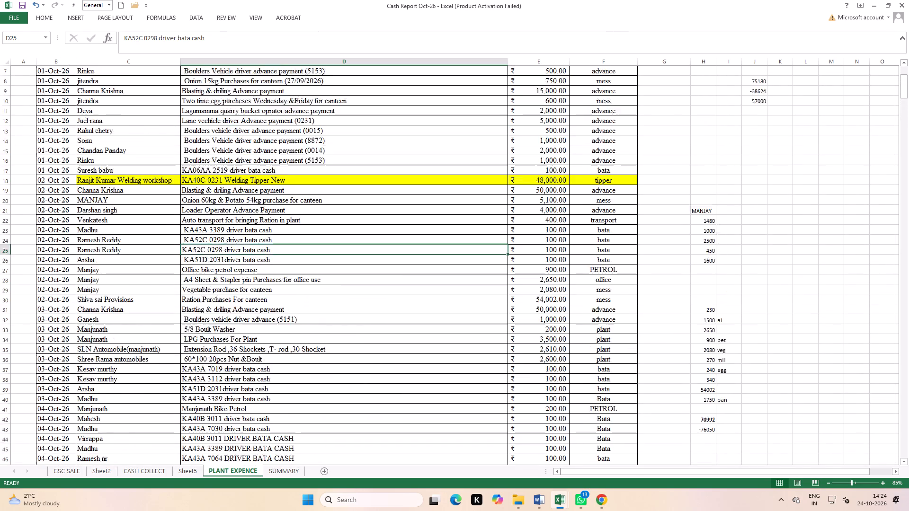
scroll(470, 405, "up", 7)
Go to the GSC SALE sheet and review its October sales rows down to the melekote bill note beside the 22/10/2026 entries.
left_click(130, 467)
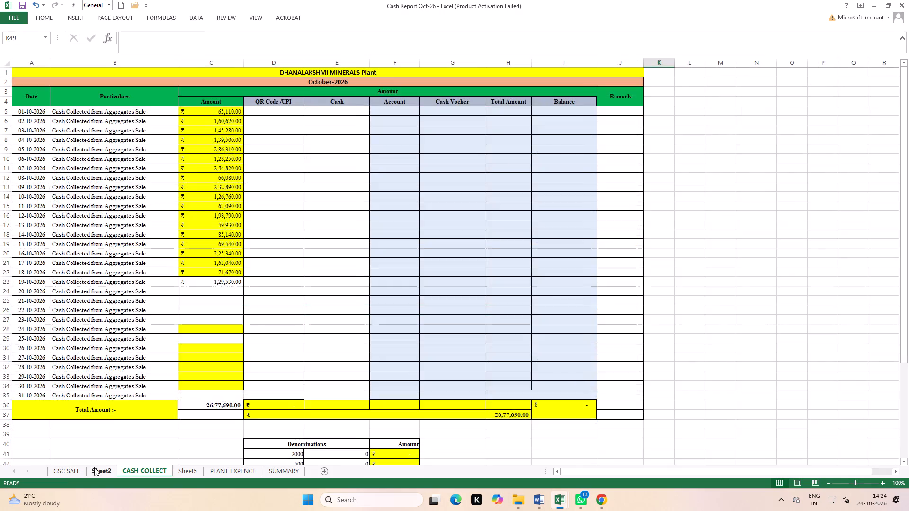
left_click(89, 468)
left_click(72, 469)
scroll(113, 370, "up", 9)
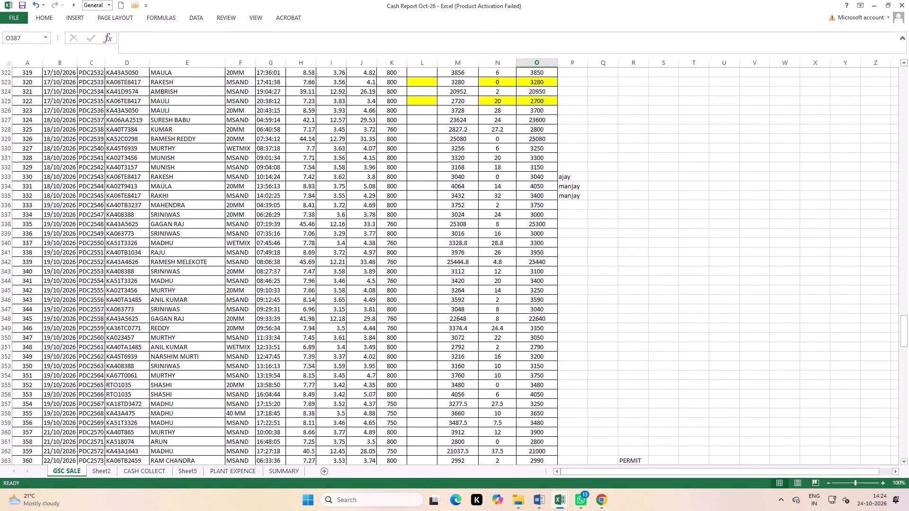
scroll(112, 369, "up", 20)
scroll(112, 369, "up", 15)
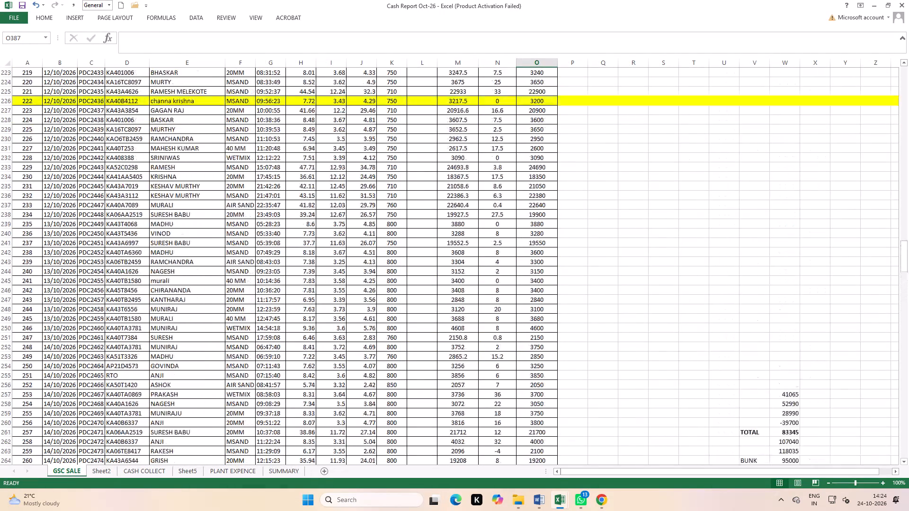
scroll(112, 369, "up", 10)
scroll(149, 379, "down", 20)
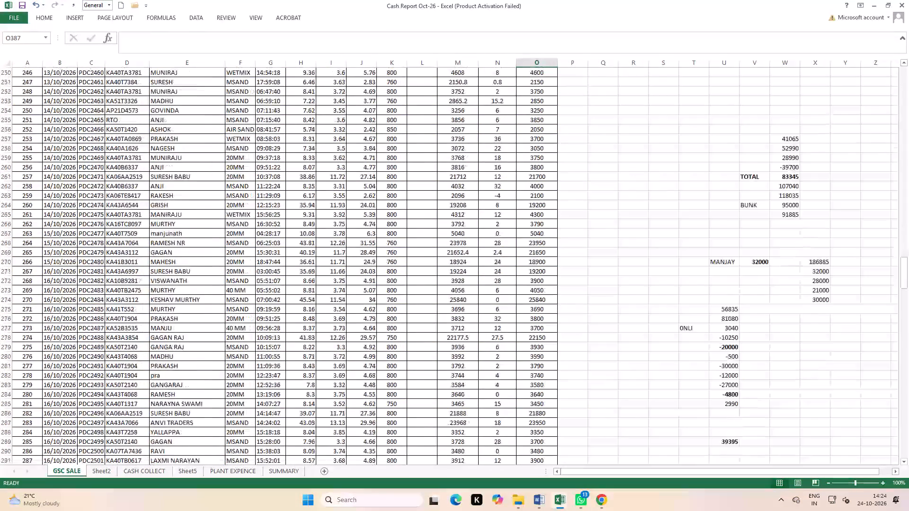
scroll(446, 398, "down", 20)
scroll(446, 398, "down", 10)
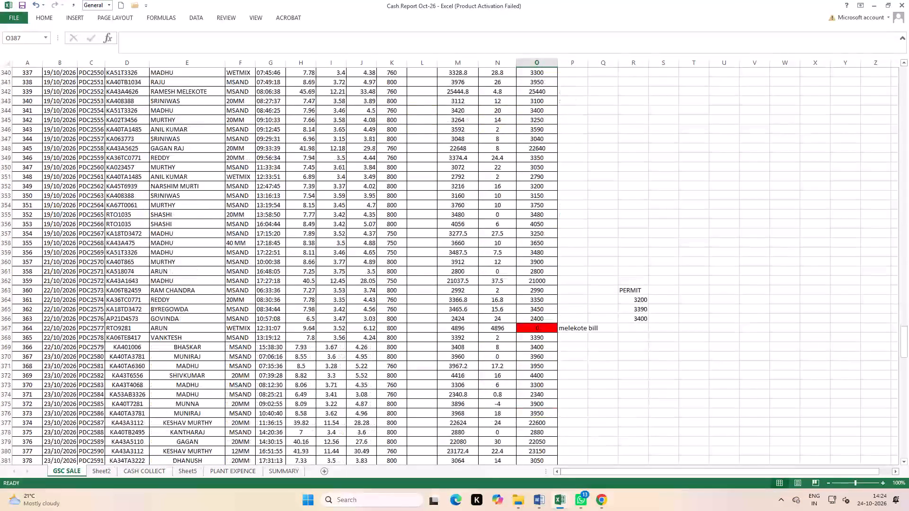
left_click(577, 328)
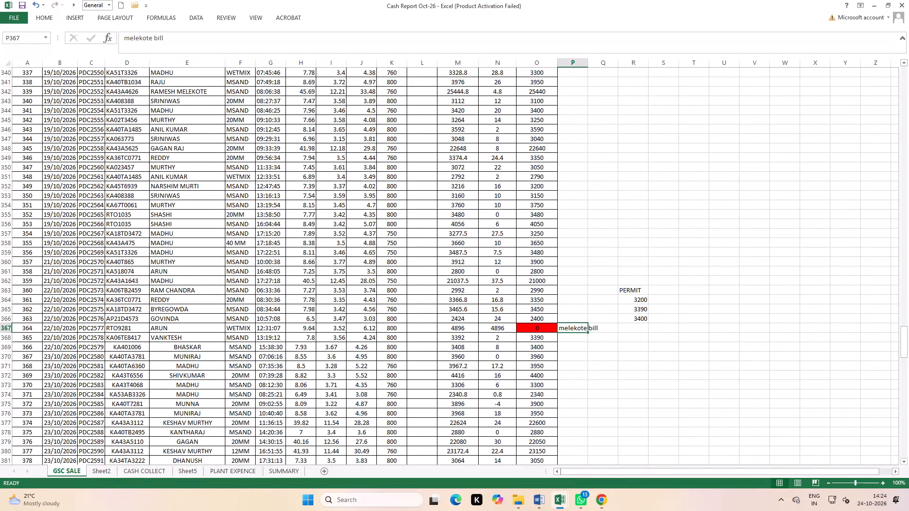